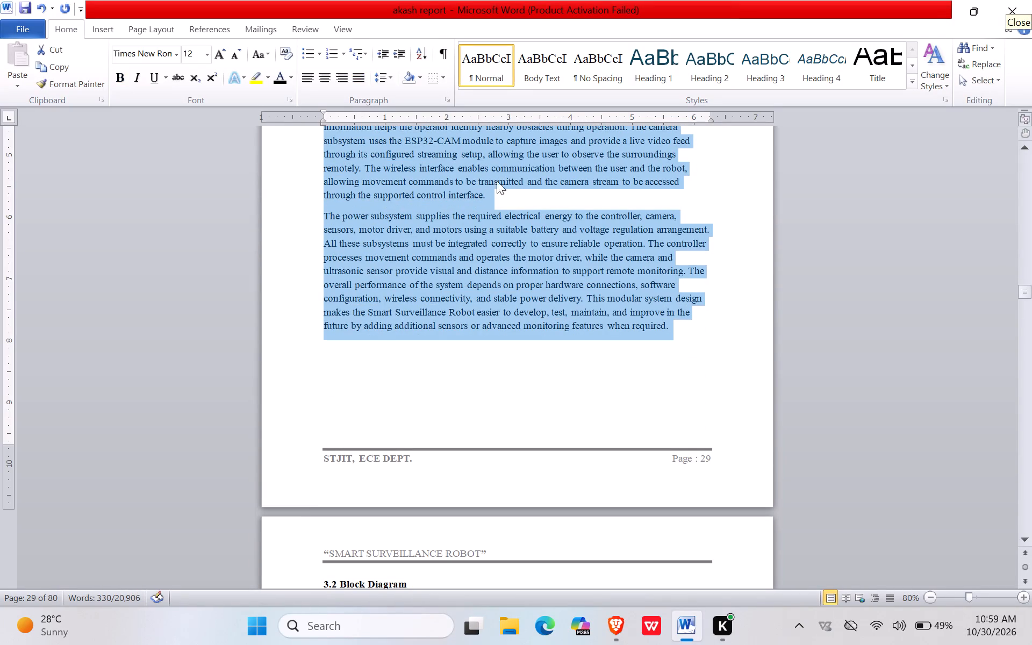
Justify the selected section 3.1 Introduction text and increase its line spacing.
left_click(364, 72)
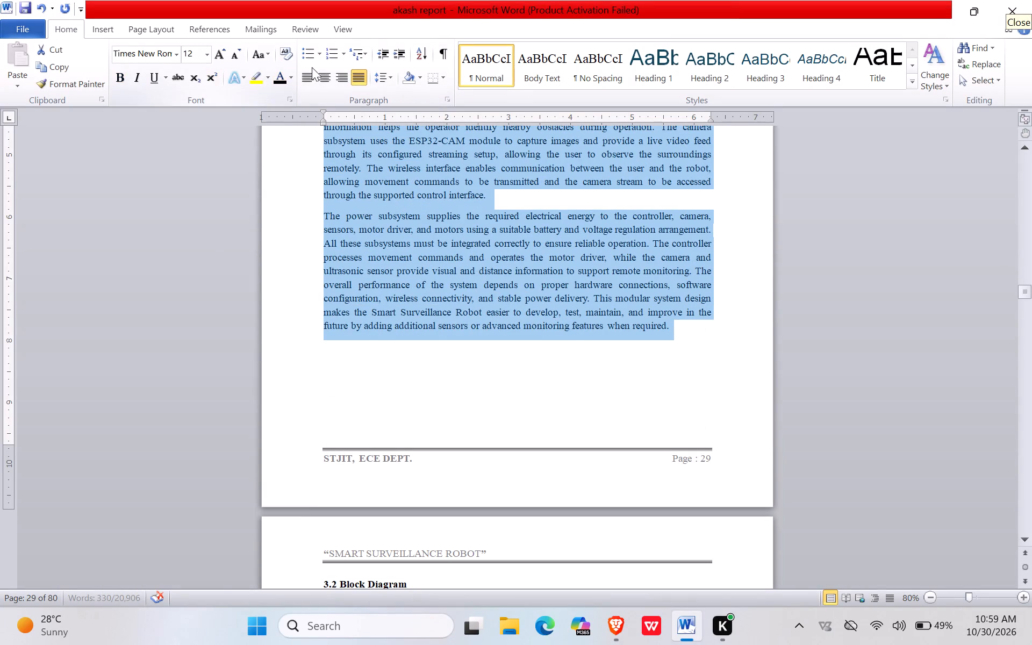
left_click(381, 74)
left_click(321, 126)
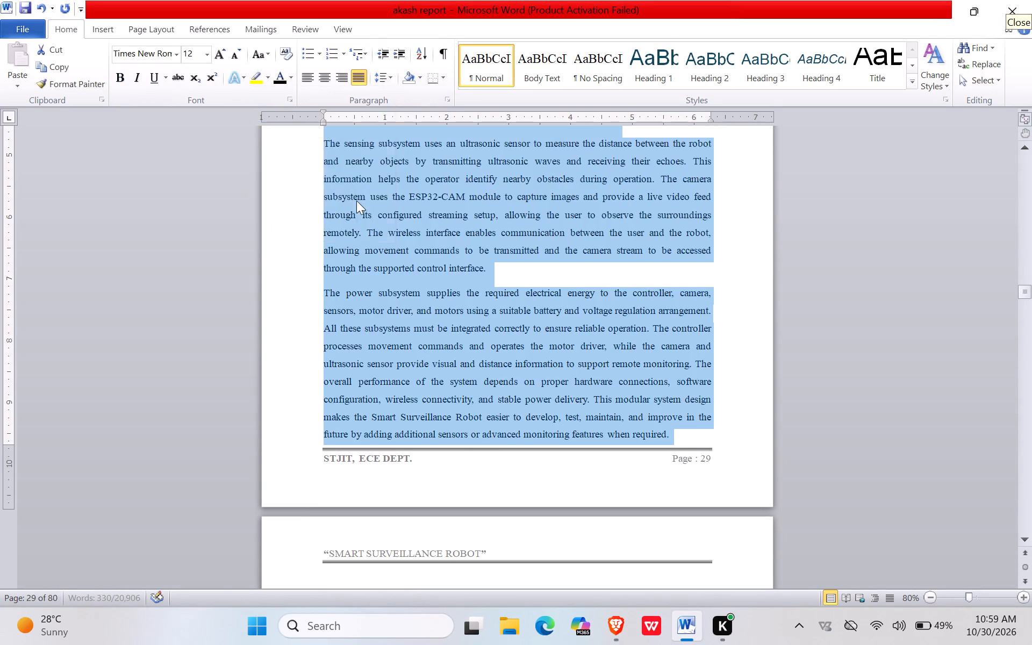
Check the layout of the section 3.1 text and the page break leading into section 3.2 Block Diagram.
scroll(368, 241, "down", 7)
scroll(384, 278, "up", 8)
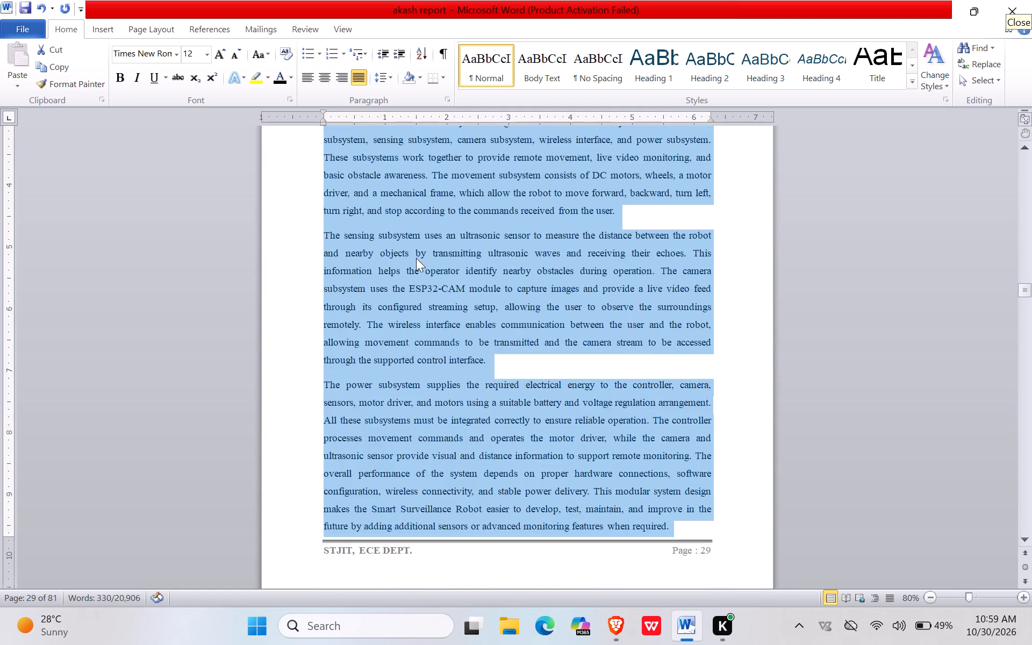
scroll(416, 258, "up", 7)
scroll(457, 275, "up", 2)
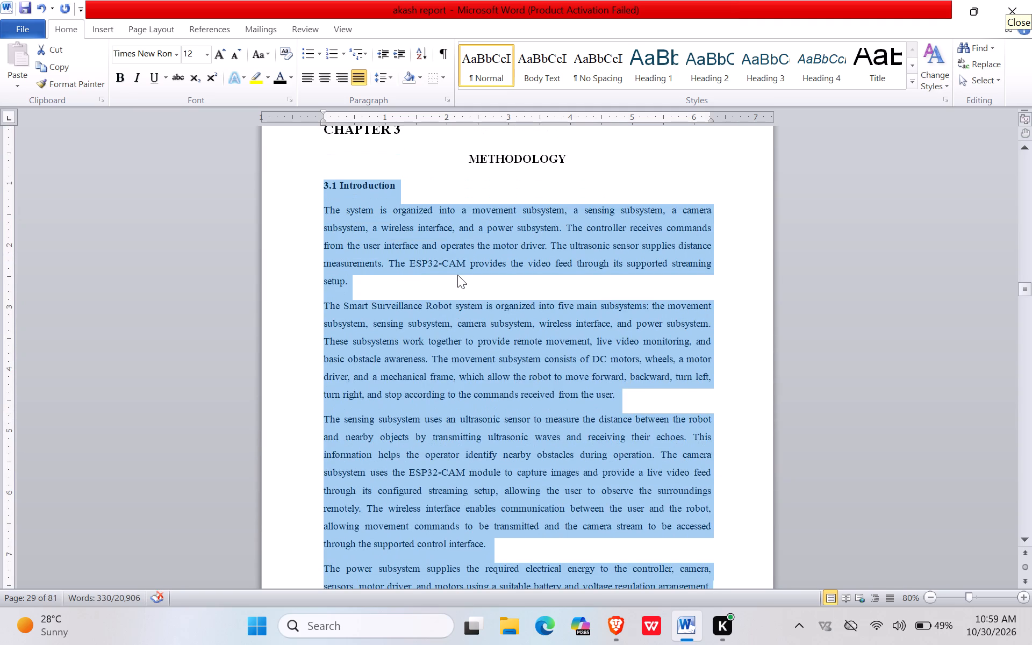
scroll(456, 327, "down", 6)
scroll(455, 322, "up", 2)
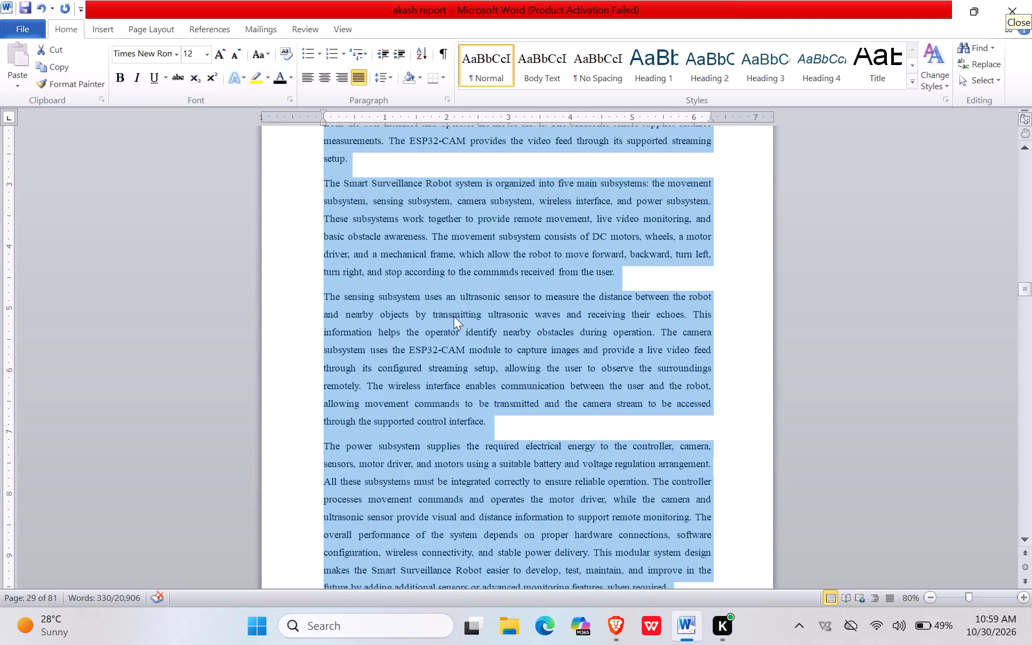
scroll(454, 316, "down", 8)
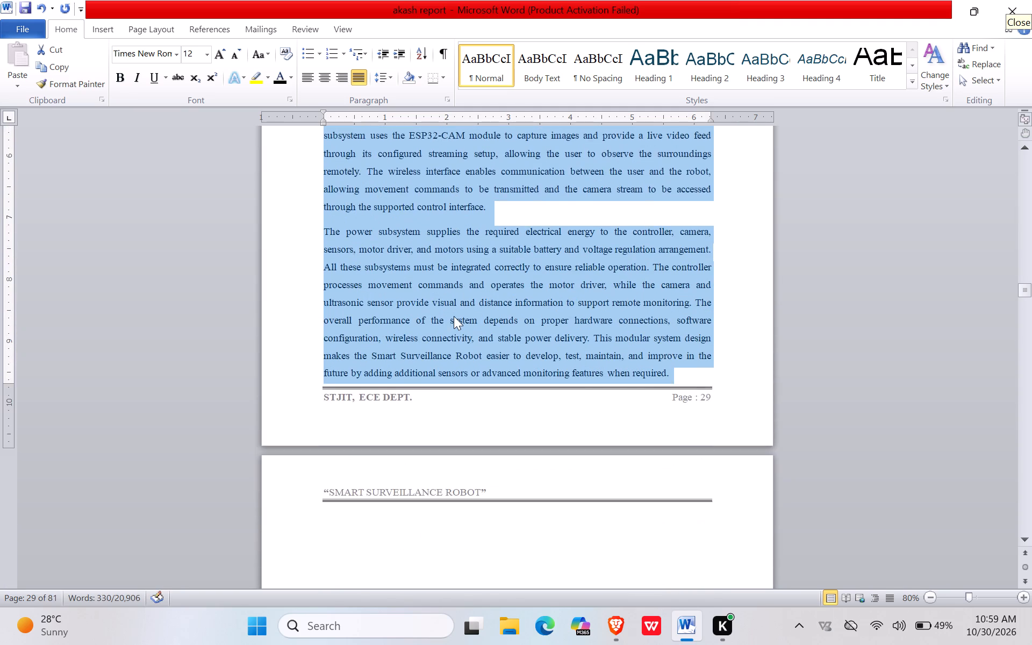
scroll(454, 316, "down", 6)
scroll(454, 316, "up", 1)
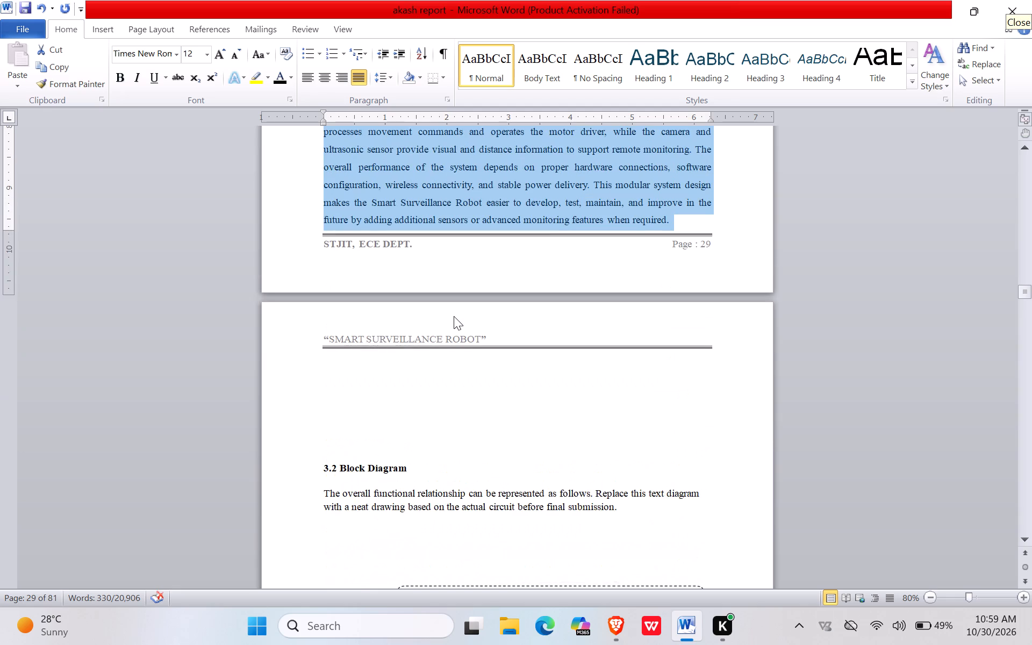
scroll(454, 316, "up", 16)
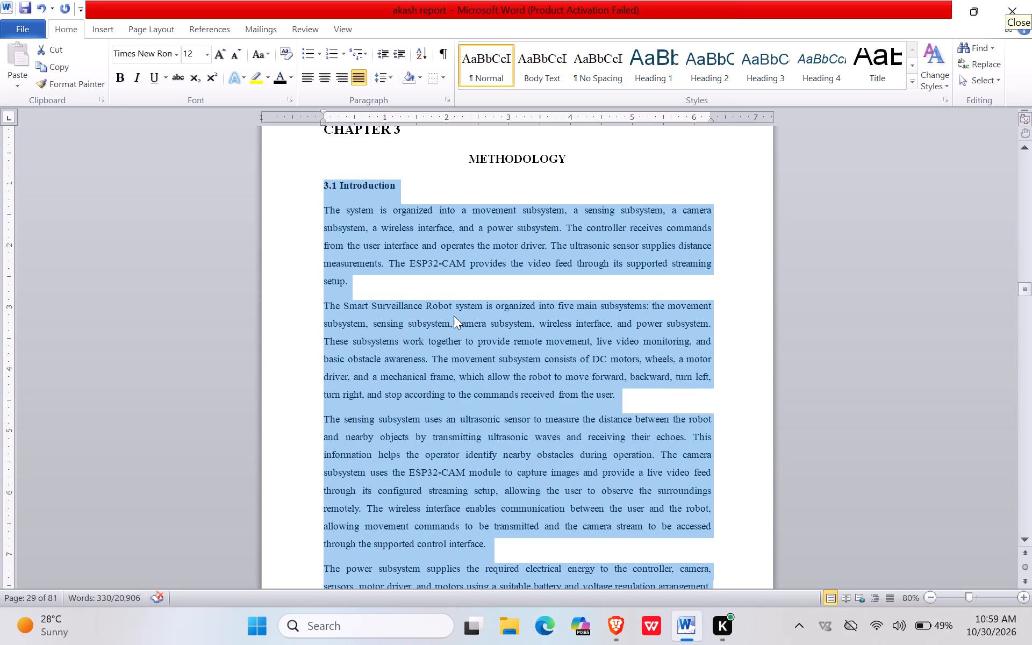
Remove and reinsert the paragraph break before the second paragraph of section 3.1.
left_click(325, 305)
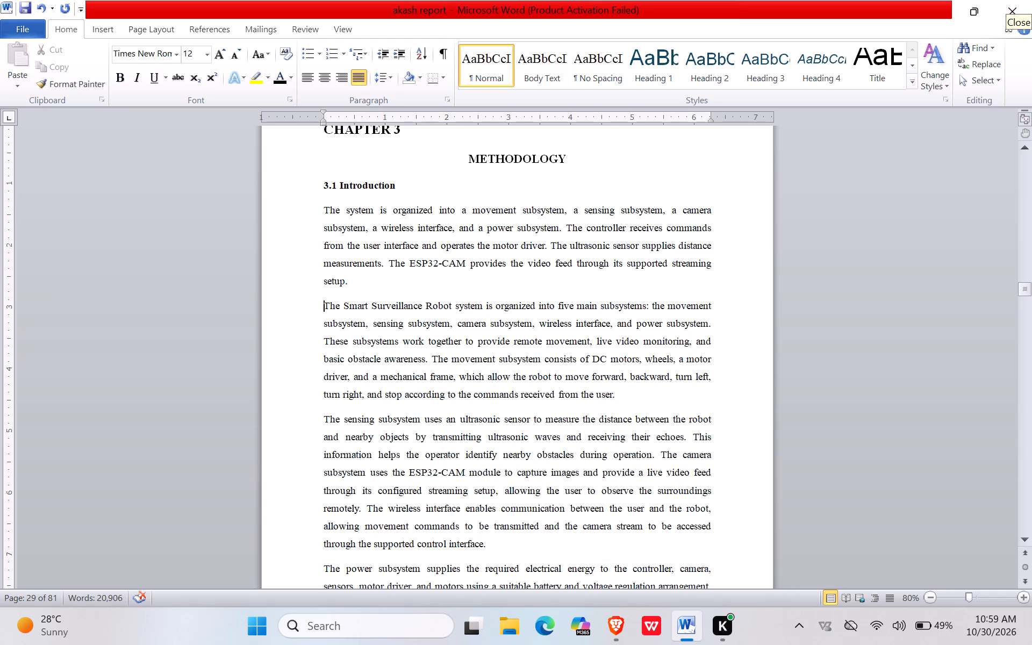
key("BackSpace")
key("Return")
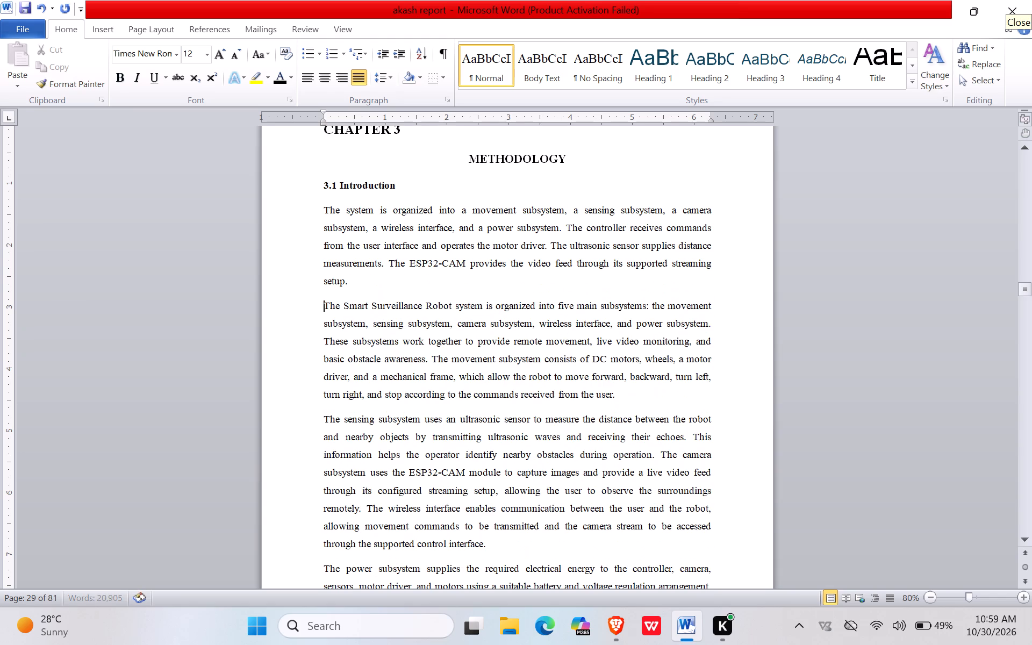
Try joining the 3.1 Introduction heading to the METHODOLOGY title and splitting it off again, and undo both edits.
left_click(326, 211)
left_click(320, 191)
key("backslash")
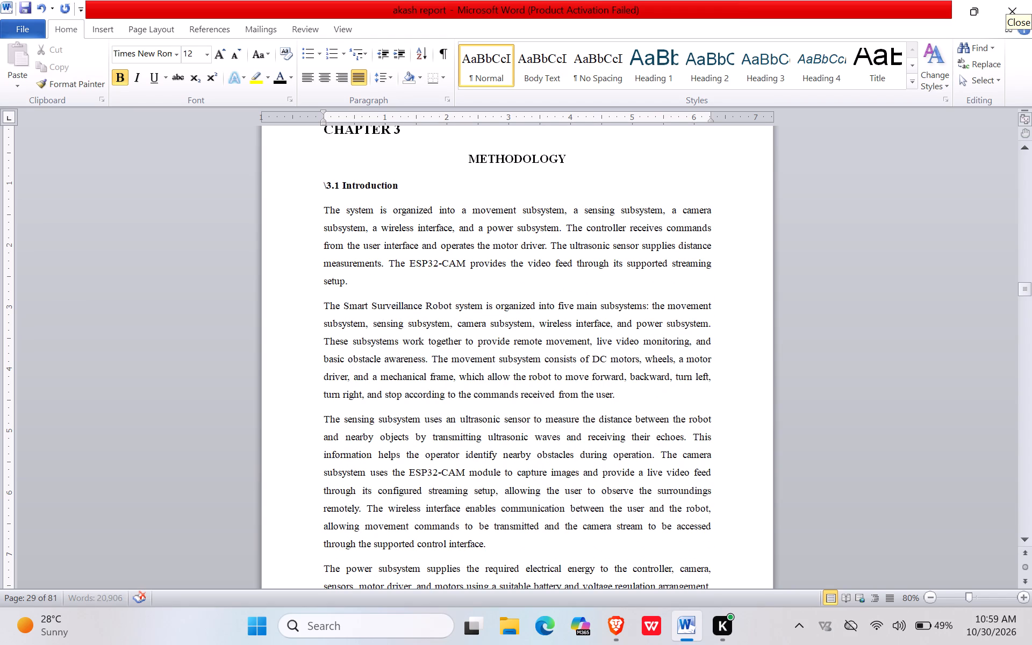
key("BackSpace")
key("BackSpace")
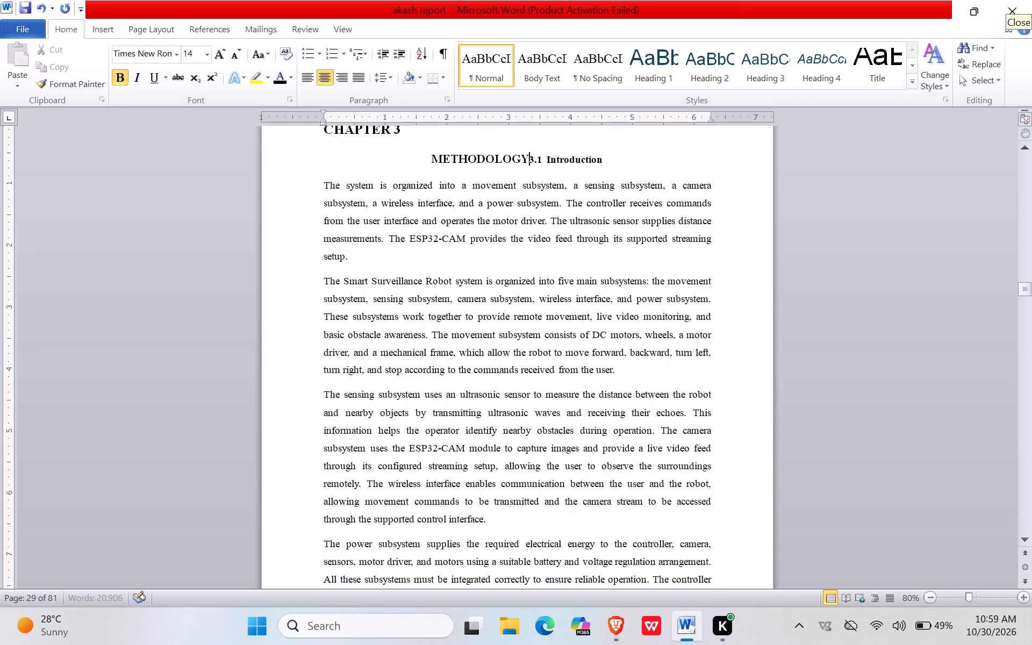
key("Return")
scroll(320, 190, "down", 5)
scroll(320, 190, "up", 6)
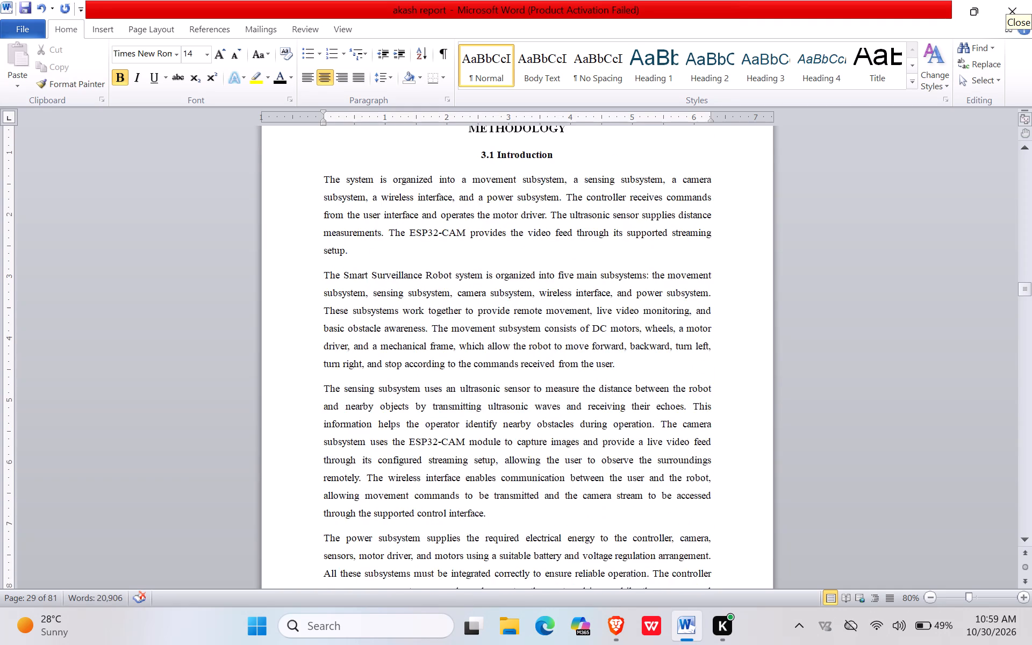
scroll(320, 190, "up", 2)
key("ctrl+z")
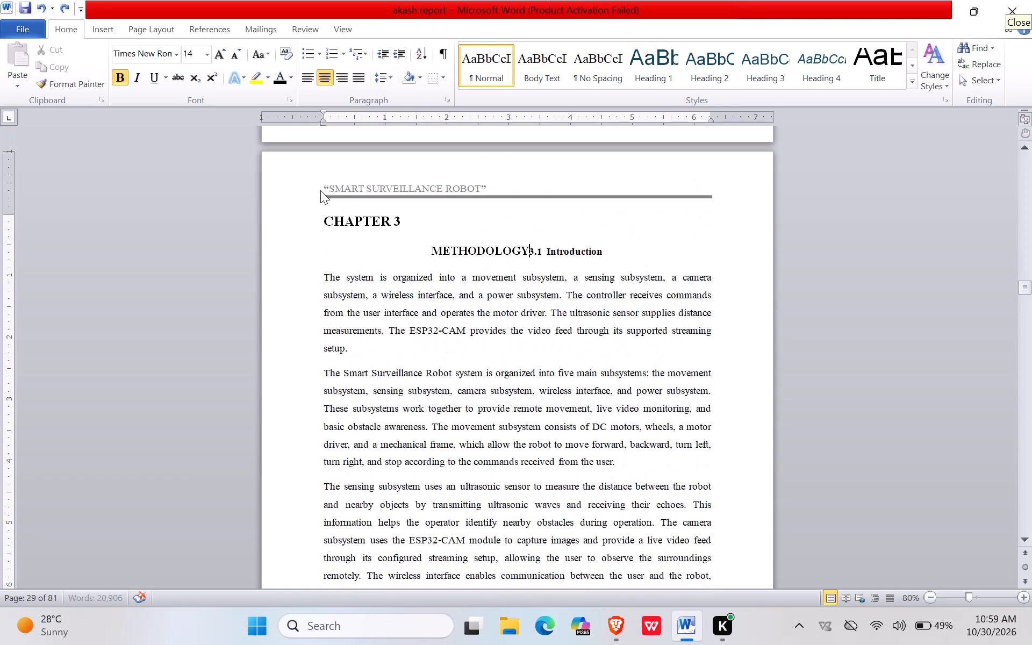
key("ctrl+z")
Delete the blank lines above the 3.2 Block Diagram heading so it starts at the top of its page.
scroll(332, 231, "down", 12)
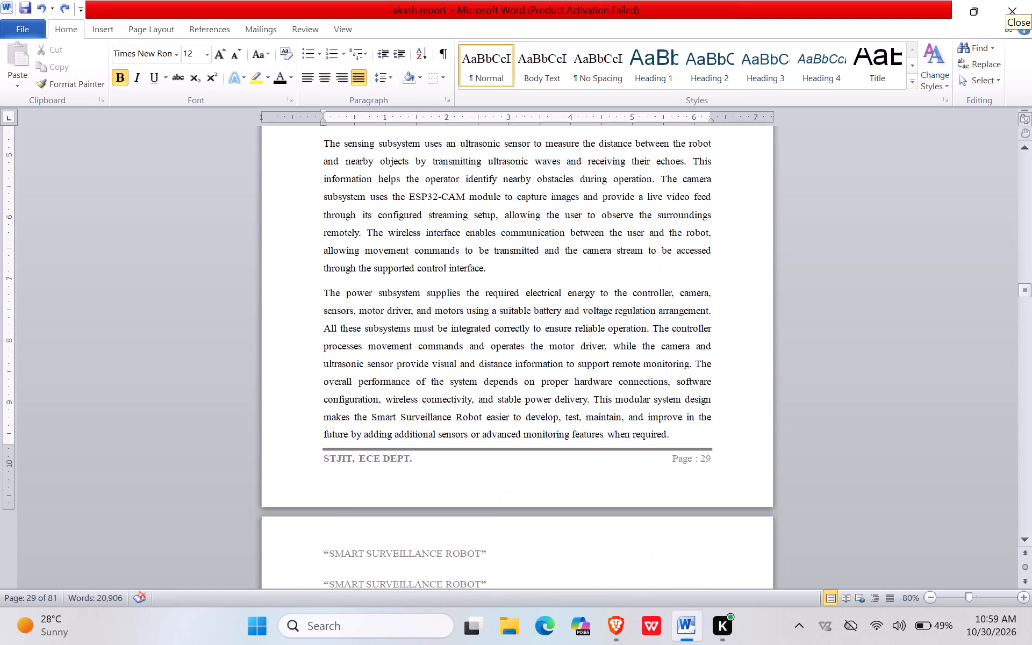
scroll(338, 261, "down", 5)
scroll(460, 331, "down", 2)
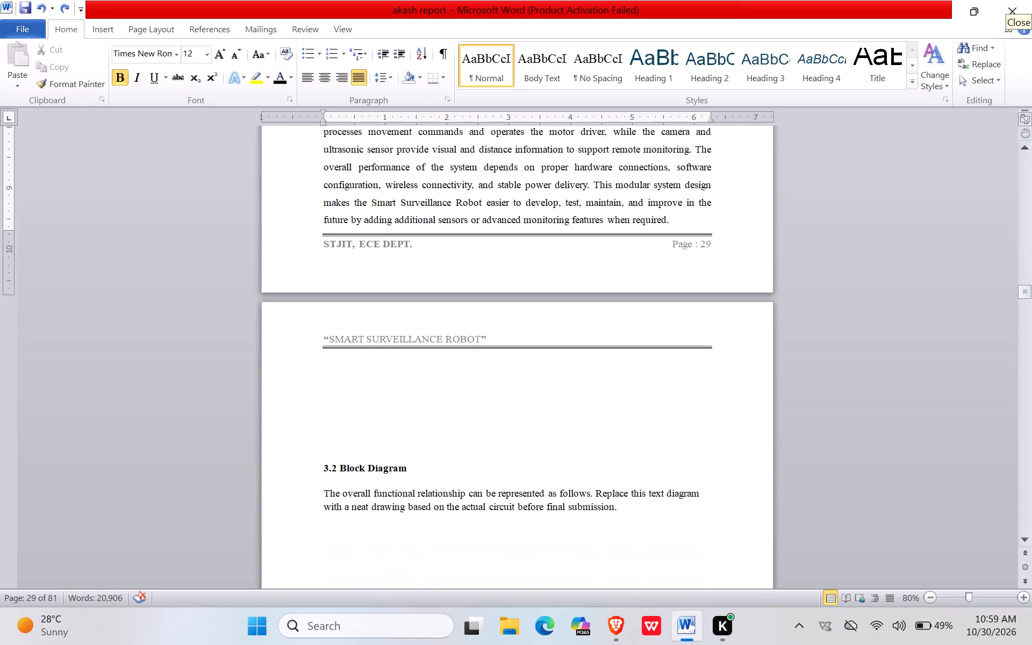
left_click(324, 470)
key("BackSpace")
key("BackSpace")
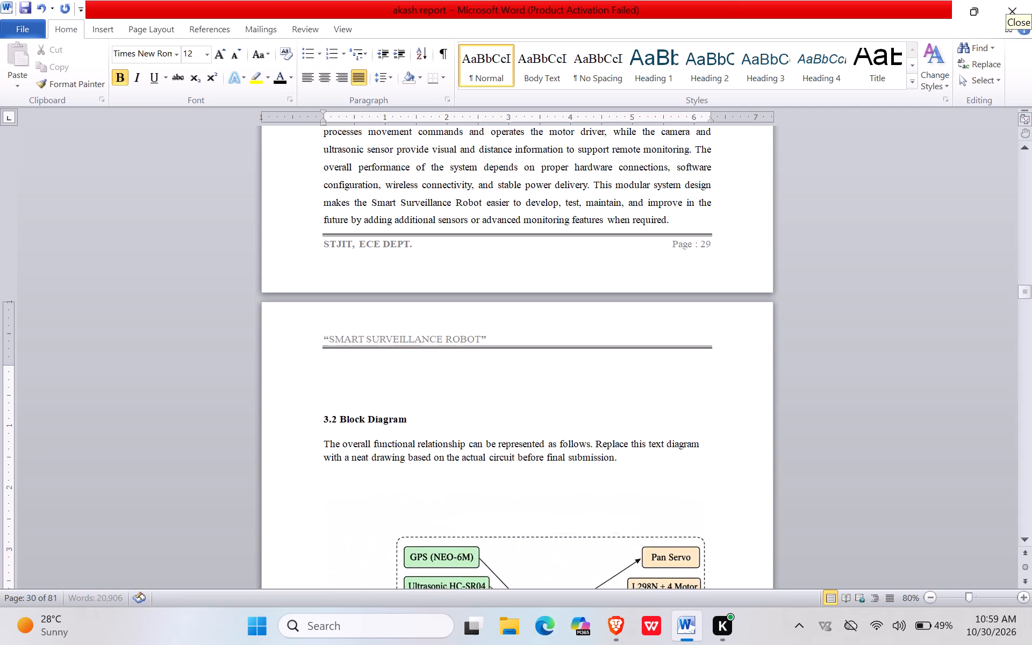
key("BackSpace")
key("BackSpace")
key("BackSpace")
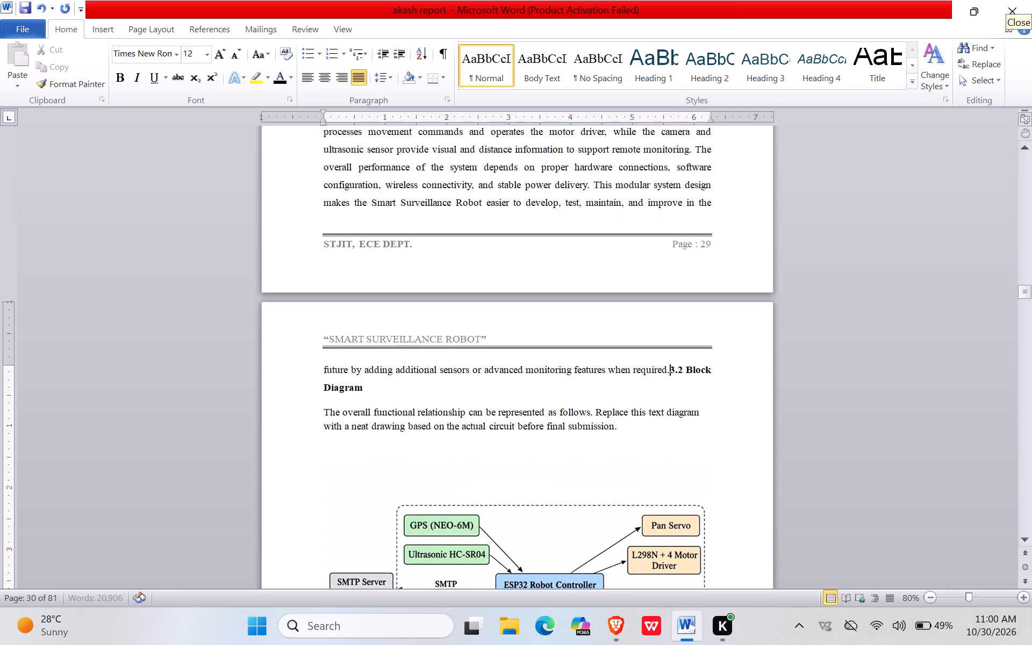
key("Return")
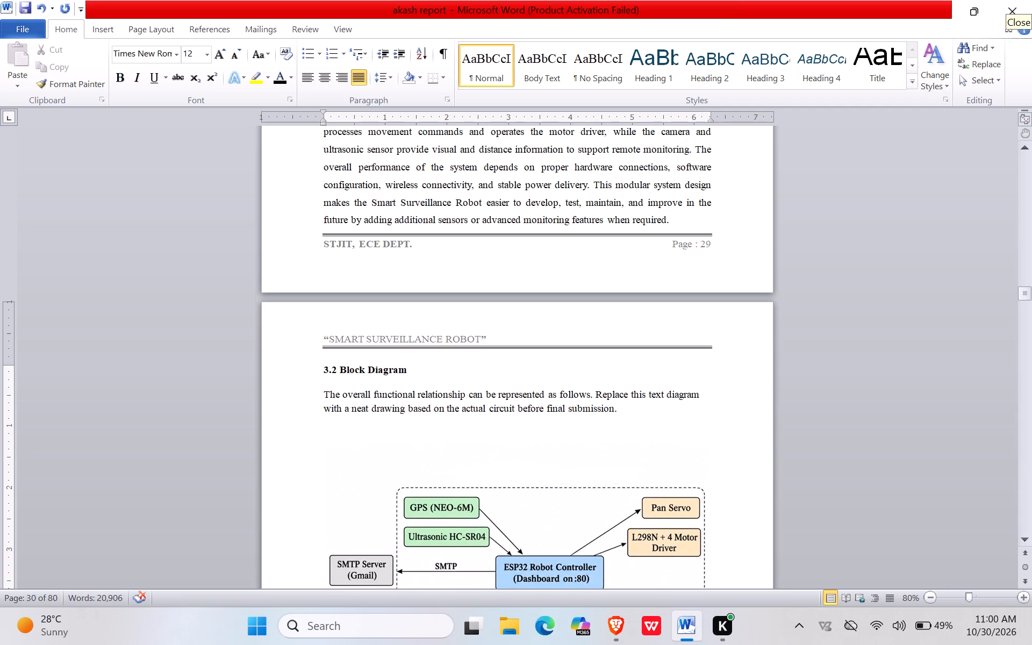
Justify the 3.2 Block Diagram heading and its paragraph and increase their line spacing.
left_click_drag(623, 410, 320, 367)
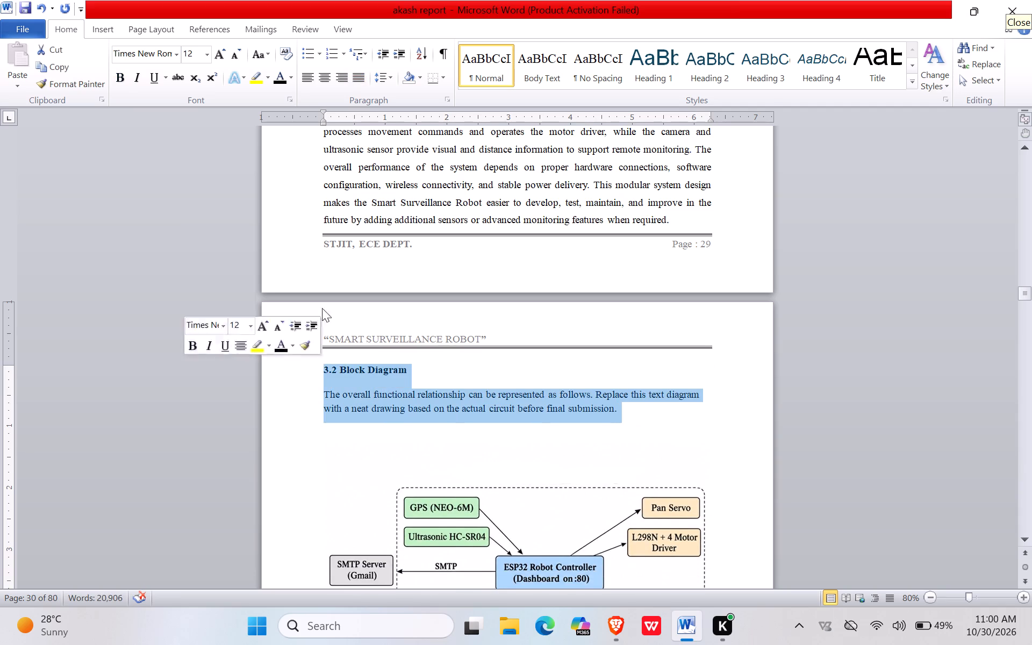
left_click(353, 73)
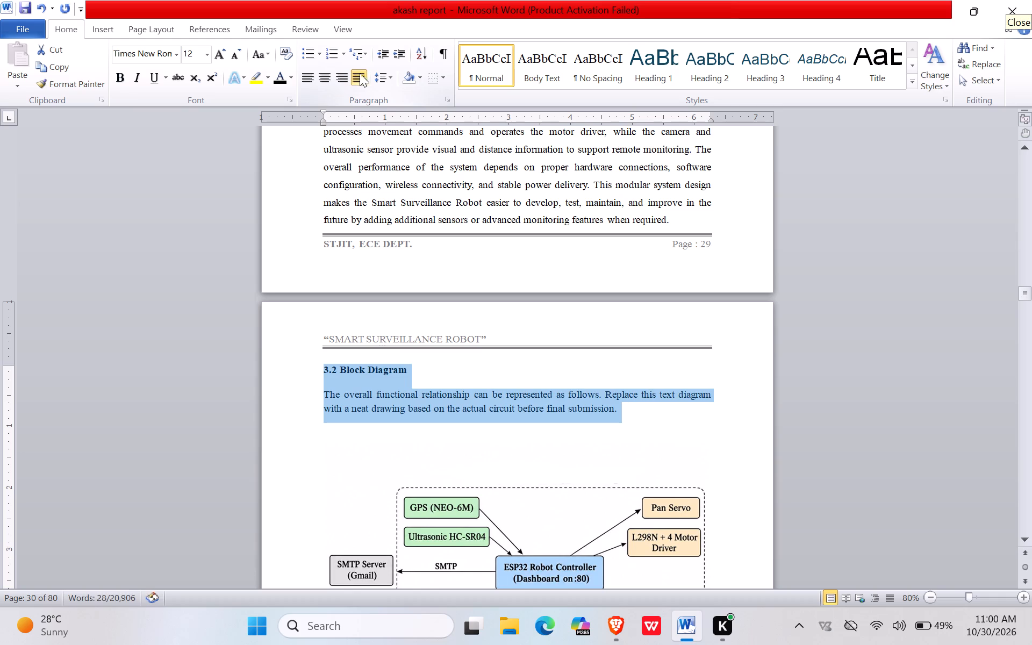
left_click(390, 76)
left_click(309, 132)
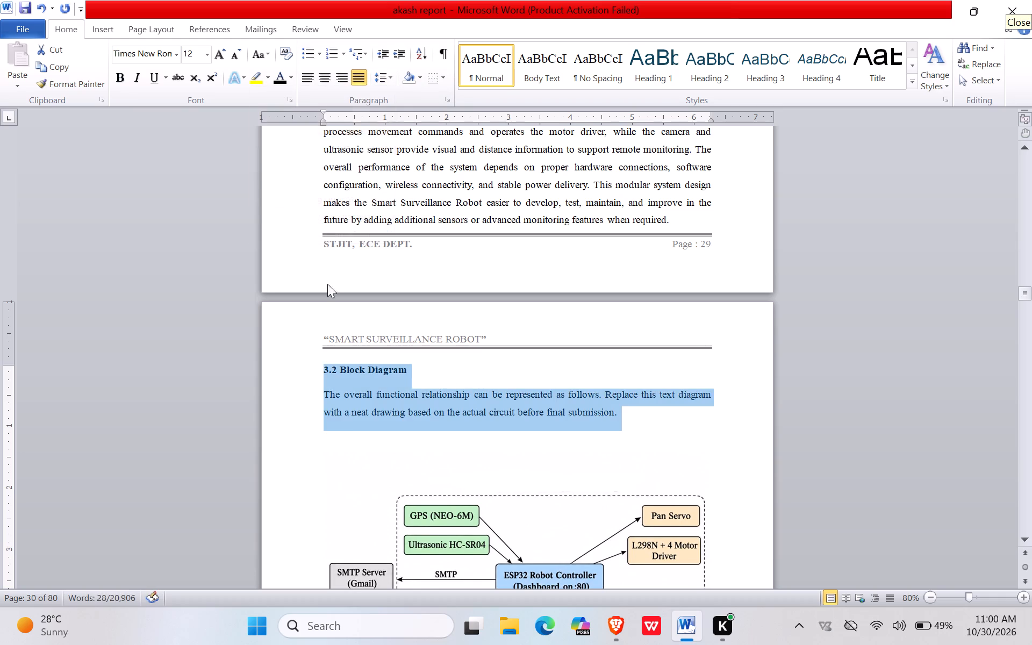
Move the system block diagram picture up, close beneath the section 3.2 paragraph.
scroll(341, 352, "down", 4)
left_click(353, 360)
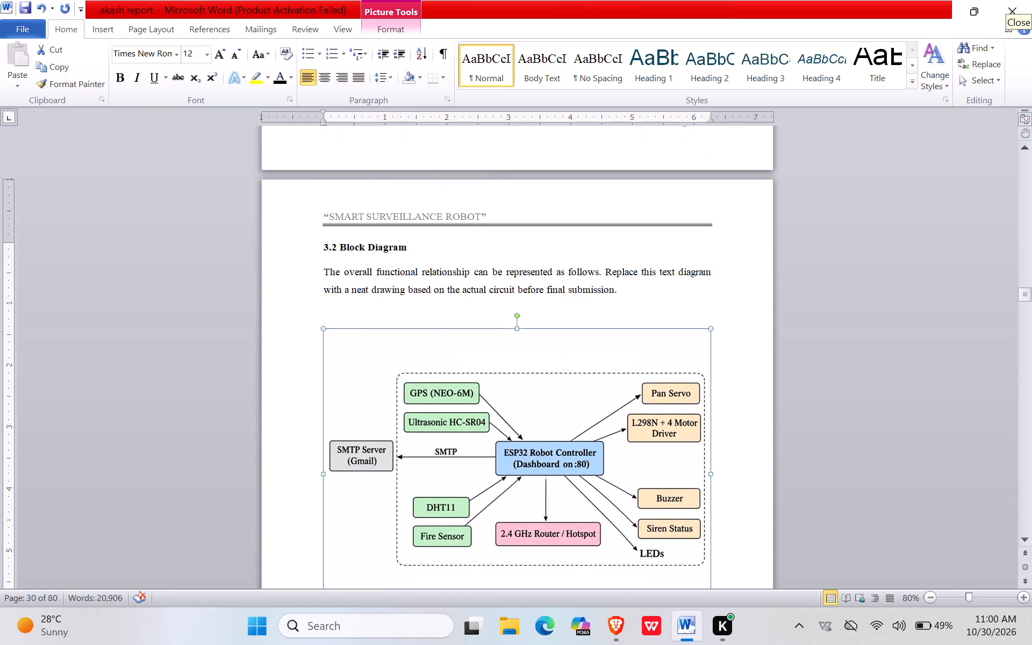
left_click_drag(329, 332, 319, 320)
left_click_drag(428, 391, 371, 365)
left_click_drag(421, 379, 420, 357)
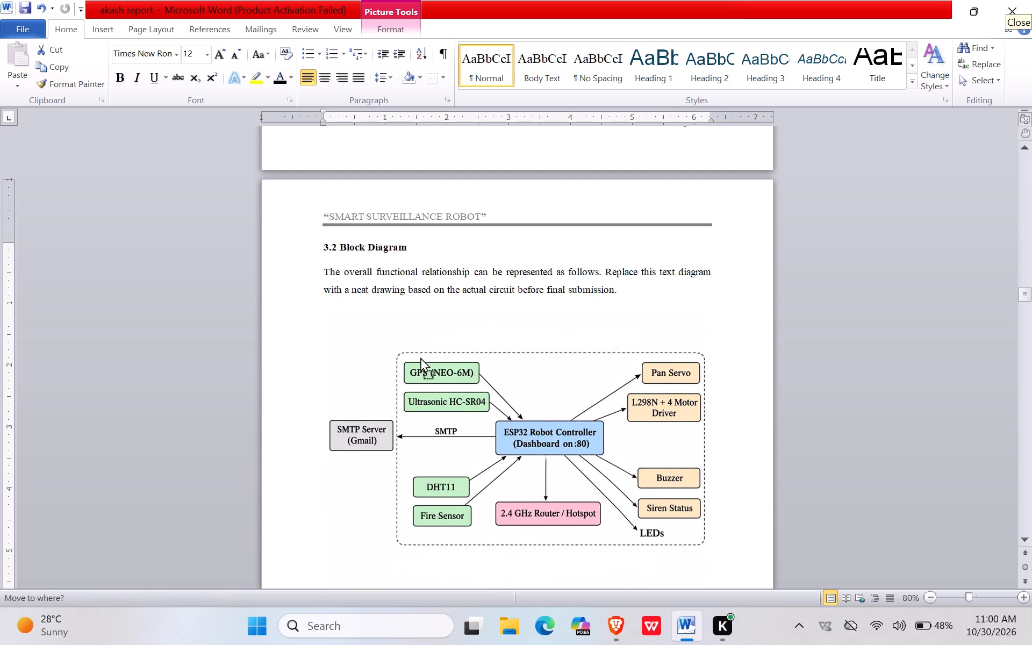
left_click_drag(420, 357, 420, 346)
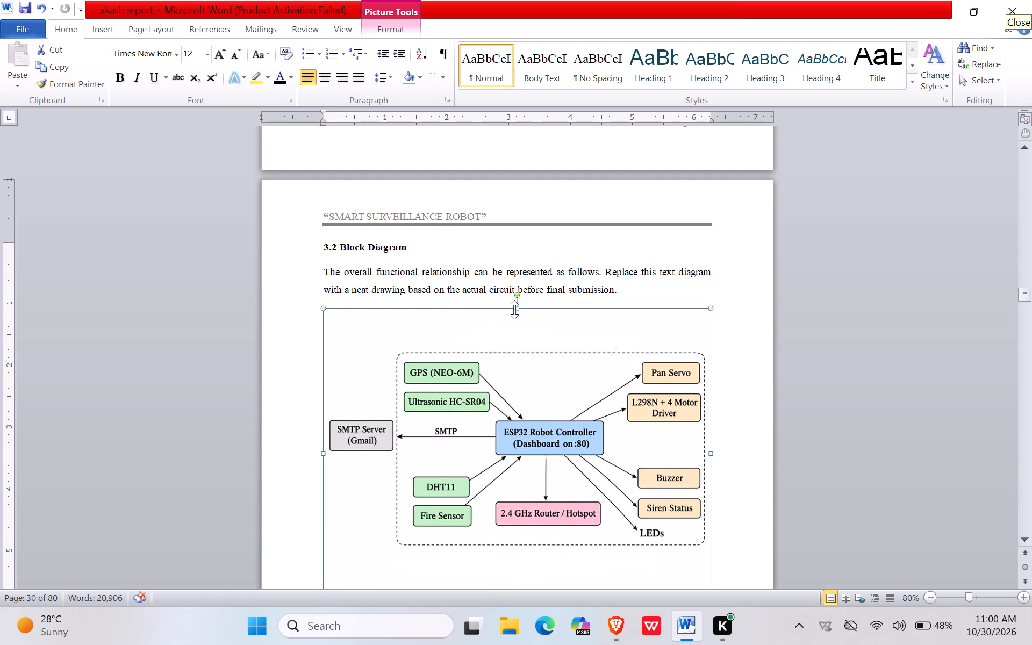
Resize the block diagram picture vertically to about 4 inches tall, keeping its full text width.
left_click_drag(515, 307, 509, 262)
scroll(513, 393, "down", 5)
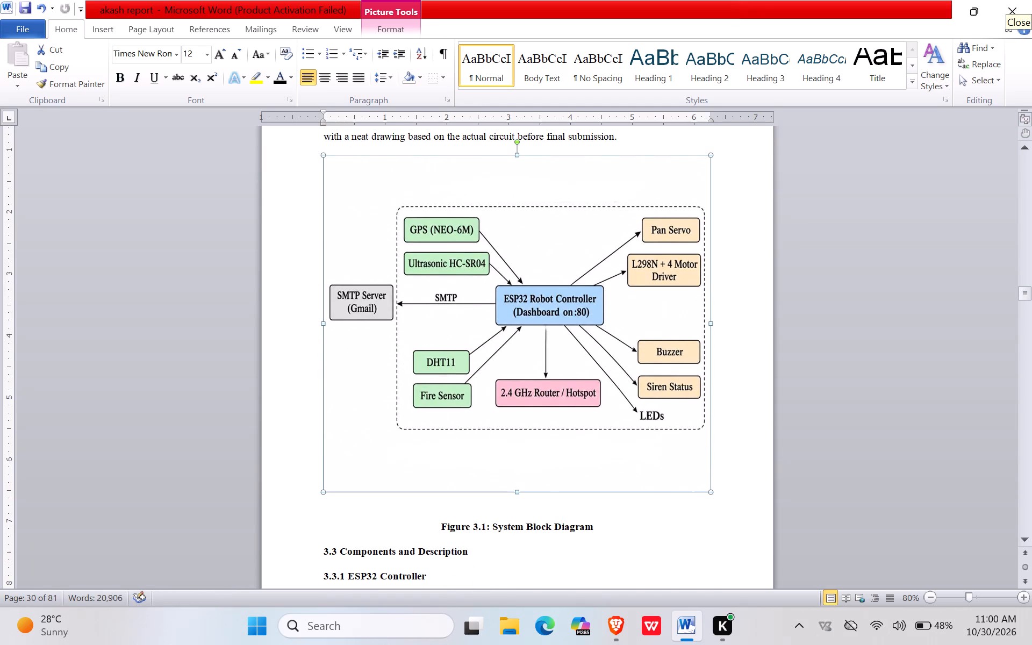
left_click_drag(515, 490, 512, 399)
scroll(515, 382, "down", 4)
scroll(515, 382, "up", 6)
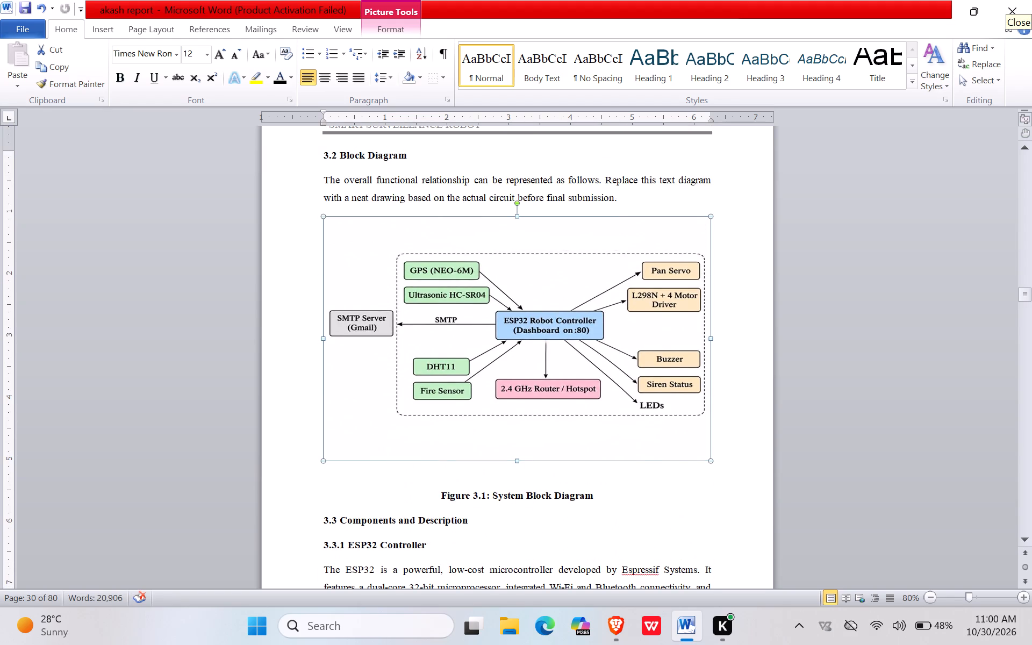
left_click_drag(516, 405, 502, 403)
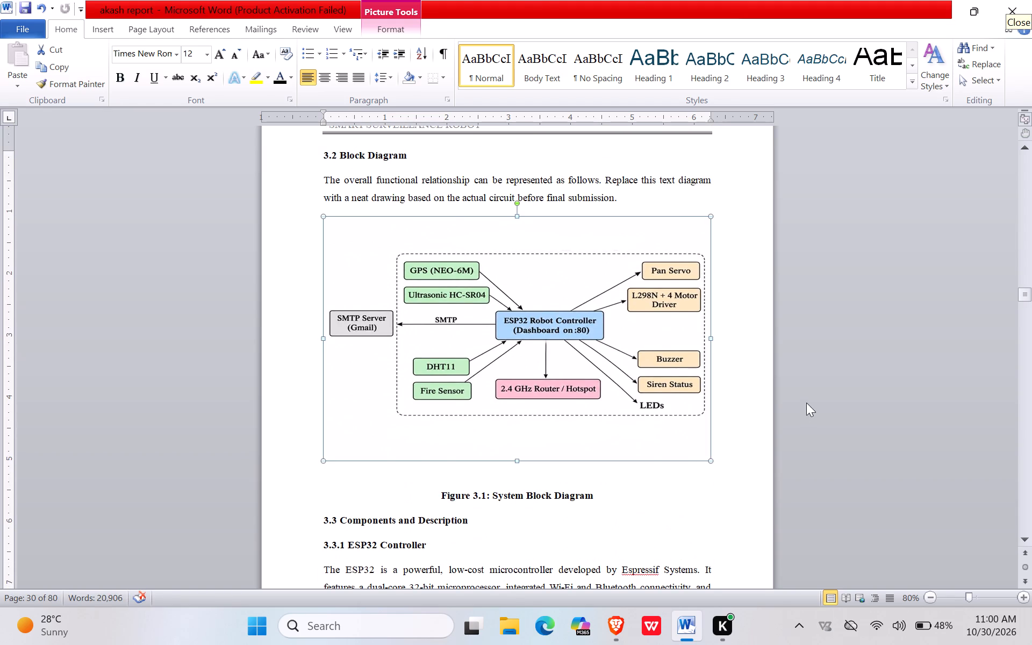
left_click(806, 403)
Delete the blank space between the block diagram and its Figure 3.1 caption.
scroll(541, 467, "down", 1)
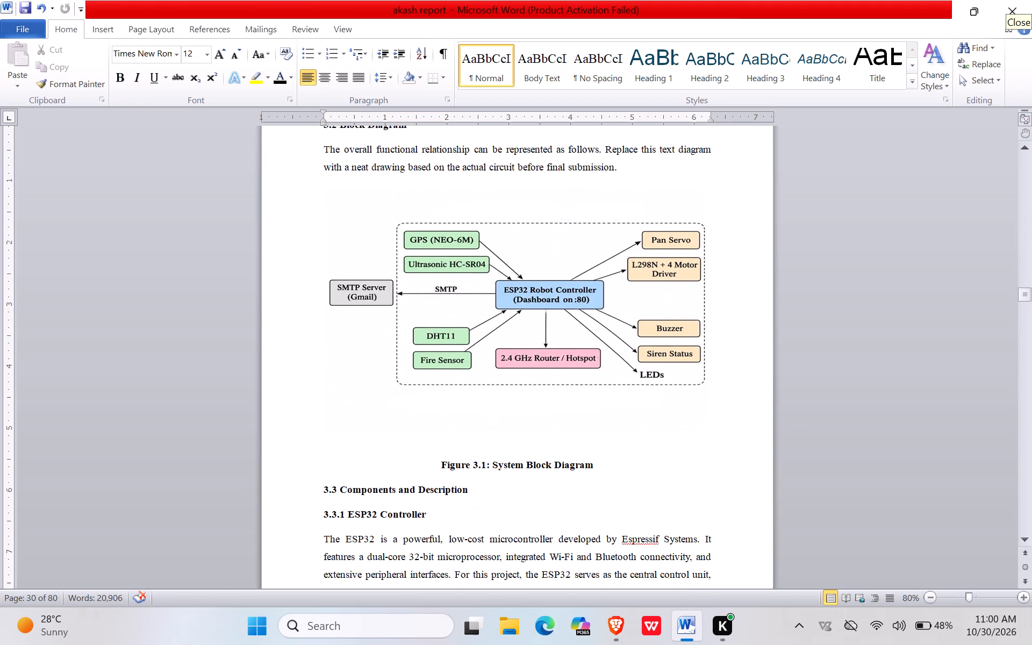
left_click(425, 468)
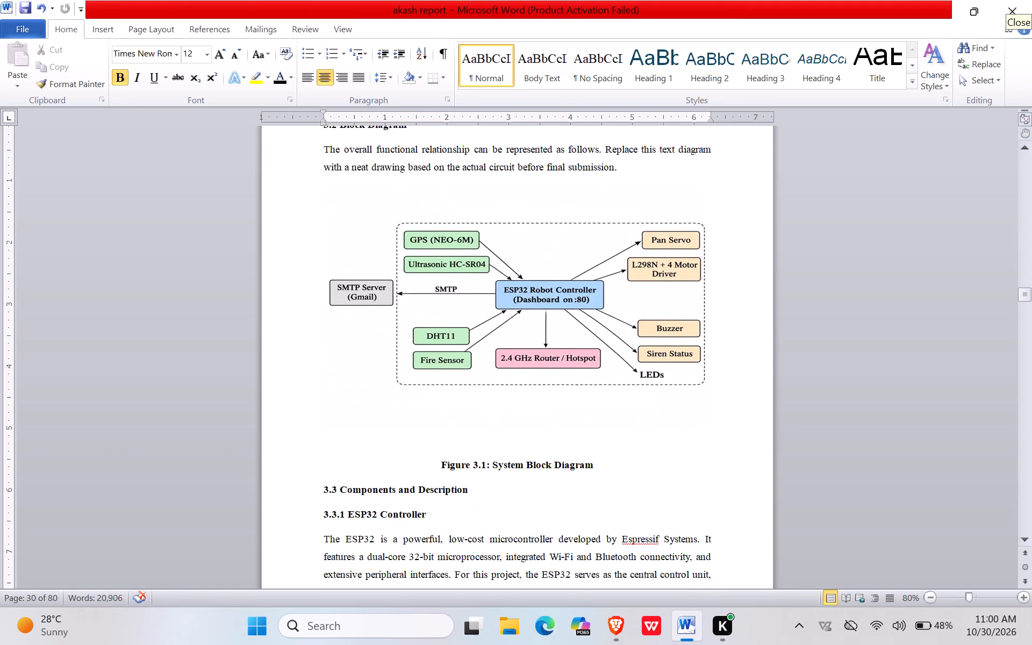
key("BackSpace")
key("BackSpace")
key("BackSpace")
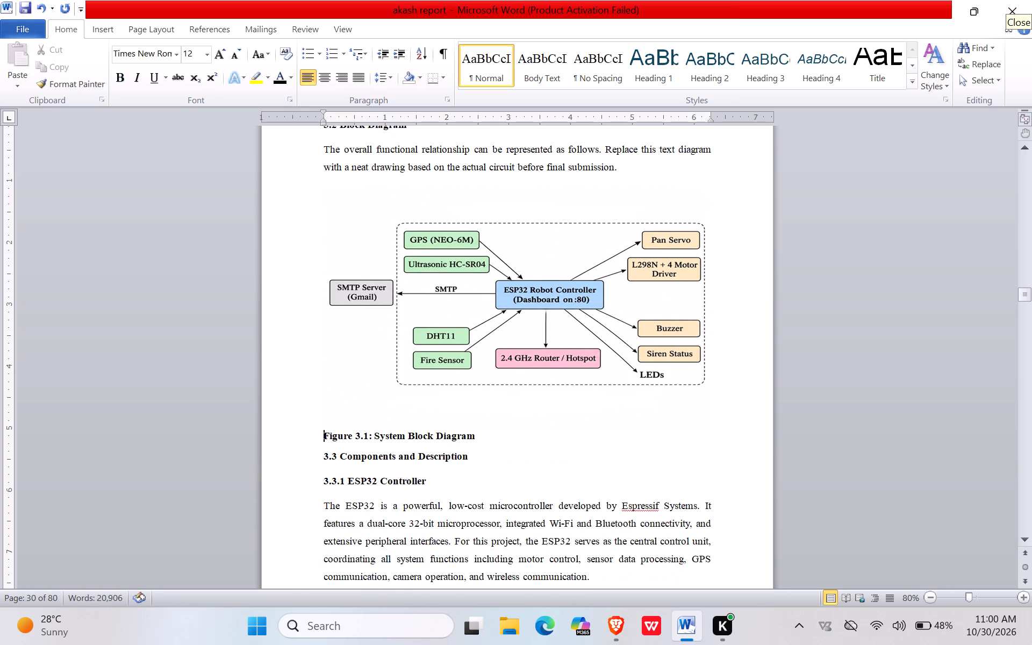
Centre the caption "Figure 3.1: System Block Diagram" beneath the picture.
key("space")
key("space")
key("space")
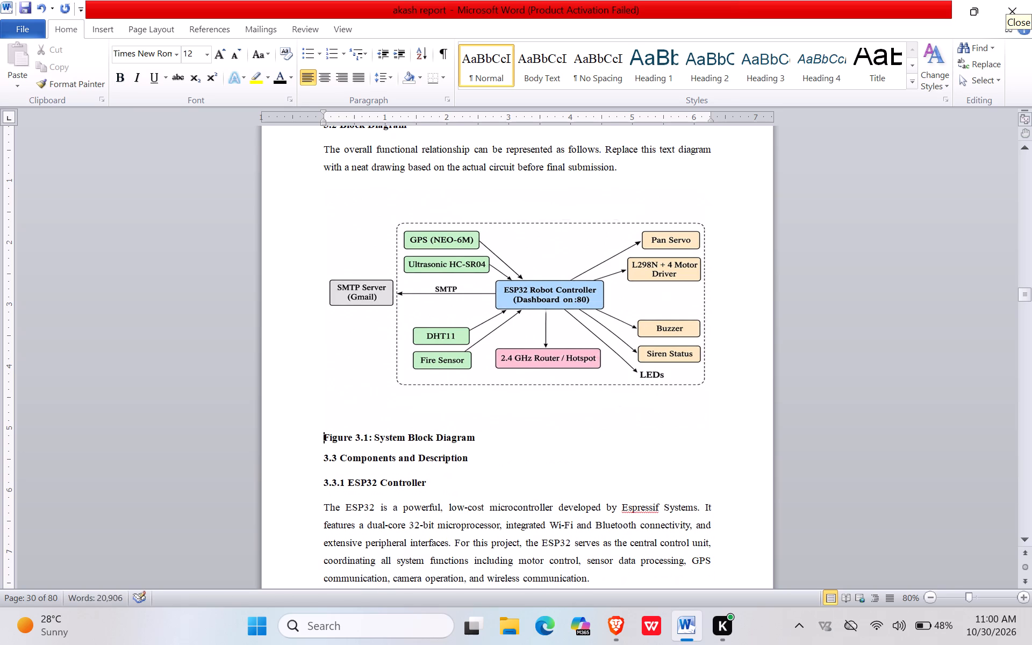
key("space")
key("space")
left_click_drag(480, 439, 329, 435)
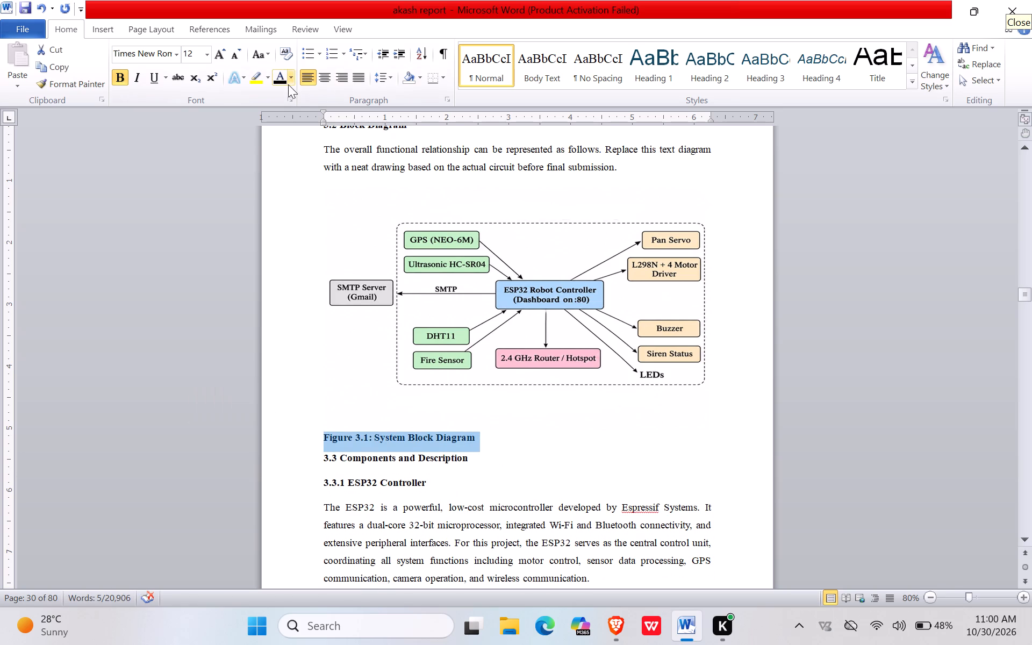
left_click(327, 79)
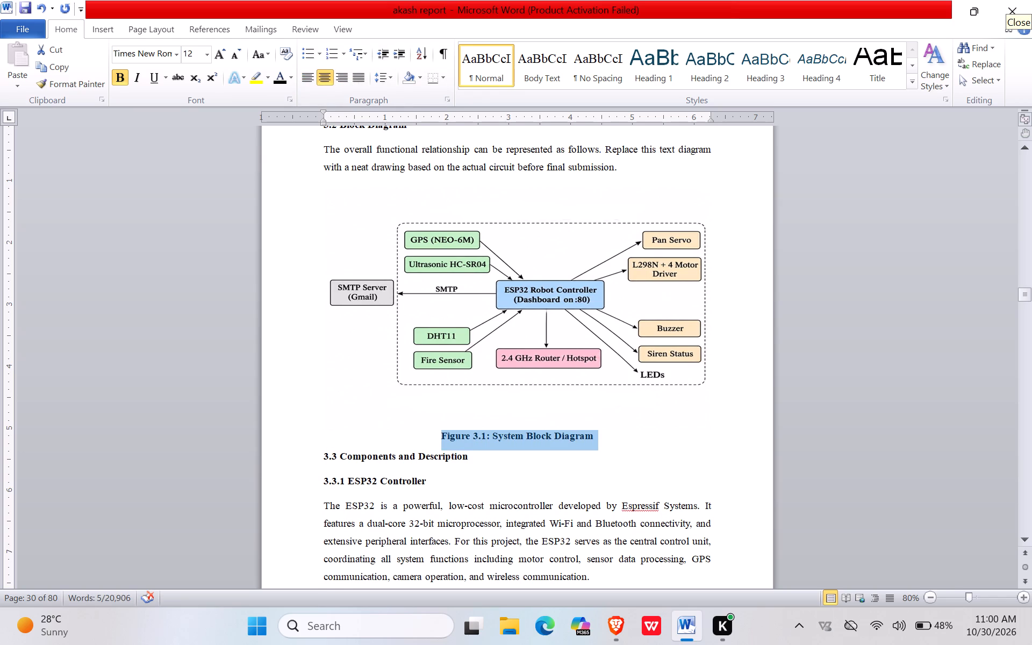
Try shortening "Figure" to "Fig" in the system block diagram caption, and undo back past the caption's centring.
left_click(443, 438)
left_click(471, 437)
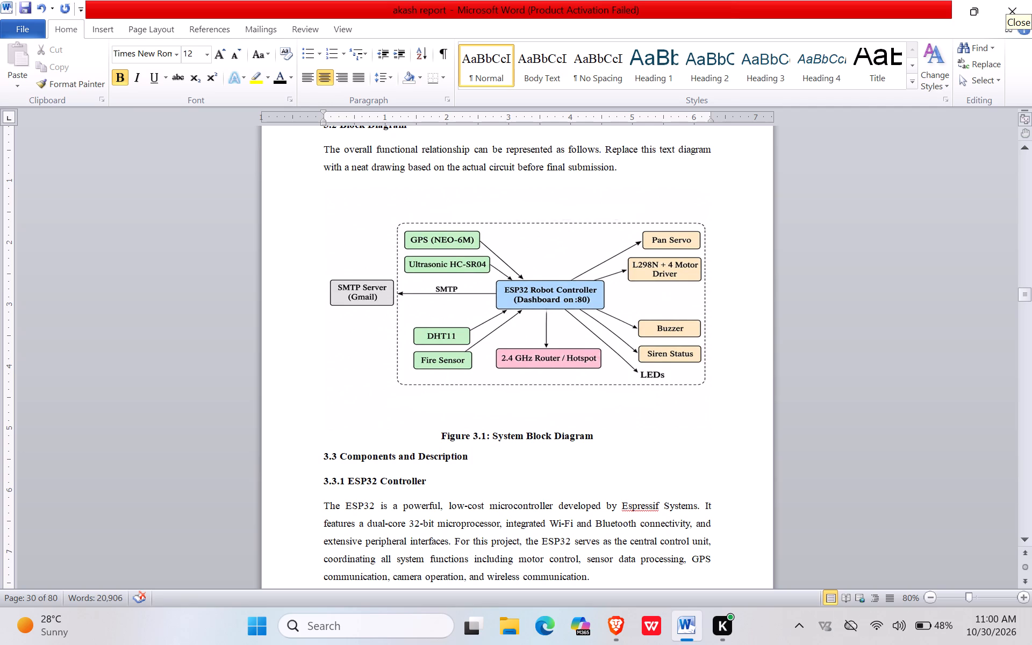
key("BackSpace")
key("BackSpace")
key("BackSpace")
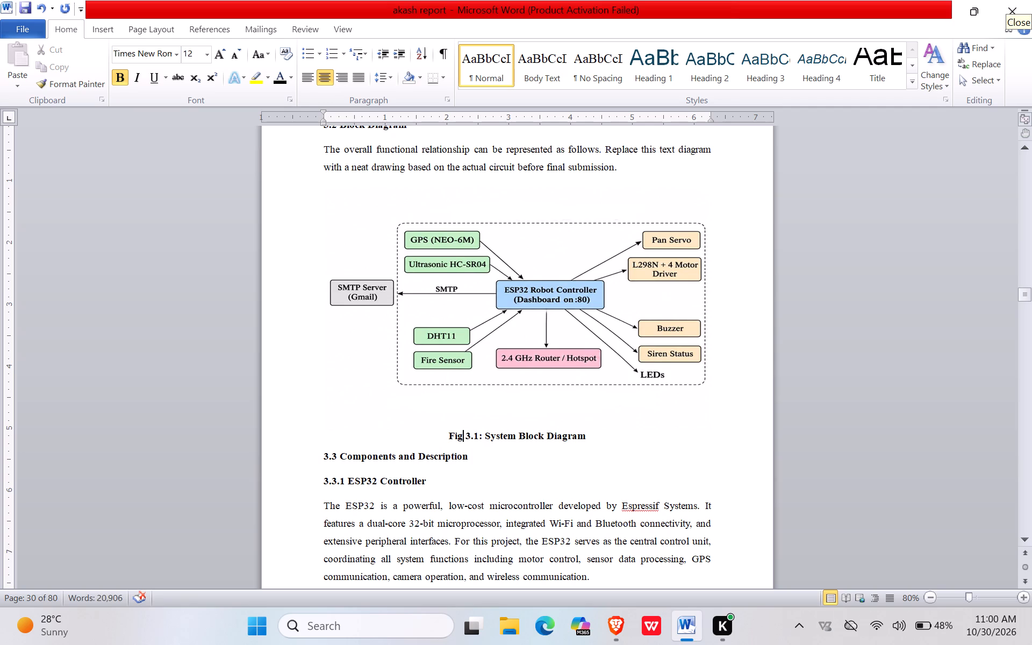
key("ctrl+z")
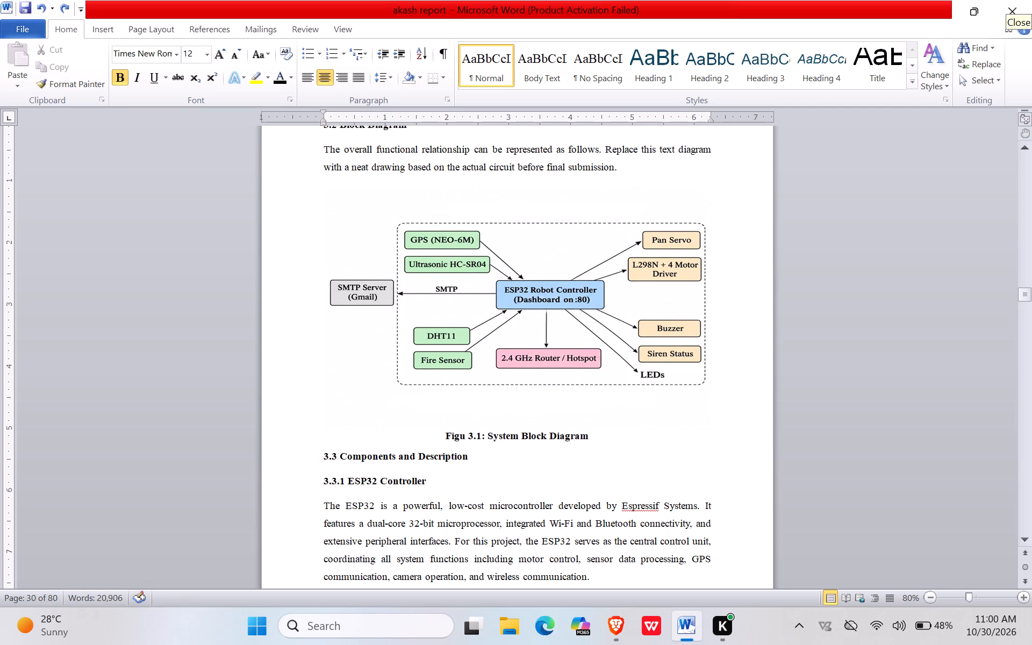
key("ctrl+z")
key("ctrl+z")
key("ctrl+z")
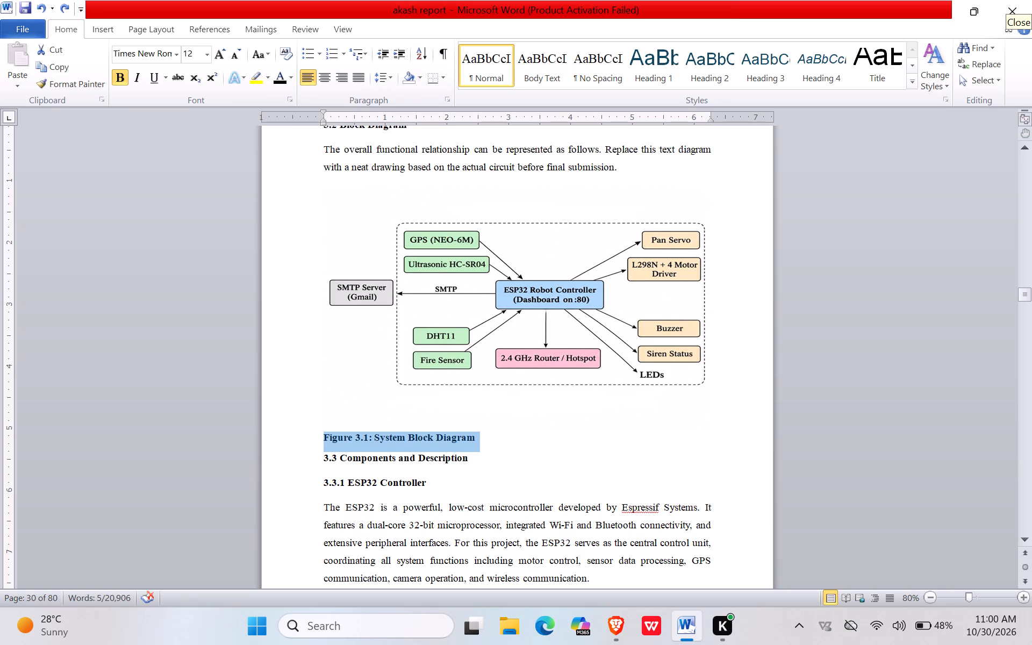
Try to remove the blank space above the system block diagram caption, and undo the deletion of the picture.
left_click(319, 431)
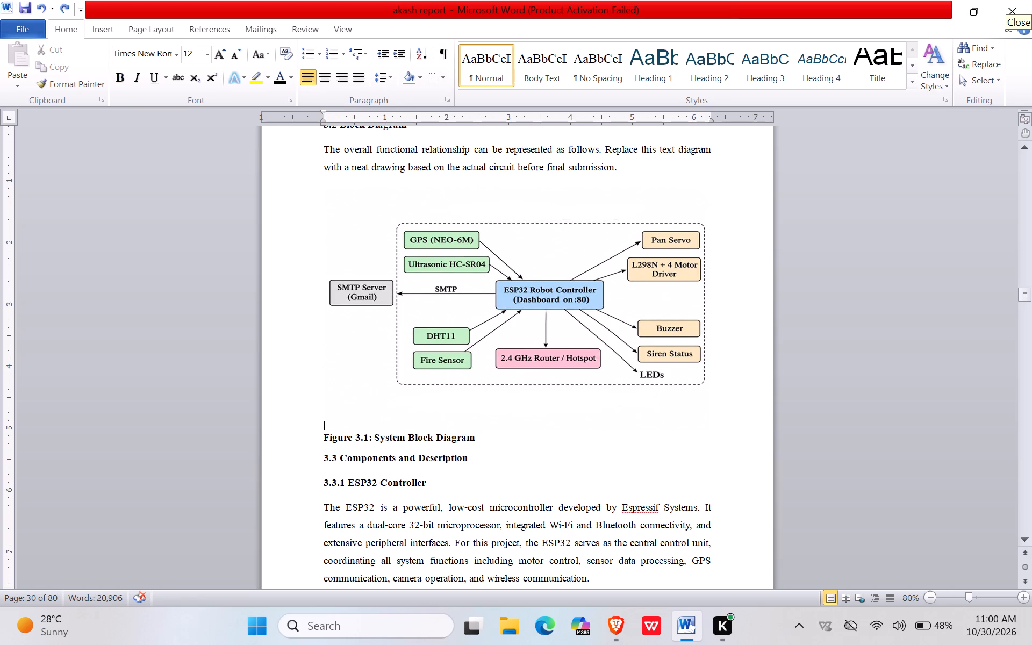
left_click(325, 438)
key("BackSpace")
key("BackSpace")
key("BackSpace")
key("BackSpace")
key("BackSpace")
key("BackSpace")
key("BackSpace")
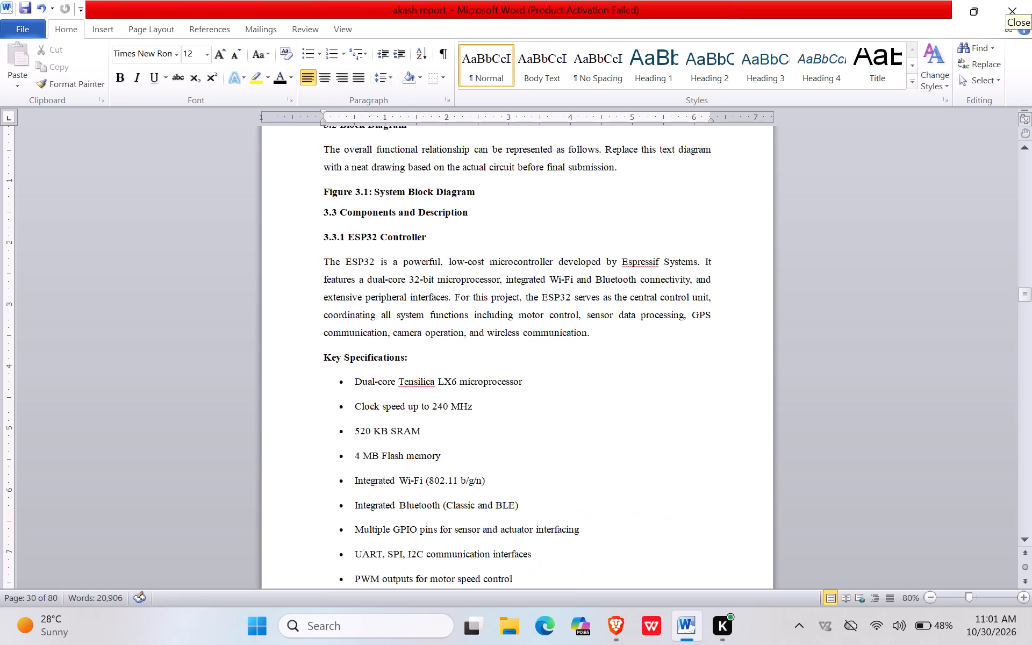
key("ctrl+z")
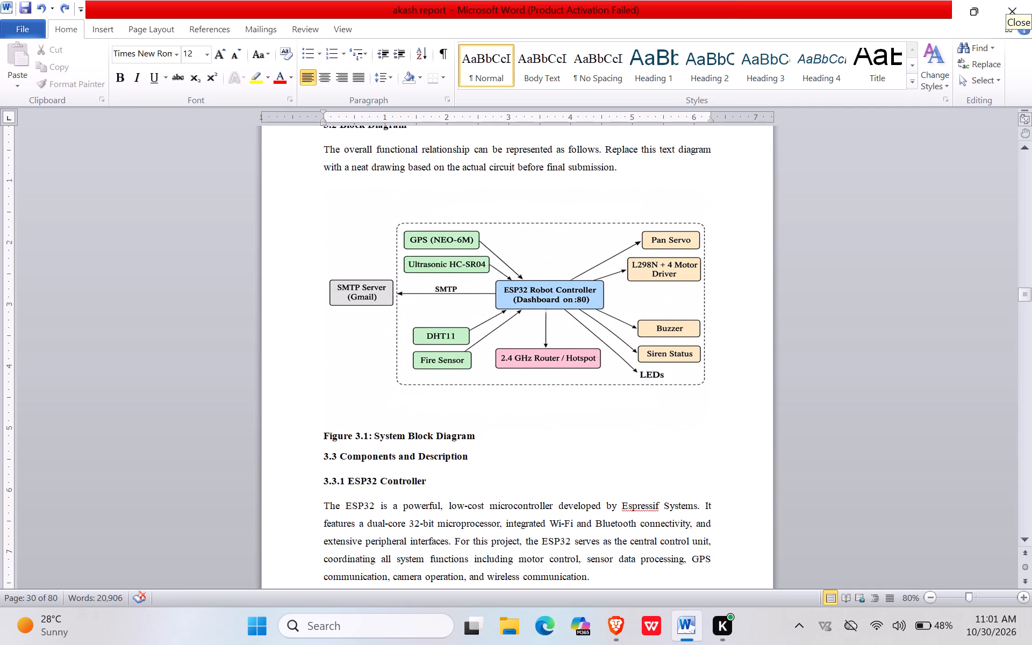
Centre the caption "Figure 3.1: System Block Diagram" beneath the picture again.
scroll(382, 421, "up", 4)
scroll(382, 421, "down", 3)
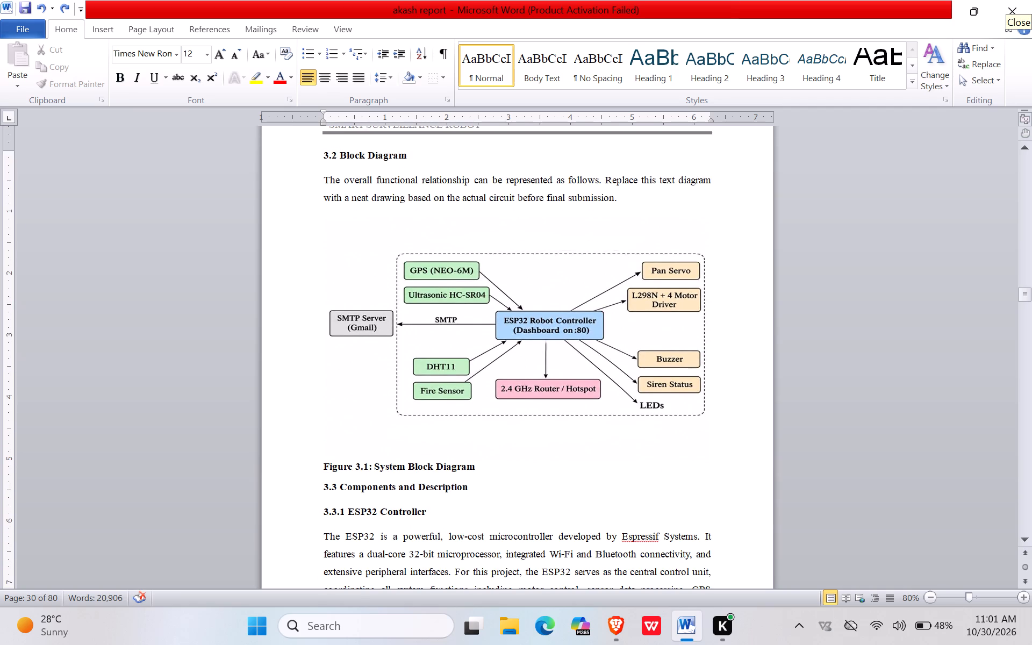
left_click(494, 448)
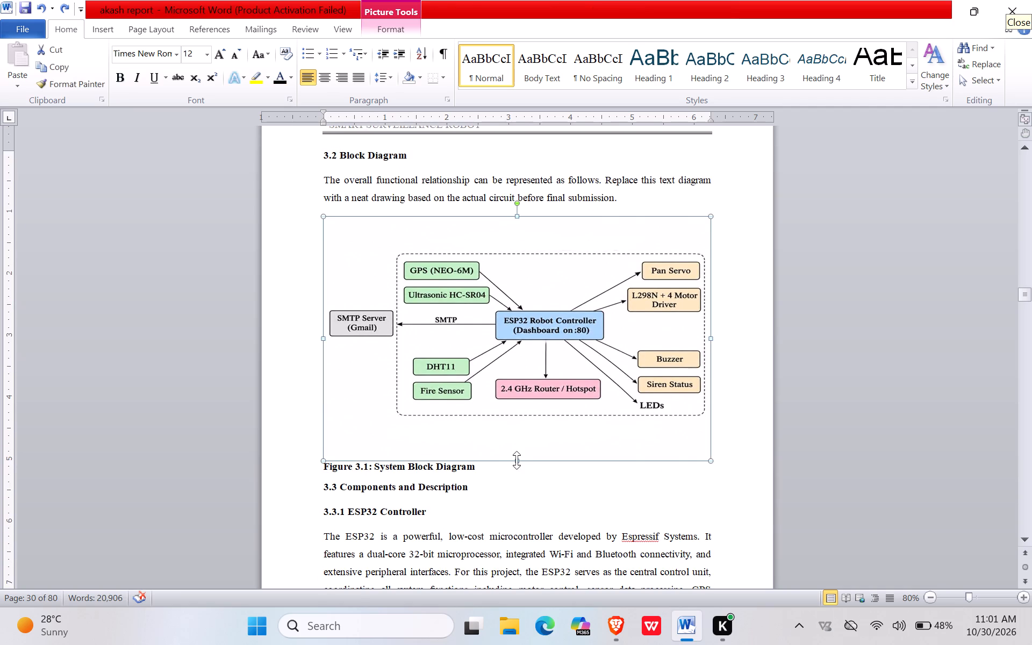
left_click(517, 460)
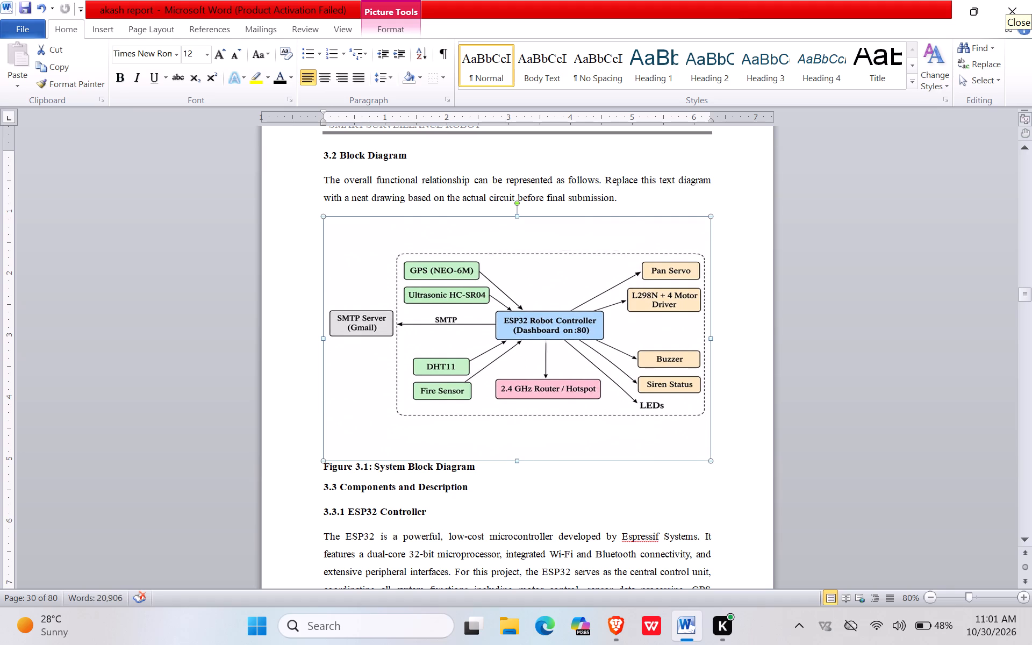
left_click_drag(324, 466, 569, 473)
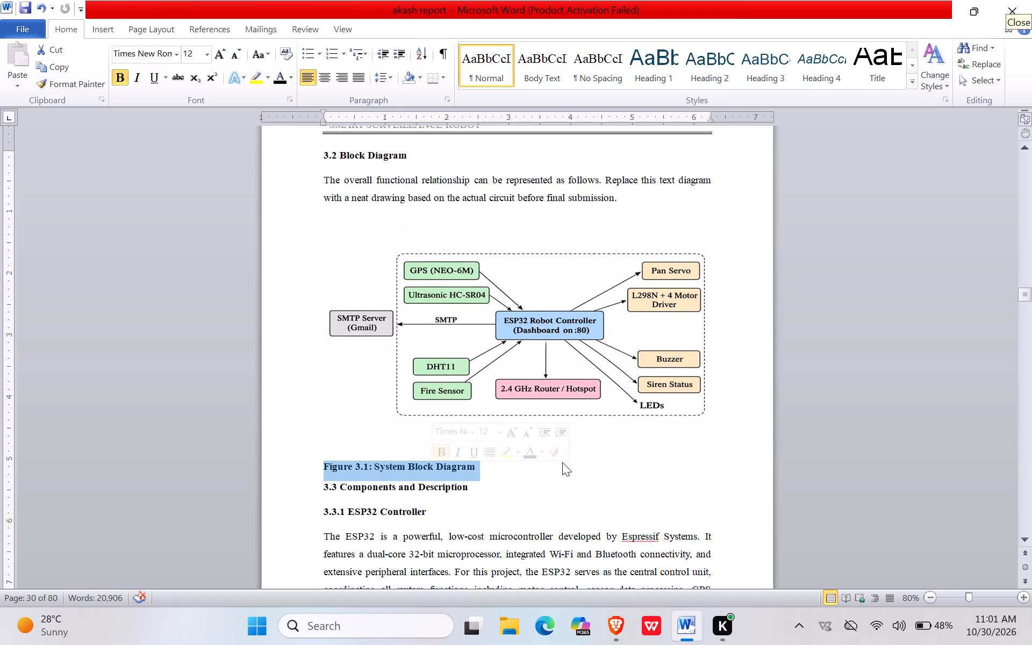
left_click(328, 77)
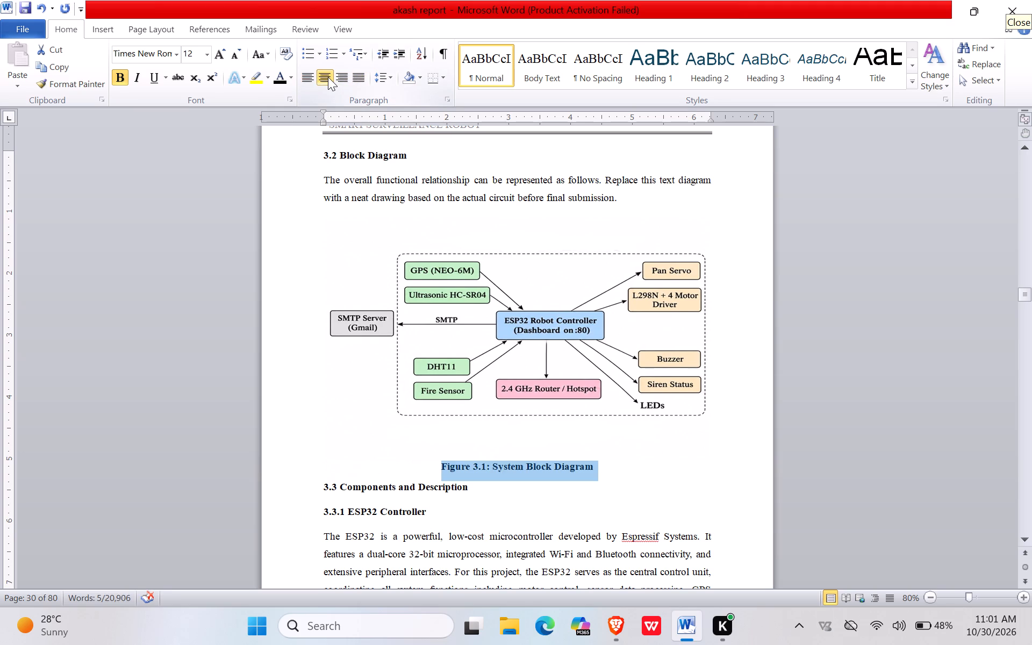
Insert a blank line between the block diagram caption and the heading "3.3 Components and Description".
left_click(326, 484)
left_click(322, 484)
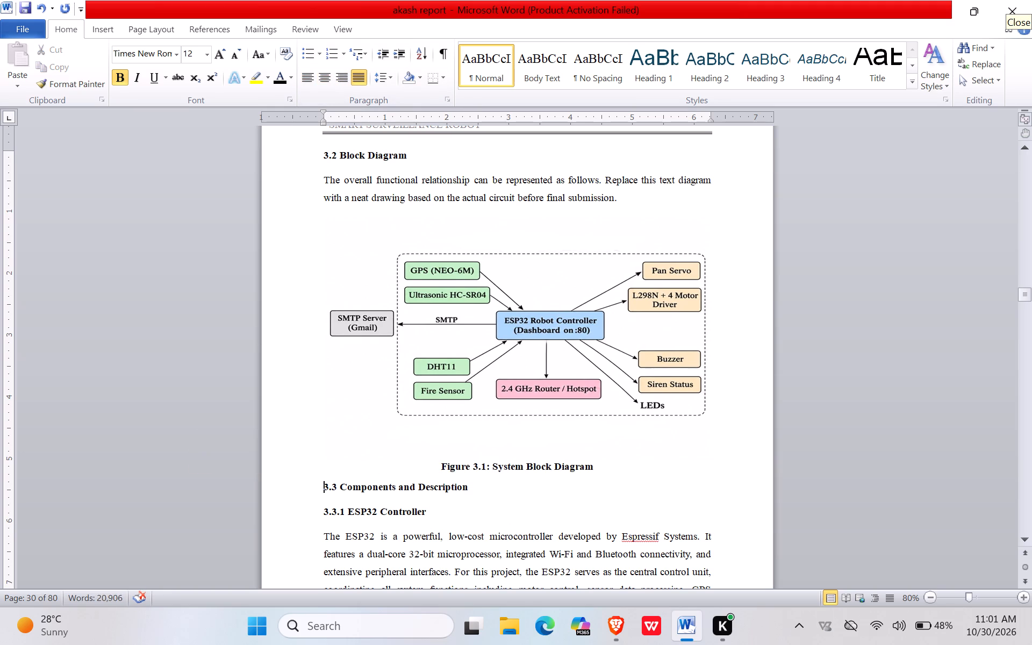
key("Return")
Apply justified alignment and 1.5 line spacing from the 3.3 heading through the last ESP32 specification bullet, "ADC inputs for analog sensor reading".
scroll(340, 479, "down", 5)
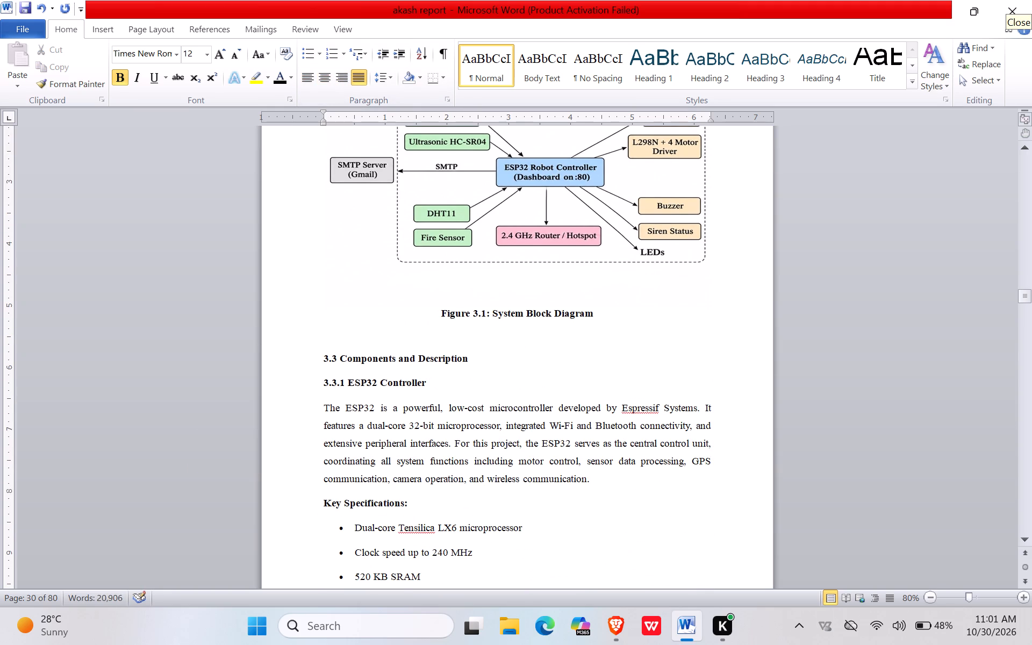
left_click_drag(321, 356, 517, 599)
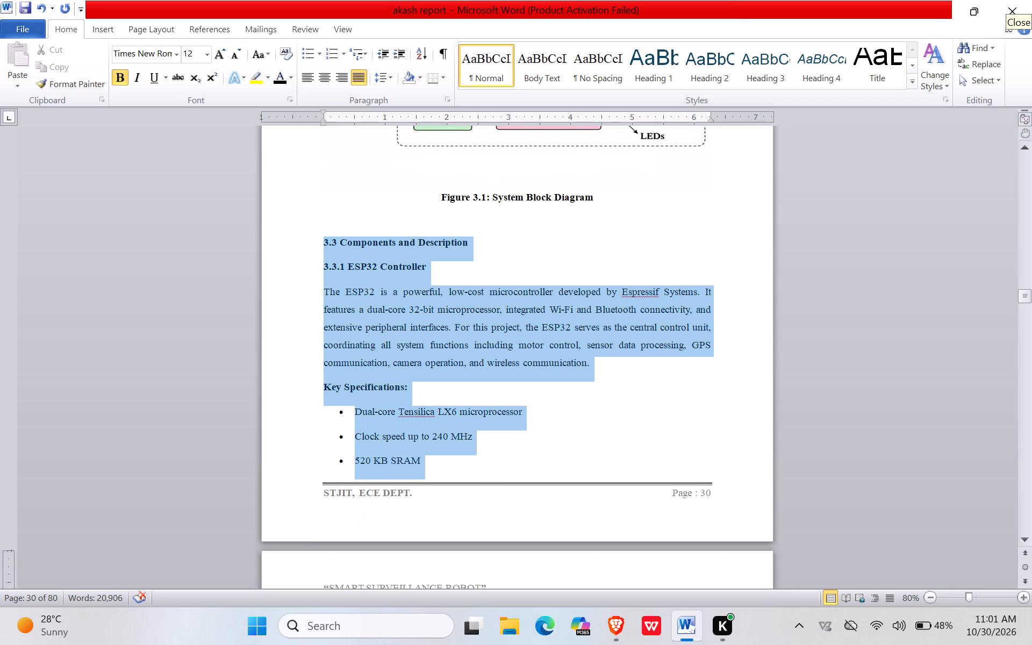
left_click_drag(517, 599, 529, 497)
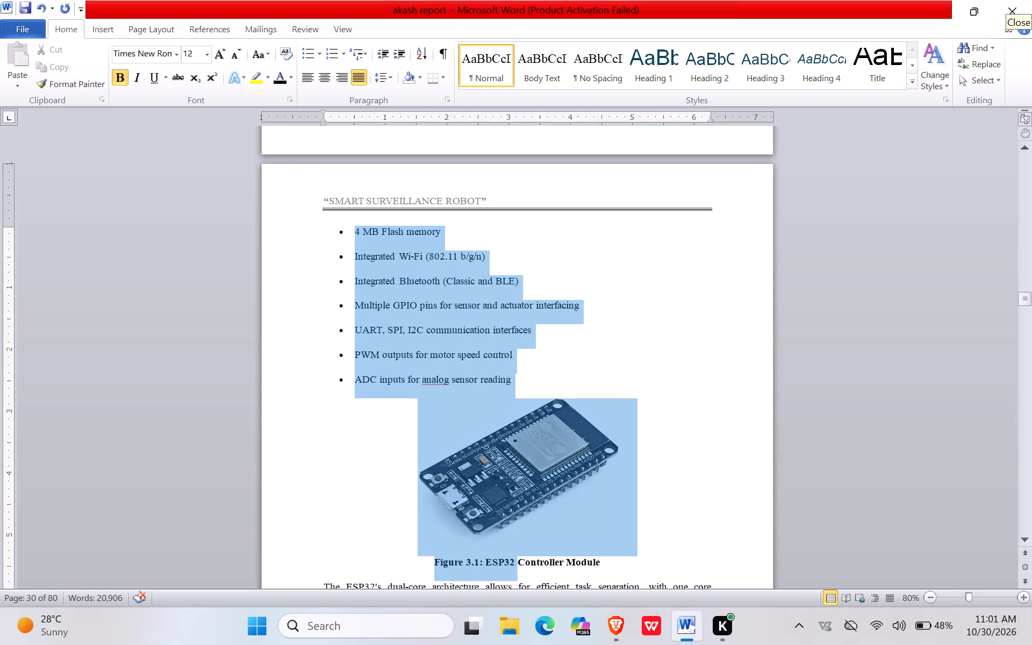
left_click_drag(529, 497, 540, 433)
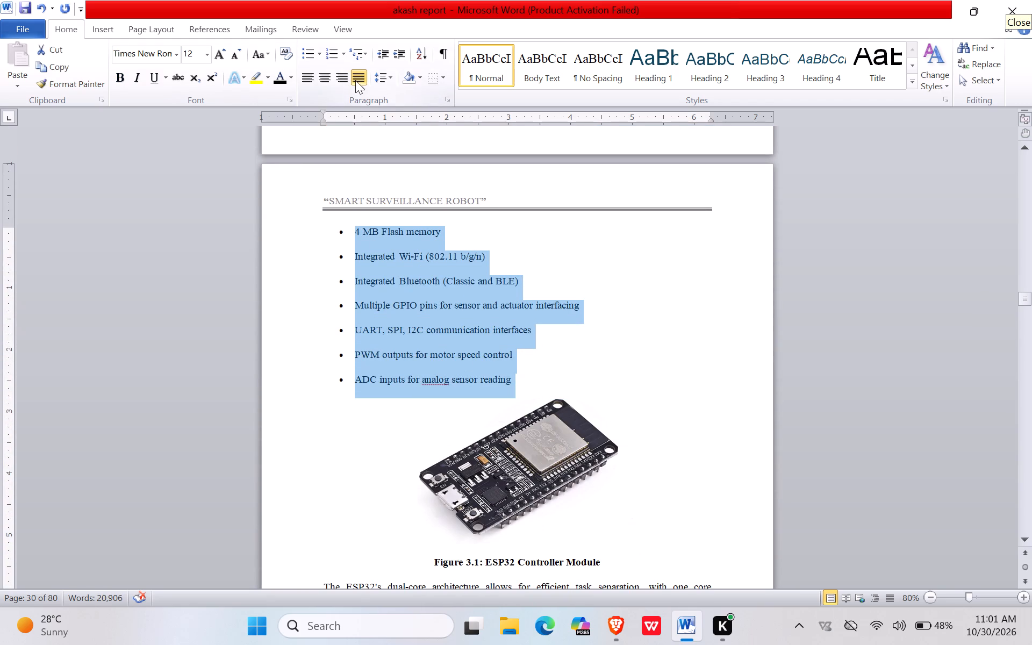
left_click(355, 80)
left_click(358, 78)
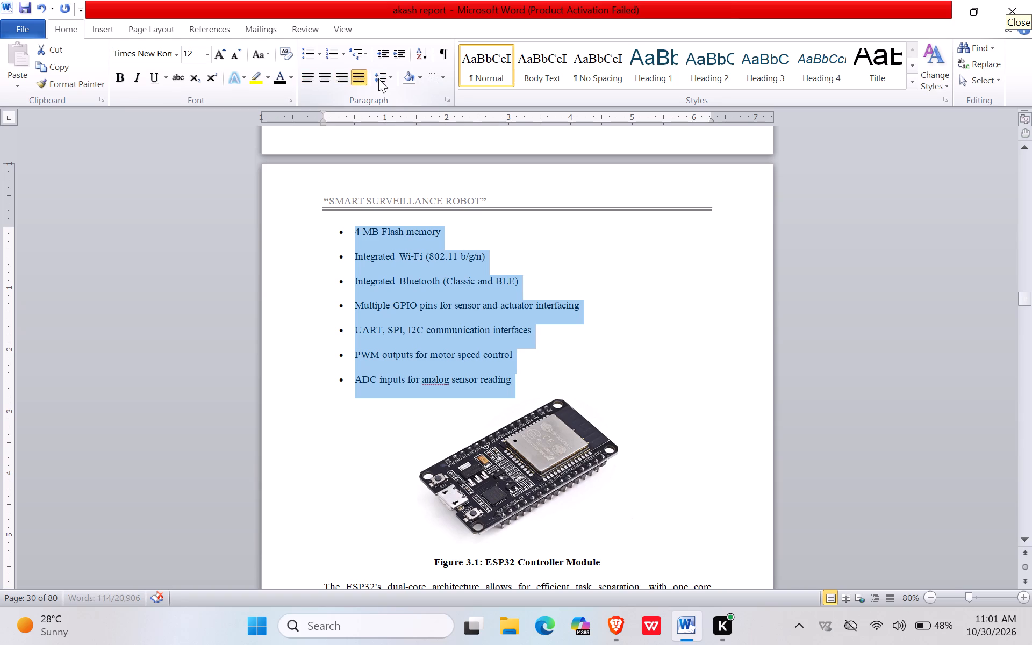
left_click(380, 78)
left_click(335, 128)
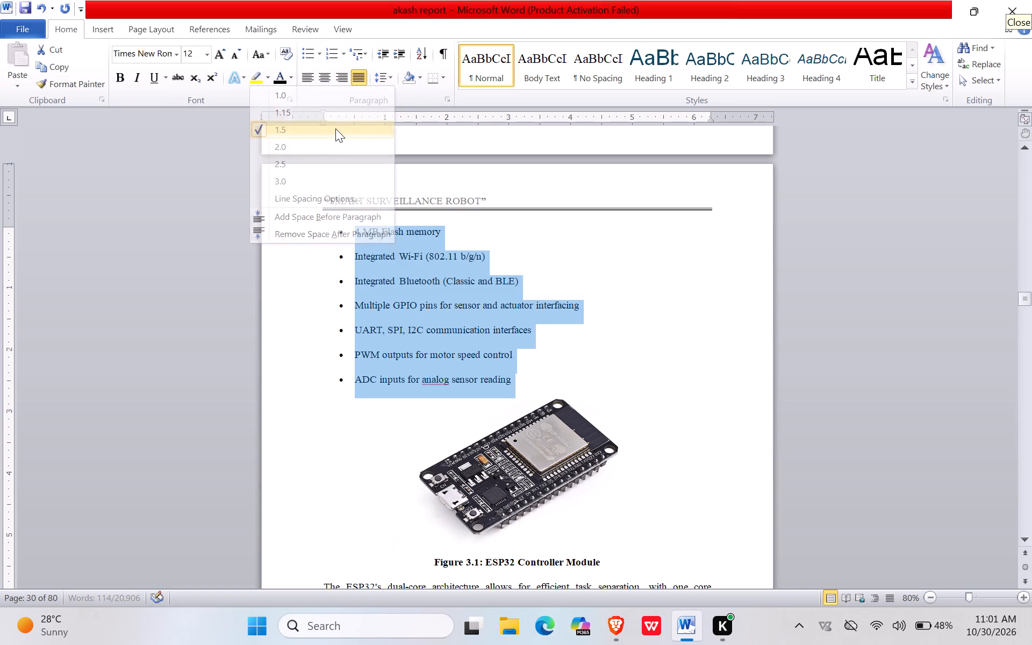
scroll(335, 230, "up", 5)
scroll(387, 278, "up", 5)
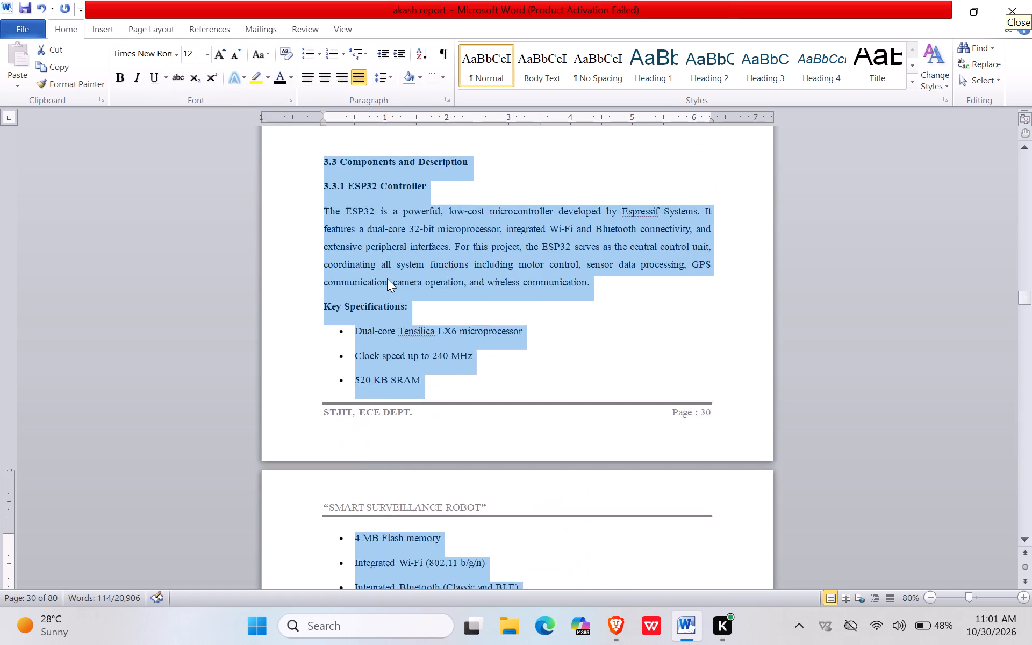
scroll(387, 278, "up", 4)
left_click(332, 313)
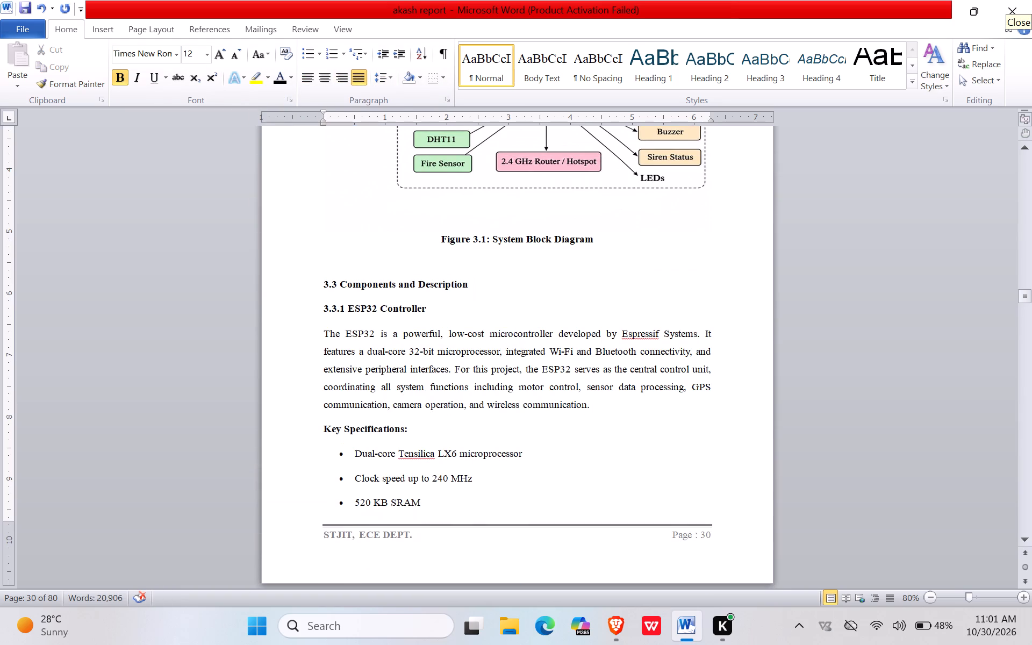
Set the caption "Figure 3.1: ESP32 Controller Module" to centred alignment with 1.5 line spacing.
scroll(407, 335, "down", 6)
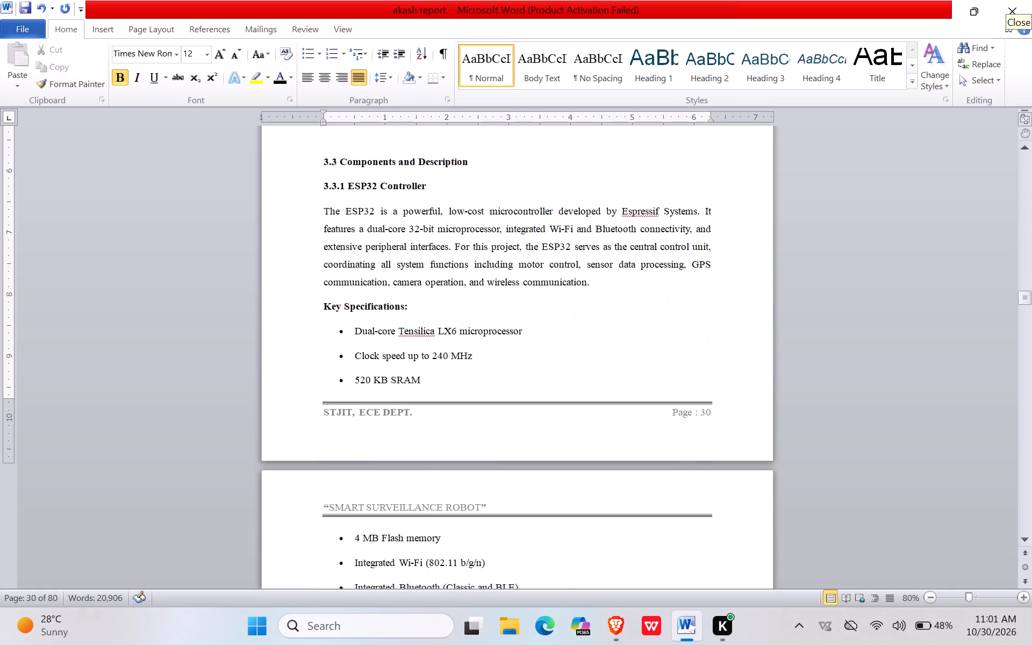
scroll(408, 338, "down", 15)
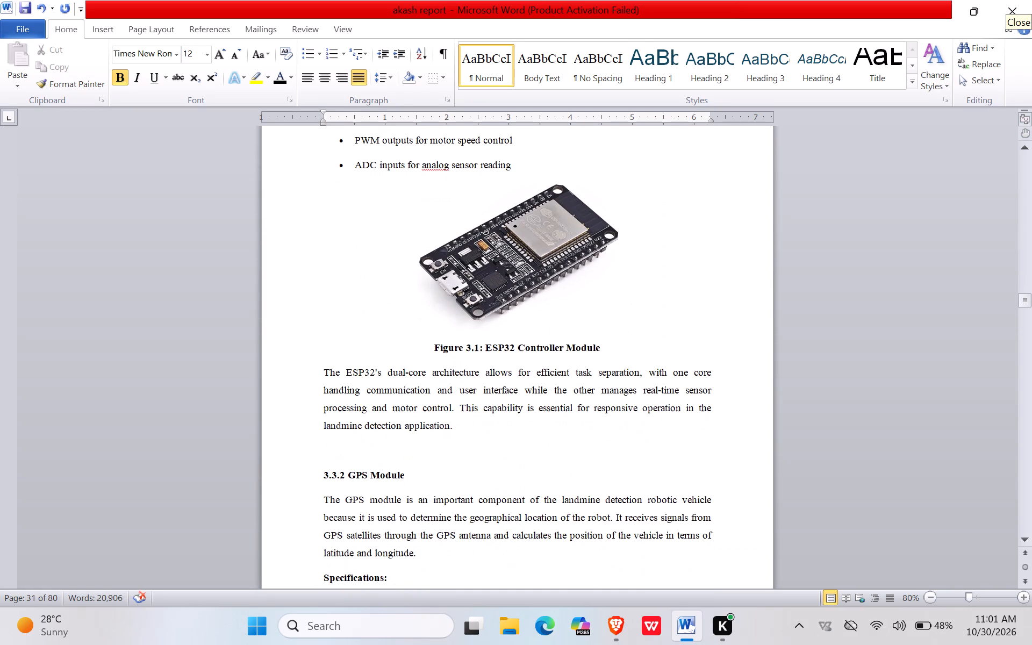
left_click_drag(426, 345, 635, 352)
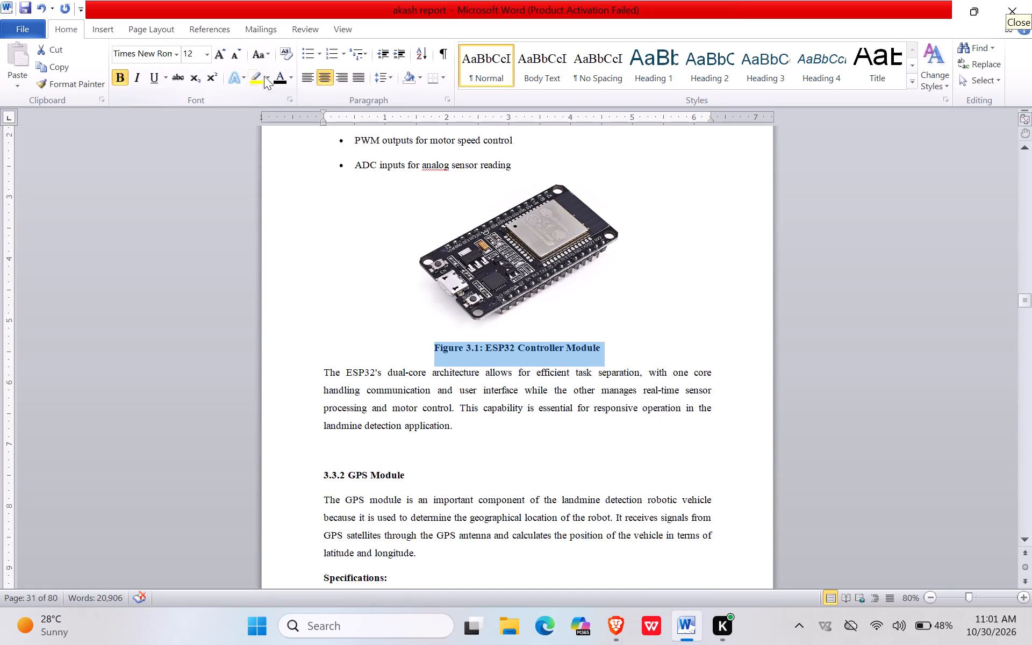
left_click(313, 76)
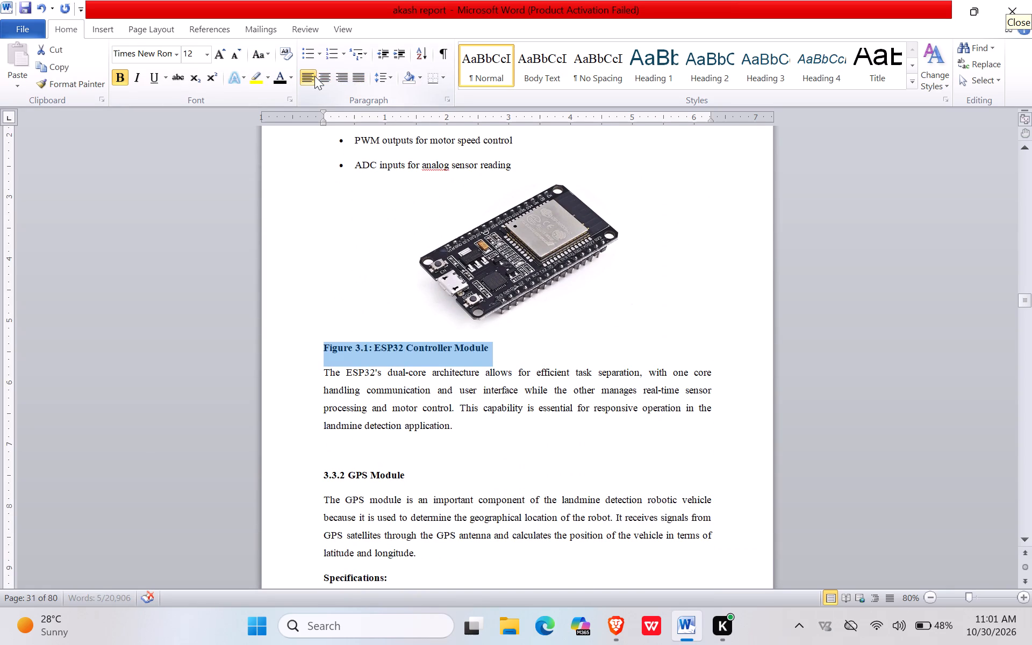
left_click(319, 76)
left_click(384, 77)
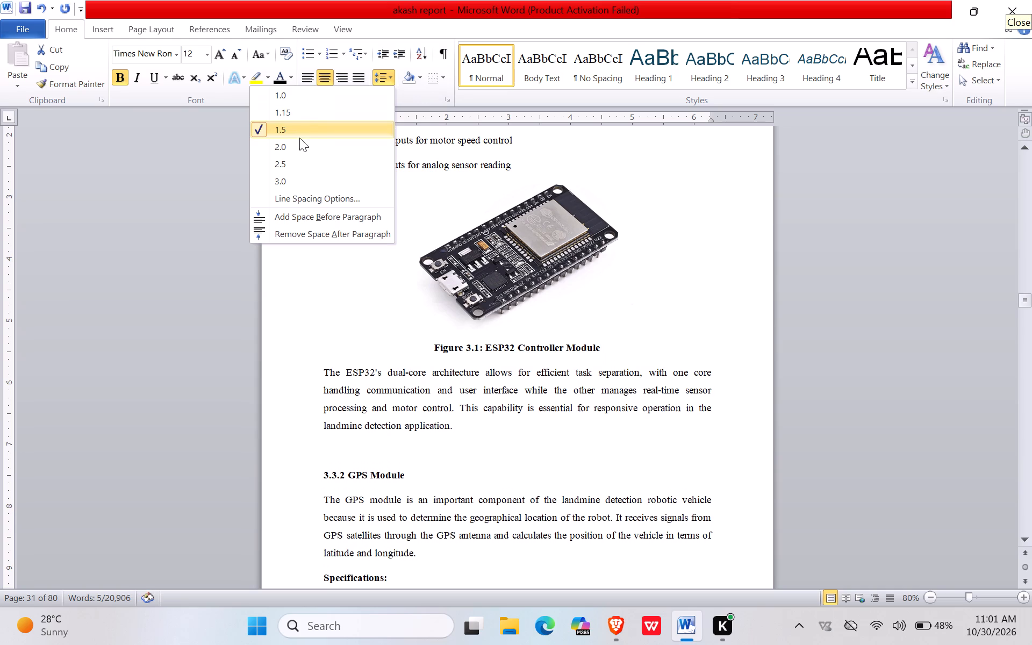
left_click(299, 125)
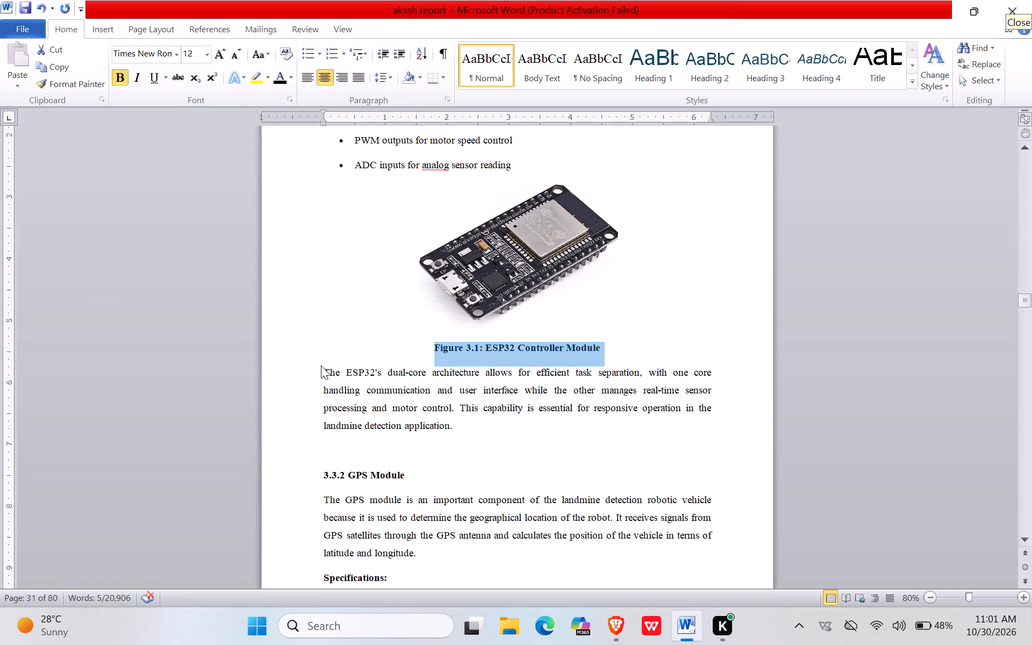
Apply justified alignment and 1.5 line spacing to the paragraph about the ESP32's dual-core architecture.
left_click(321, 365)
left_click_drag(320, 369, 448, 428)
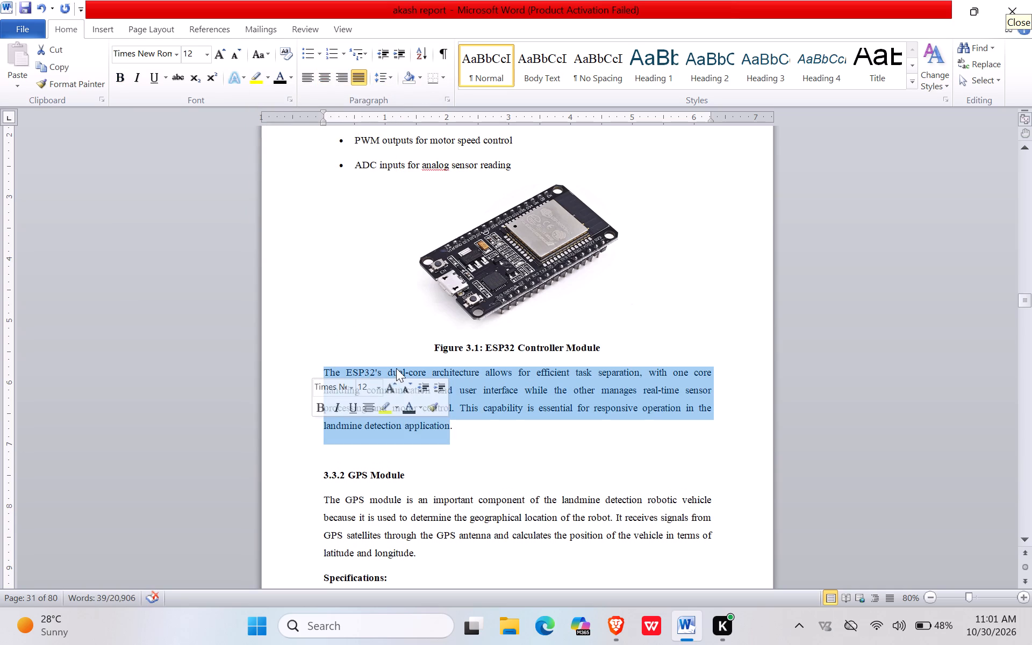
left_click(360, 75)
left_click(362, 77)
left_click(379, 80)
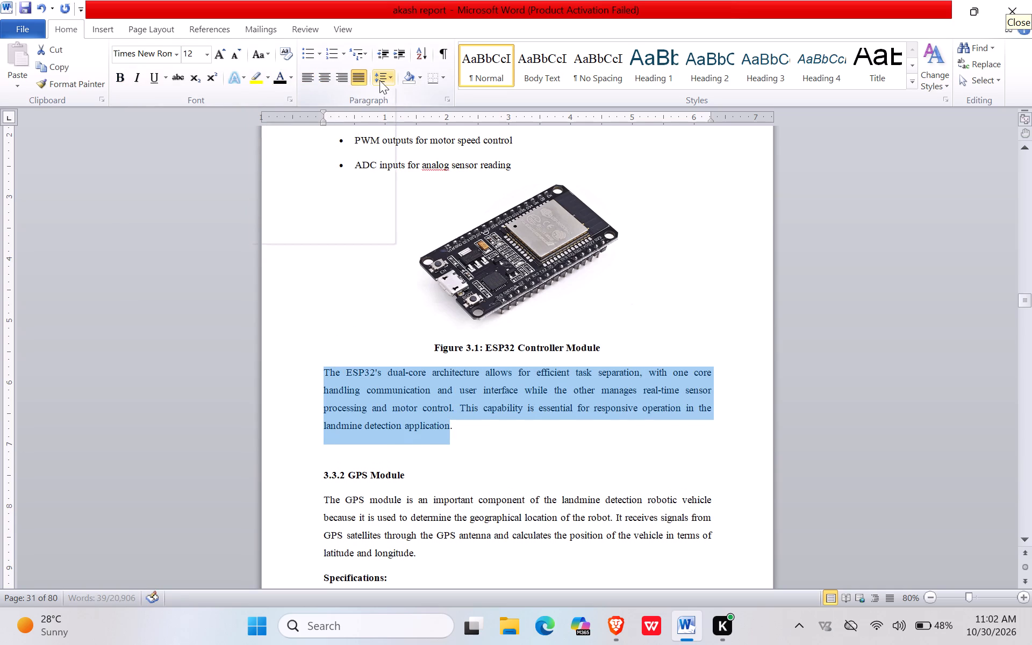
left_click(309, 127)
Apply justified alignment and 1.5 line spacing from the "3.3.2 GPS Module" heading through the paragraph about sending GPS coordinates to the ESP32.
scroll(327, 326, "down", 1)
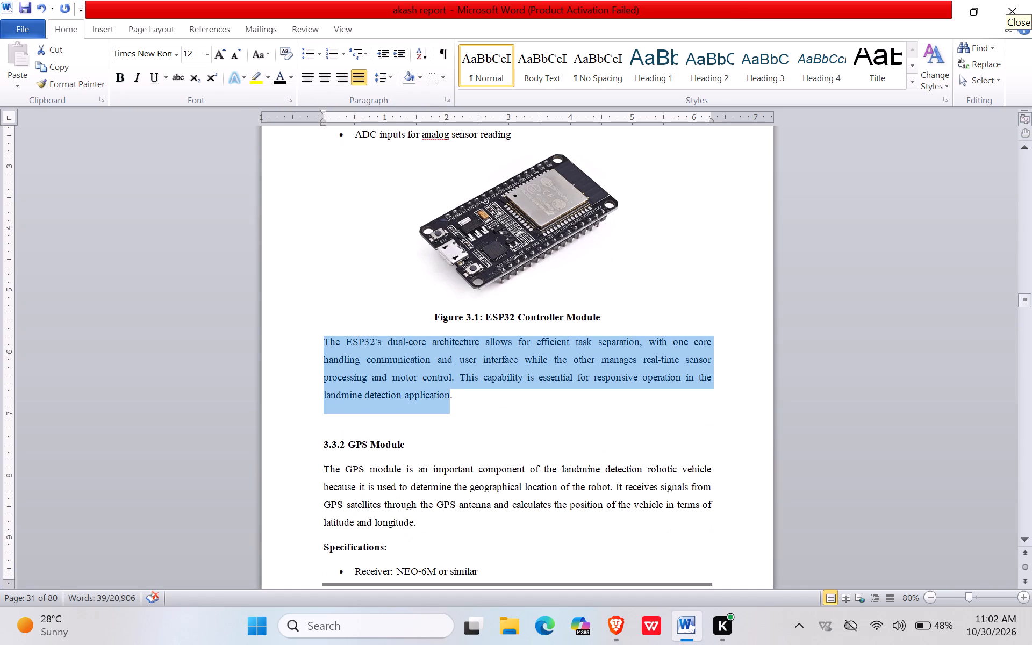
scroll(327, 327, "down", 2)
left_click_drag(325, 379, 470, 570)
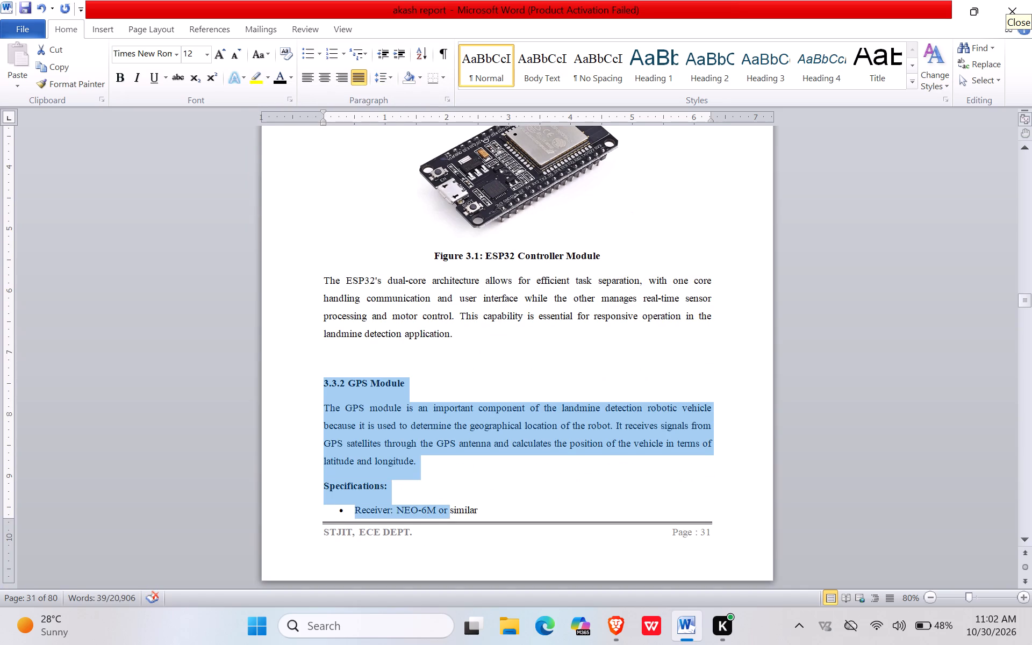
left_click_drag(470, 570, 478, 594)
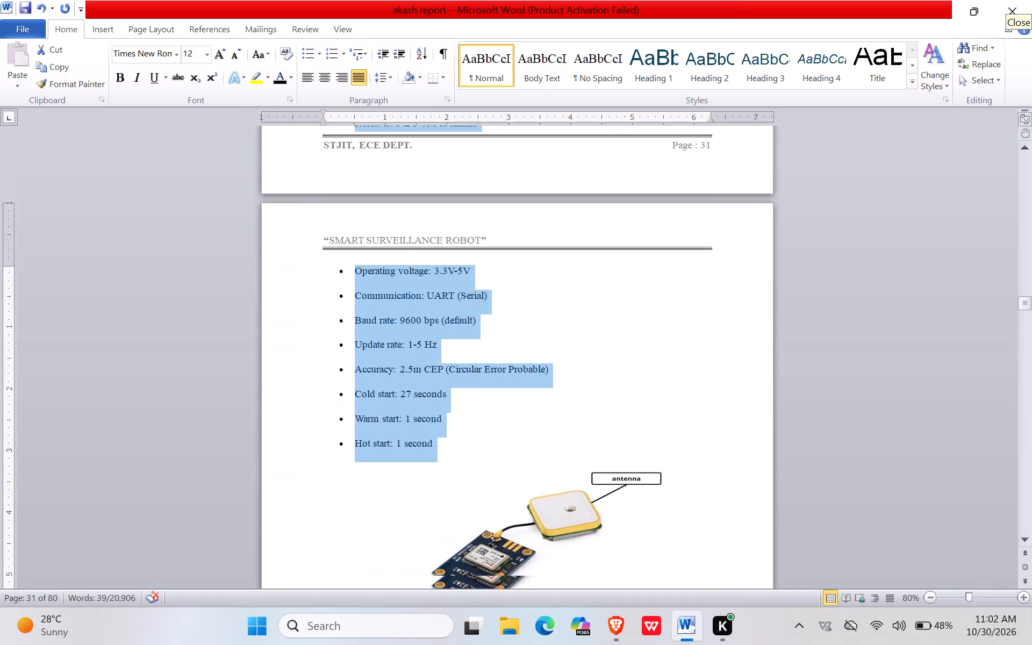
left_click_drag(478, 594, 479, 582)
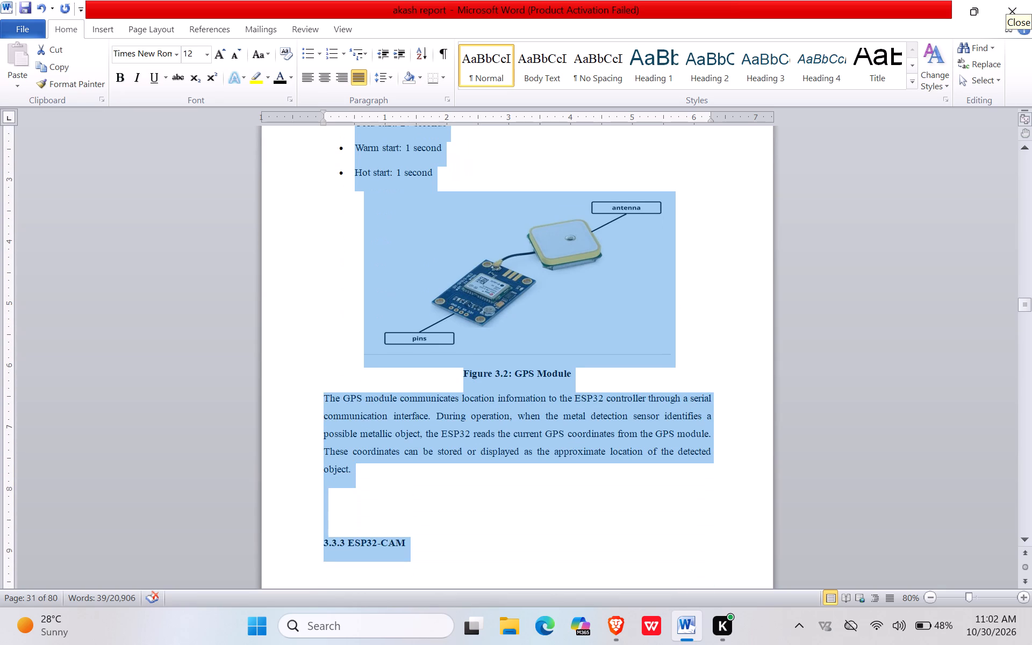
left_click_drag(479, 582, 474, 464)
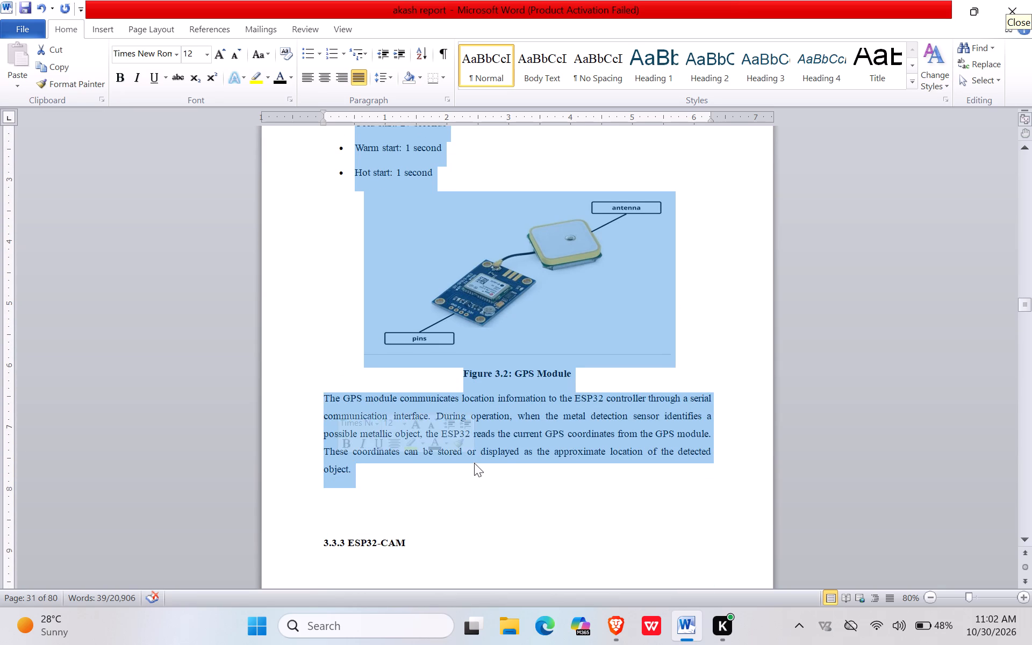
left_click(365, 75)
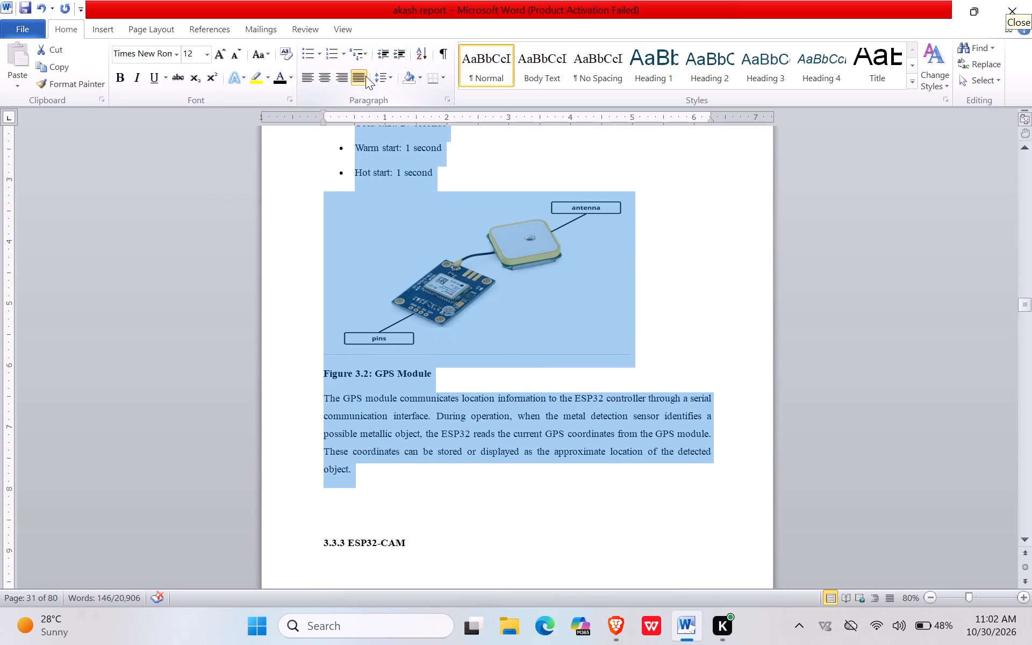
left_click(365, 76)
left_click(365, 76)
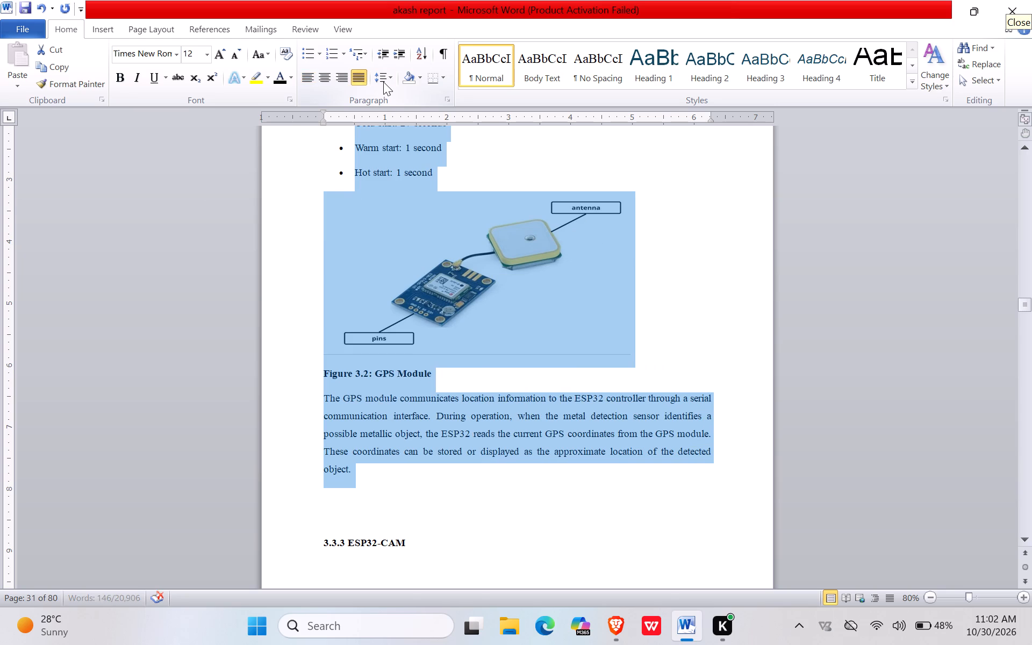
left_click(383, 82)
left_click(321, 128)
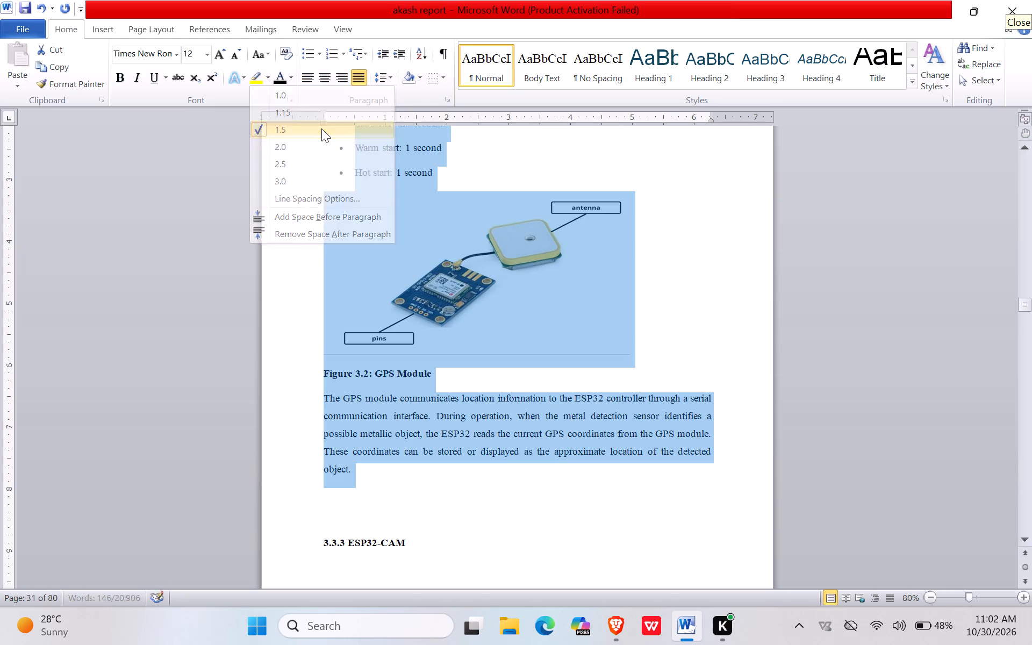
left_click(316, 255)
Enlarge the GPS module picture to 6.17" wide and 3" high so it nearly spans the text width.
scroll(388, 332, "down", 4)
scroll(388, 332, "up", 20)
scroll(388, 335, "up", 4)
scroll(388, 335, "down", 2)
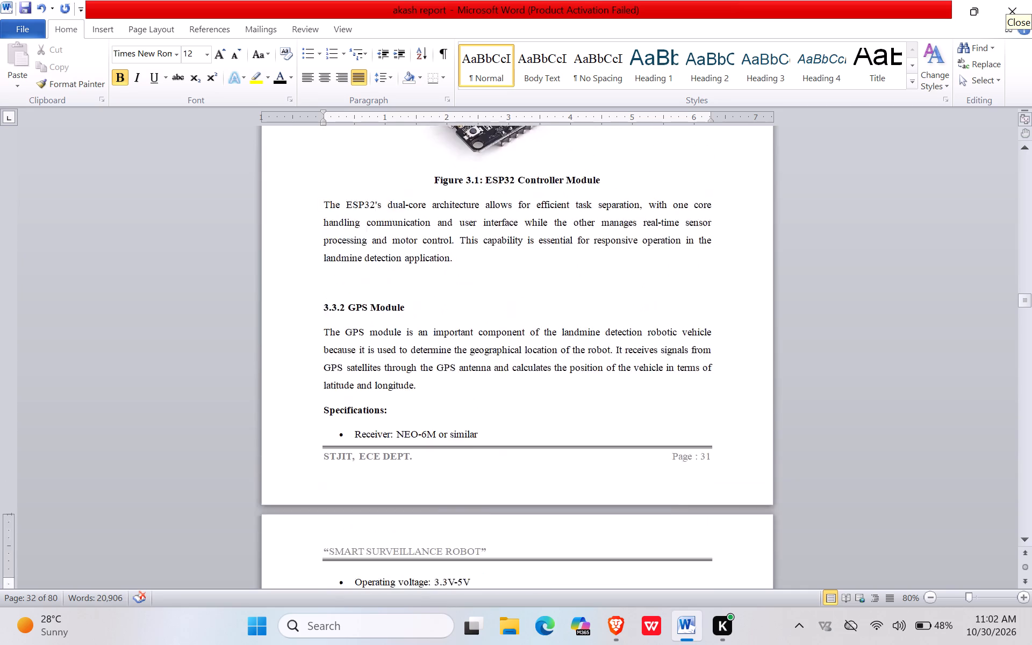
scroll(388, 335, "down", 15)
left_click(451, 360)
left_click_drag(452, 360, 458, 362)
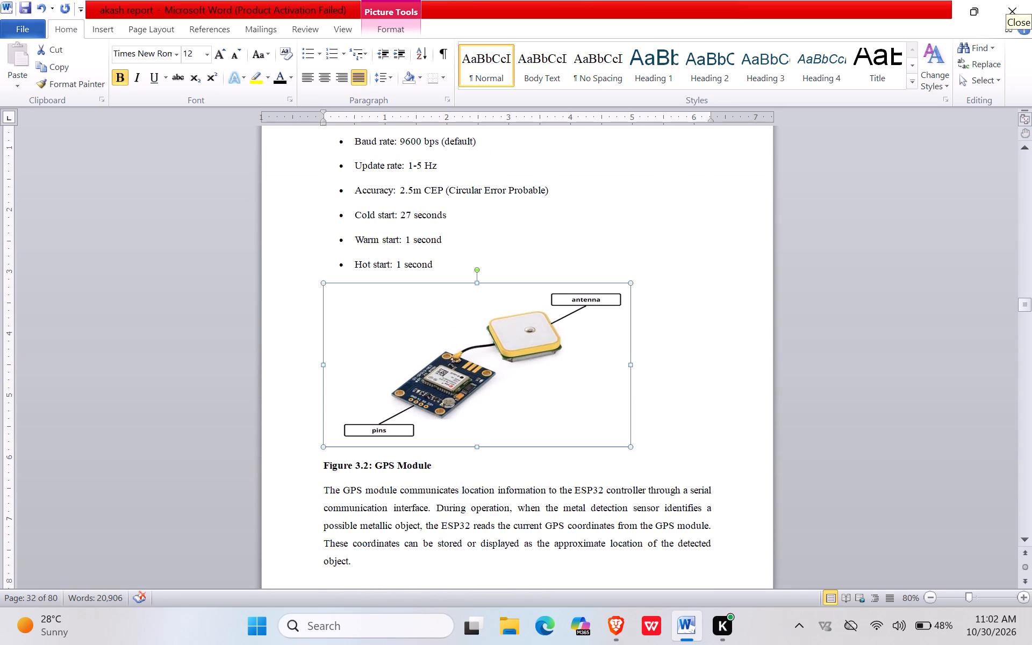
left_click_drag(458, 362, 500, 365)
left_click_drag(576, 382, 646, 385)
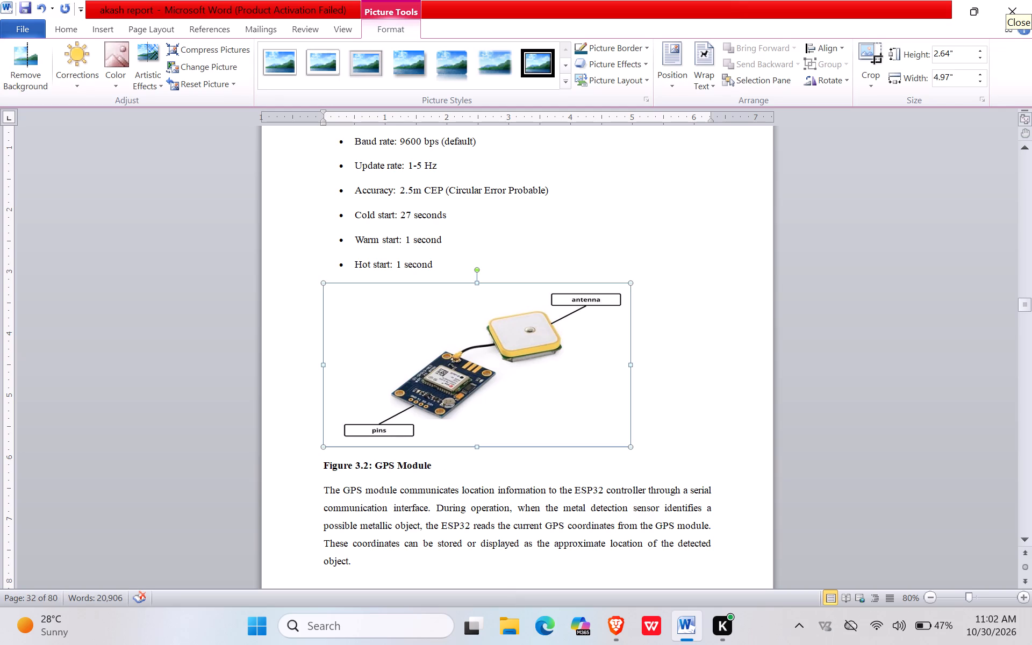
left_click_drag(630, 364, 711, 363)
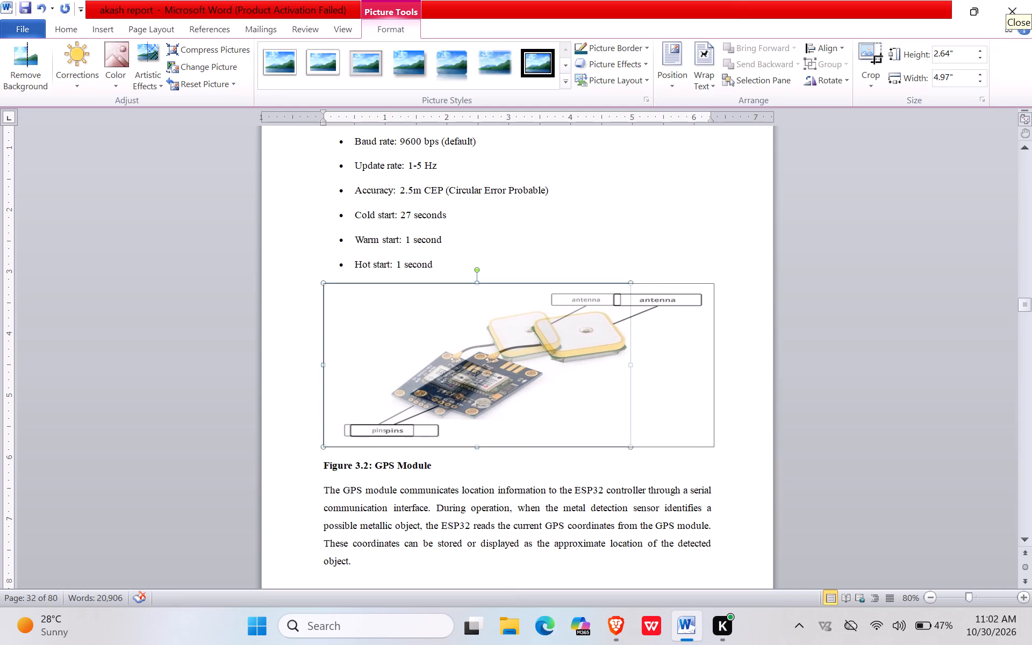
left_click_drag(711, 363, 705, 363)
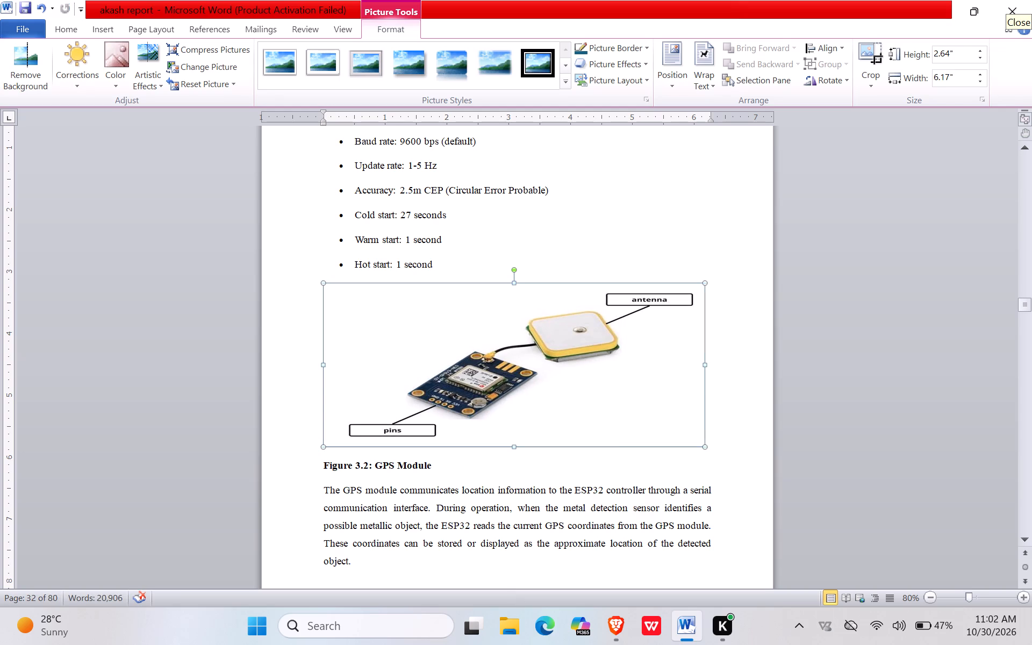
left_click_drag(512, 445, 517, 469)
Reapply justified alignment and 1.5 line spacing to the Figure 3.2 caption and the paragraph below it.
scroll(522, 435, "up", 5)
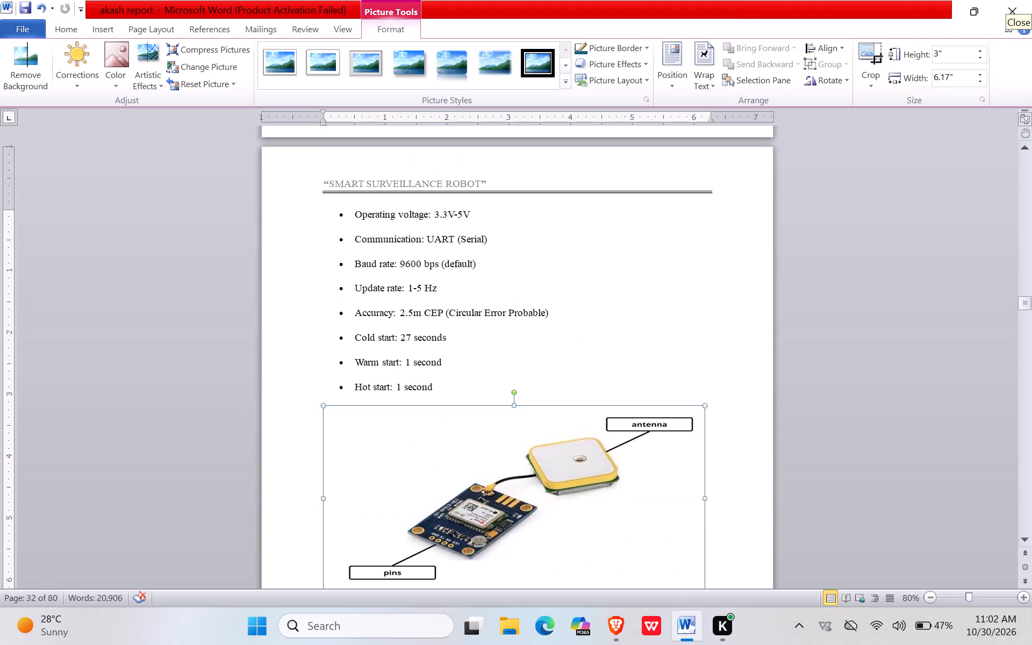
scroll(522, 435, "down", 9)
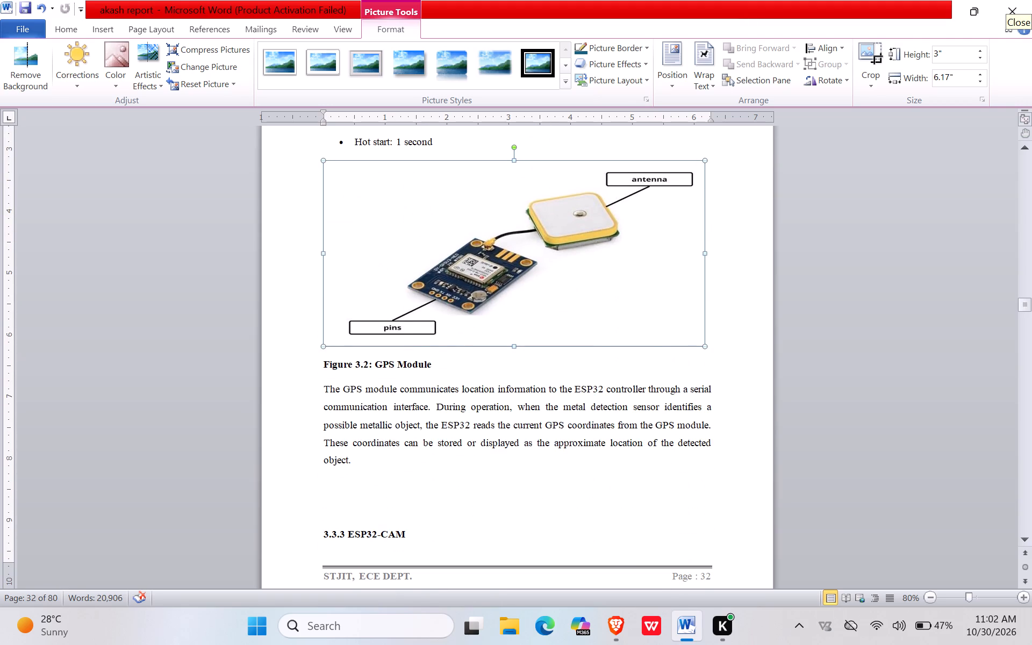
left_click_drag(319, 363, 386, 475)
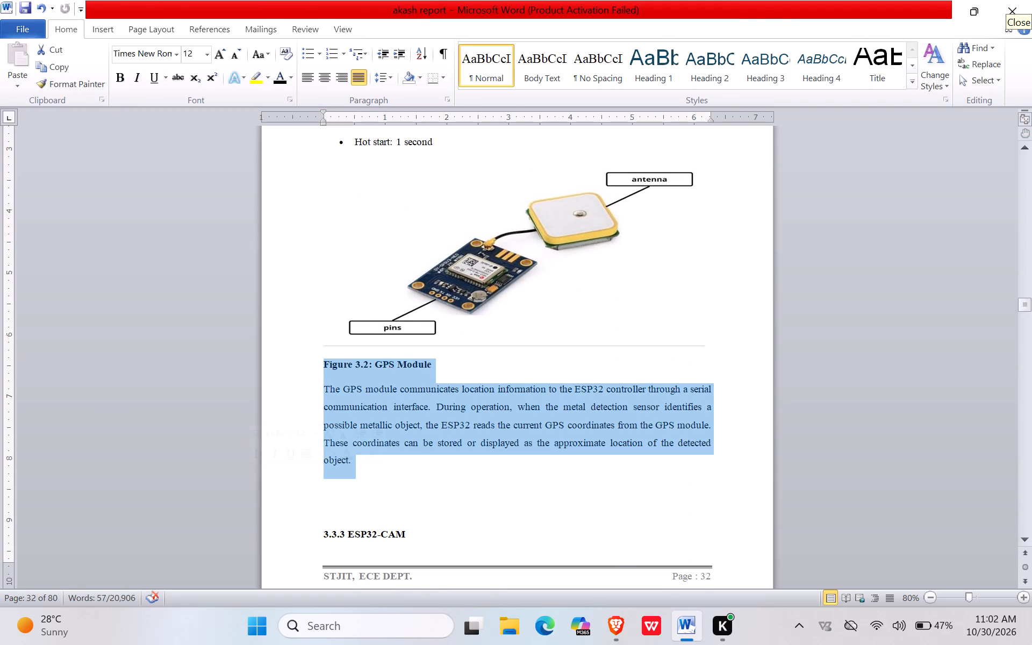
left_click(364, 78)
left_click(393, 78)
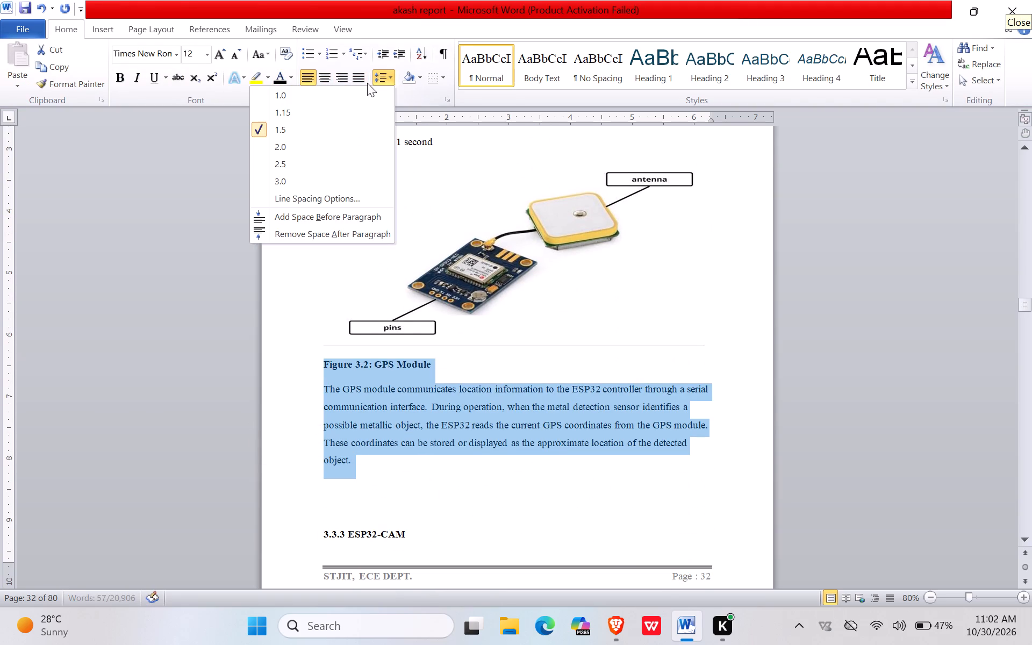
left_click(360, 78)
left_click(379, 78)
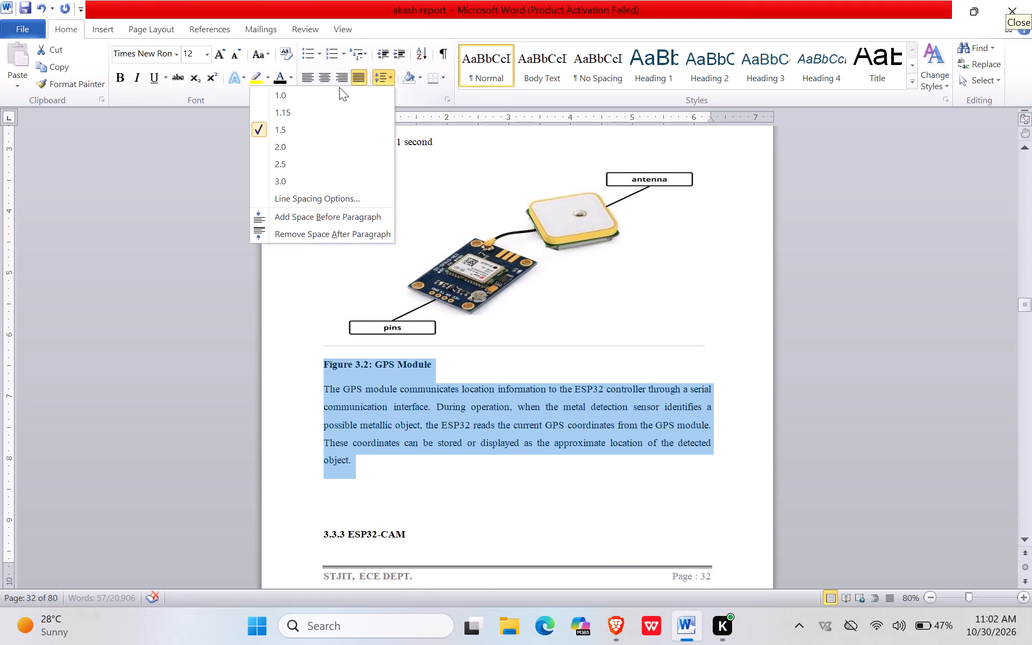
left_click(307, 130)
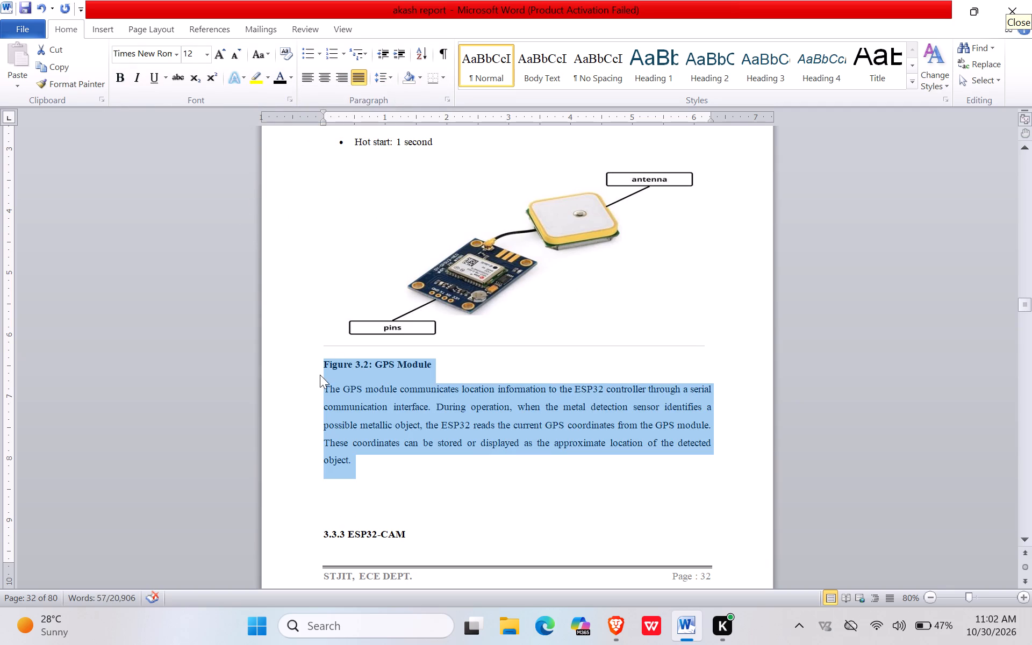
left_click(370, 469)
Centre the caption "Figure 3.2: GPS Module".
scroll(409, 447, "up", 8)
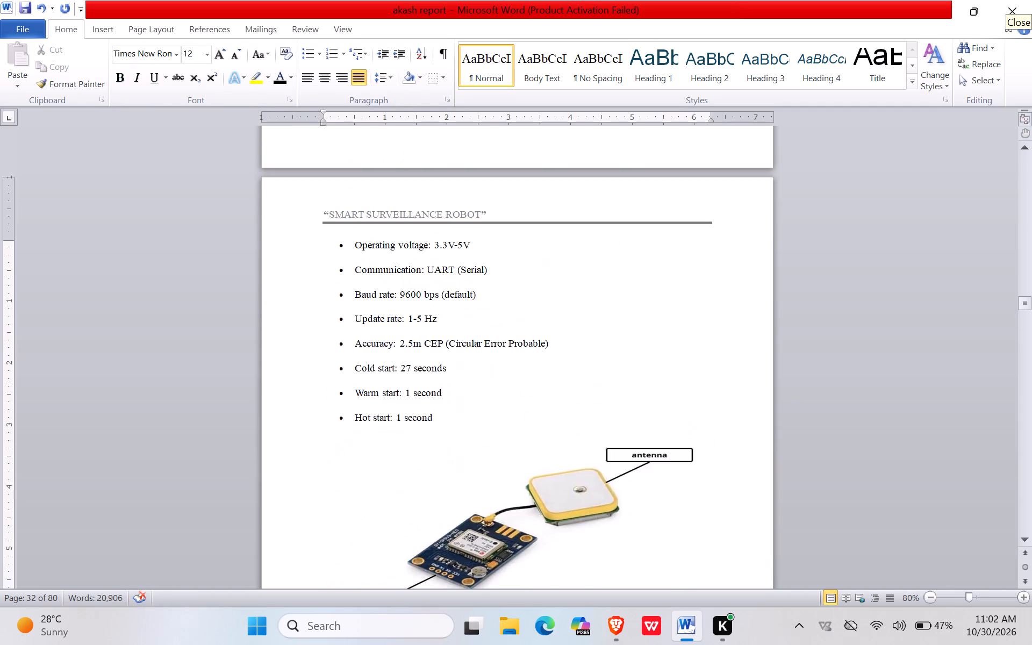
scroll(410, 444, "up", 3)
scroll(411, 439, "down", 10)
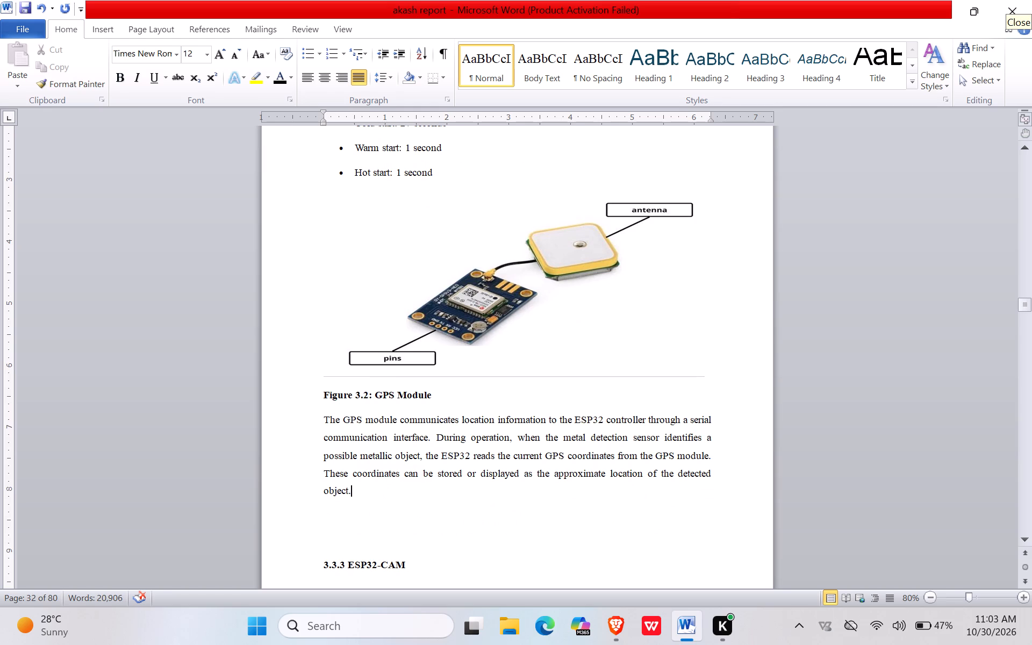
left_click(321, 393)
left_click(329, 75)
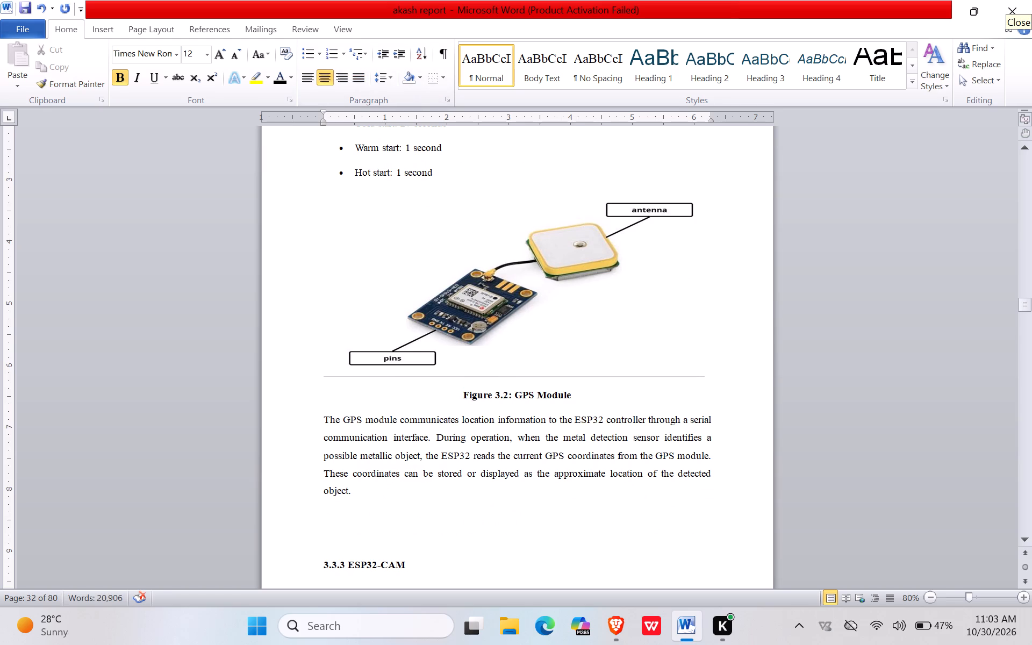
Insert a blank line before the heading "3.3.3 ESP32-CAM" to move it onto the next page with its text.
scroll(406, 447, "down", 5)
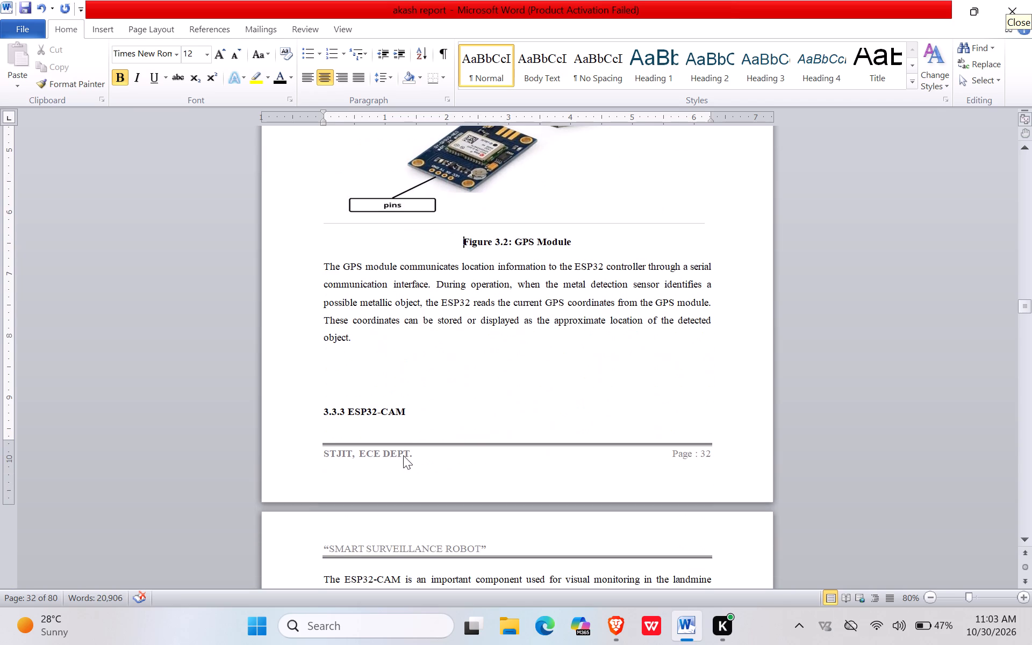
left_click(322, 407)
key("Return")
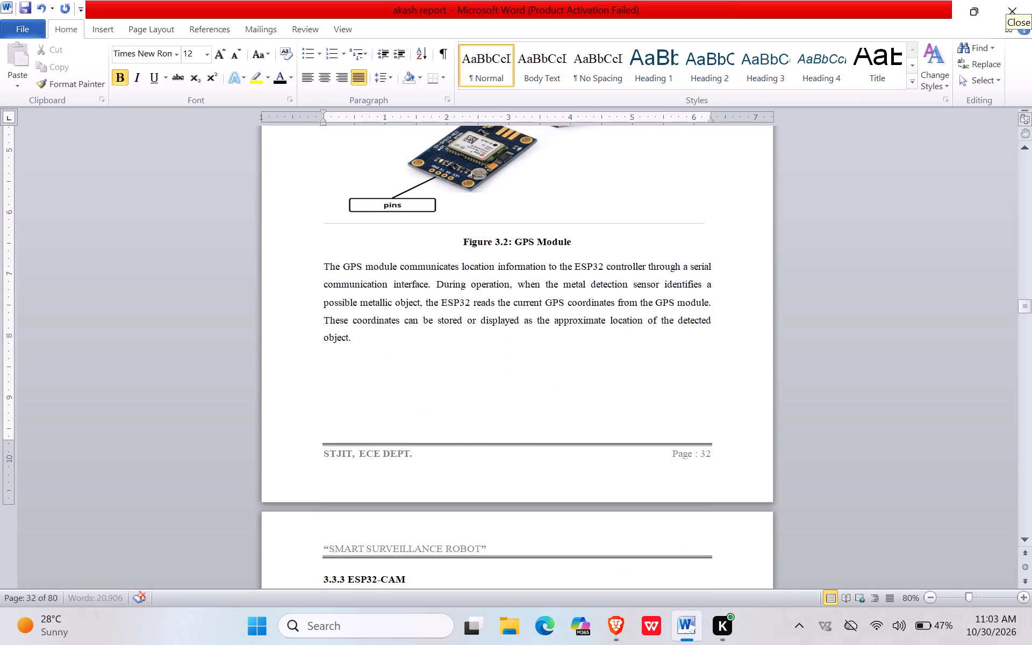
Apply justified alignment and 1.5 line spacing from the "3.3.3 ESP32-CAM" heading through the paragraph about mounting the camera on the chassis.
scroll(327, 410, "down", 9)
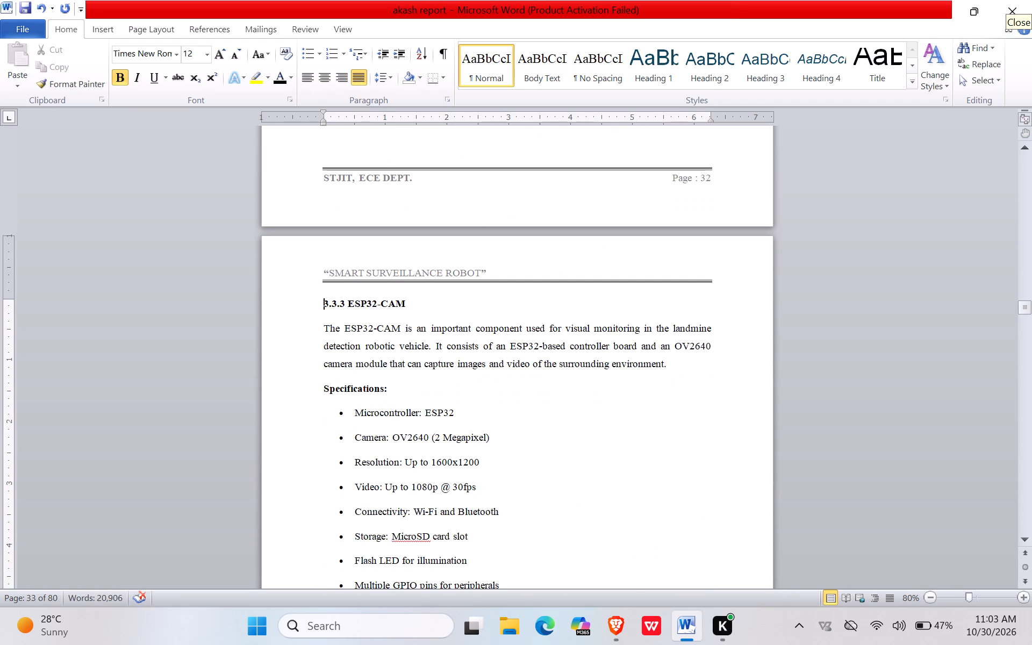
left_click_drag(323, 304, 507, 477)
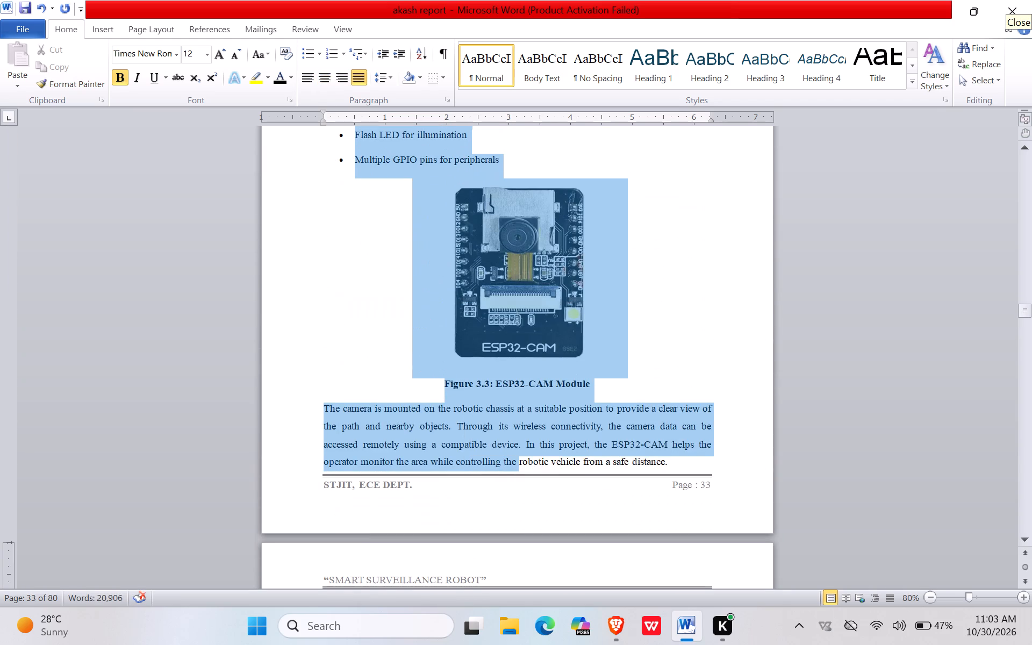
left_click_drag(507, 477, 695, 470)
scroll(534, 527, "down", 3)
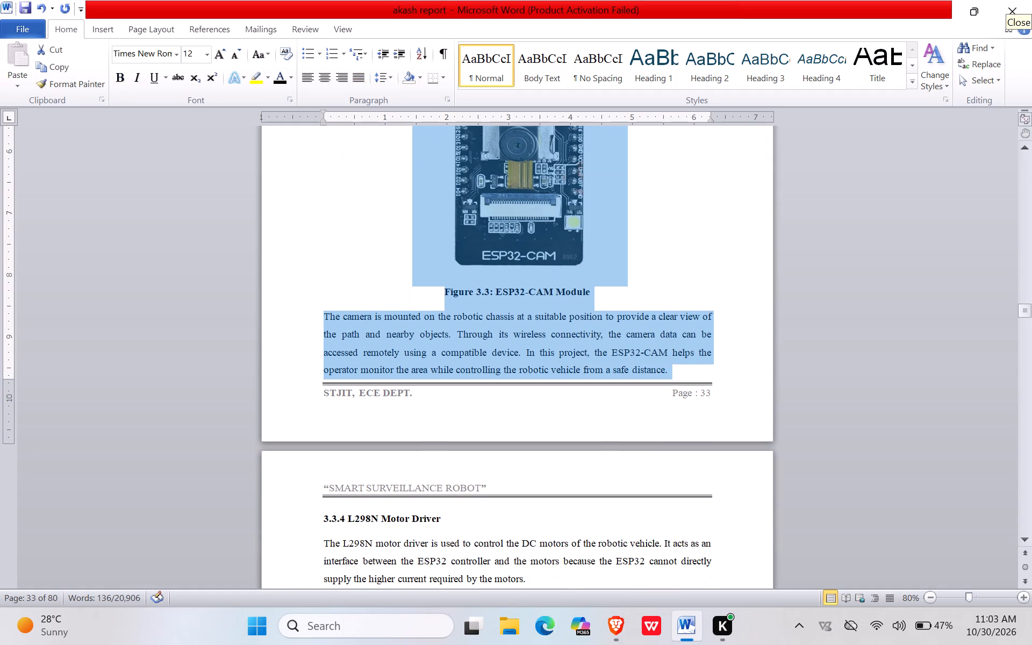
left_click(354, 73)
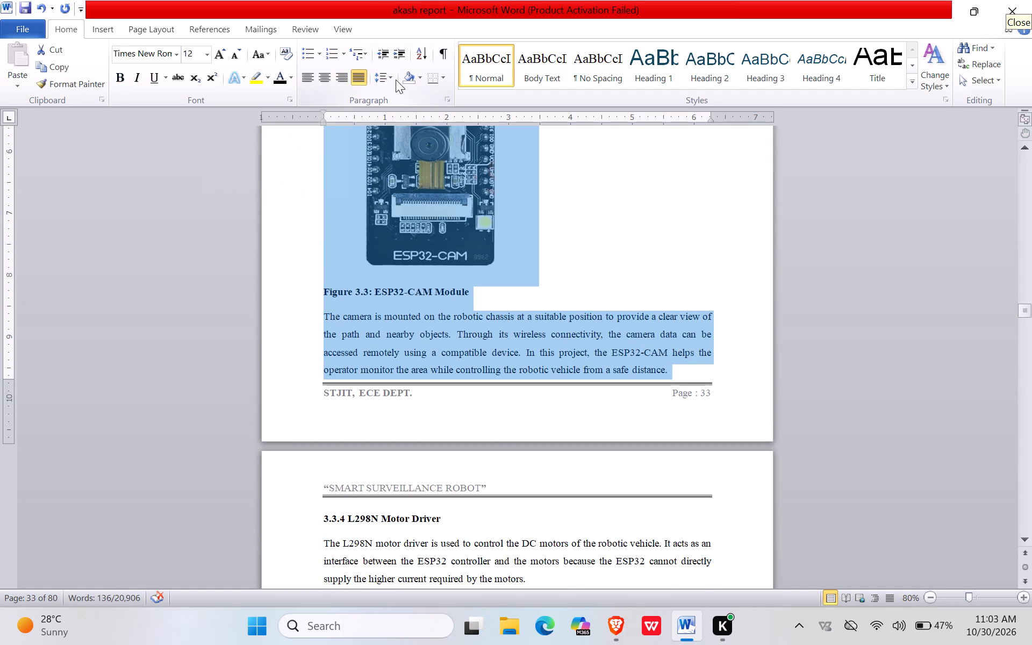
left_click(360, 79)
left_click(360, 79)
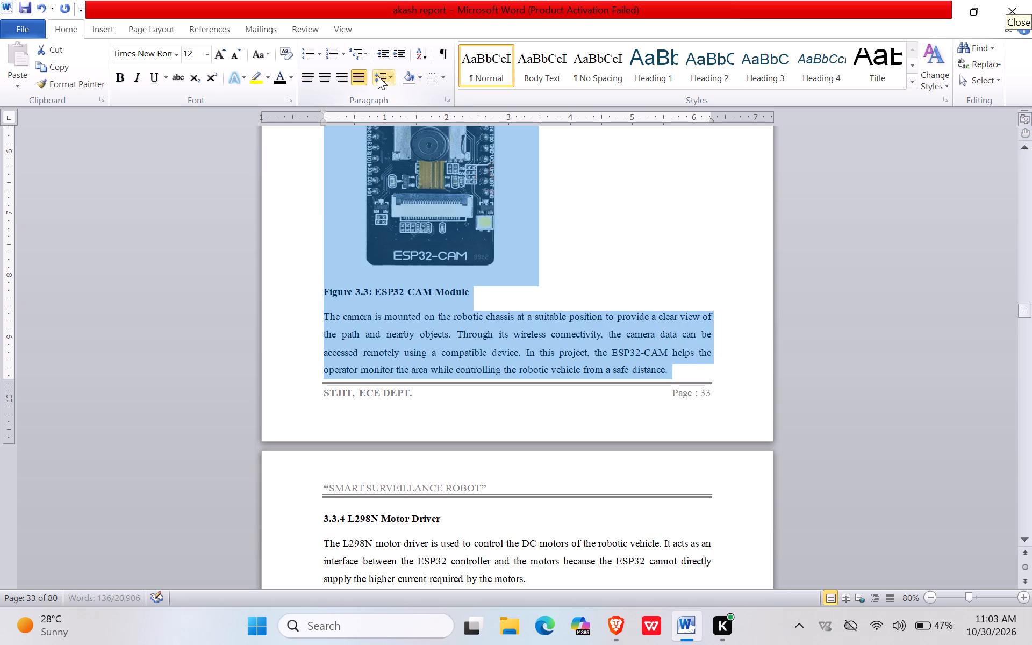
left_click(378, 76)
left_click(319, 127)
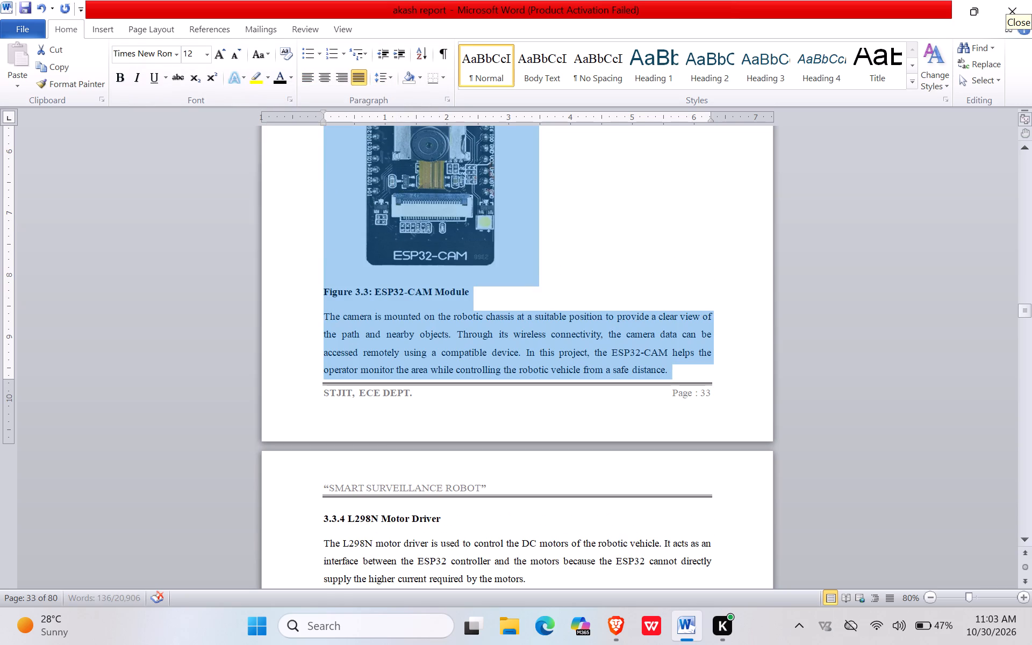
Centre the caption "Figure 3.3: ESP32-CAM Module" and the ESP32-CAM picture above it.
left_click(329, 292)
left_click(319, 291)
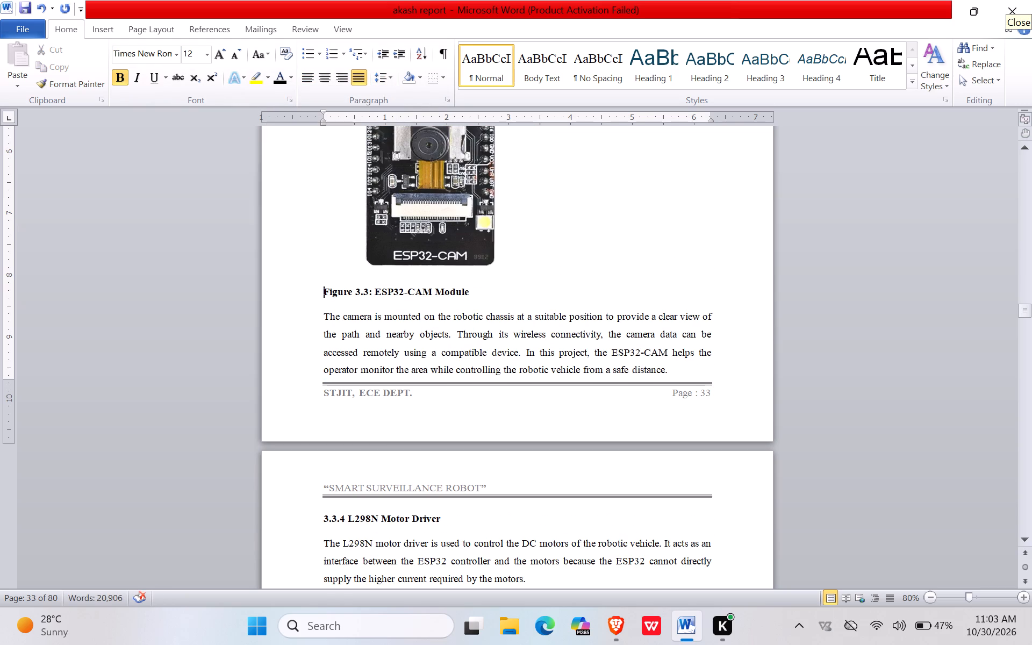
left_click(322, 83)
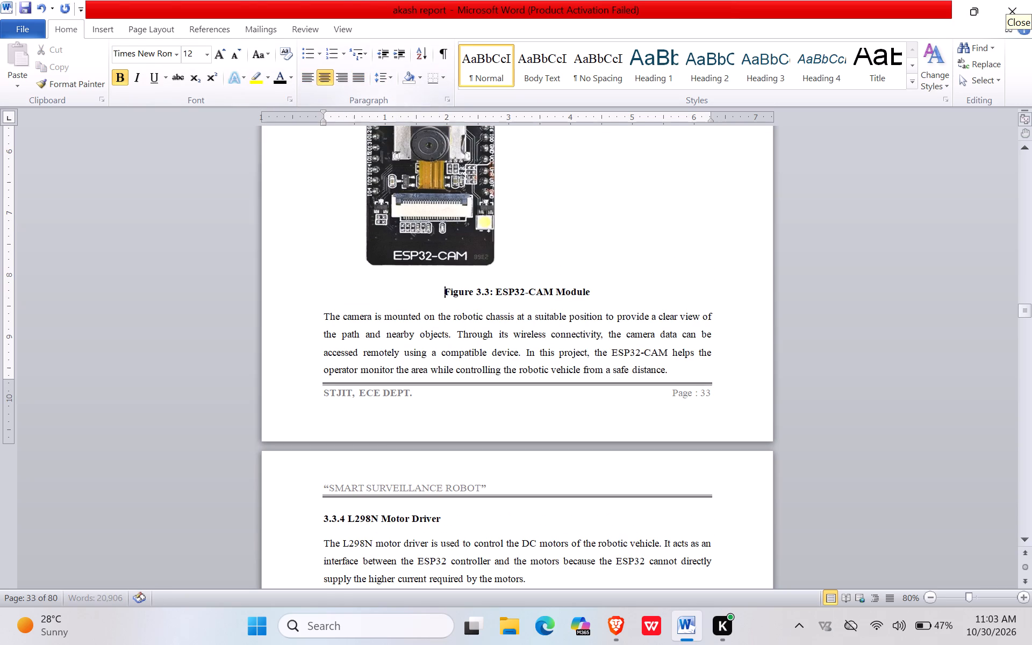
left_click(356, 183)
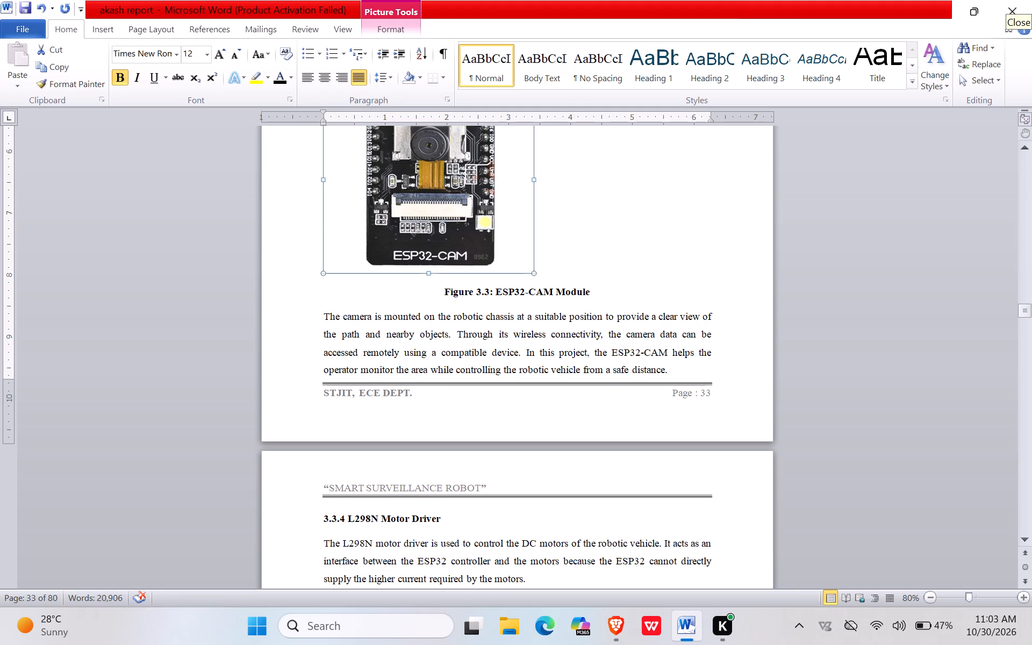
left_click(457, 183)
left_click(322, 81)
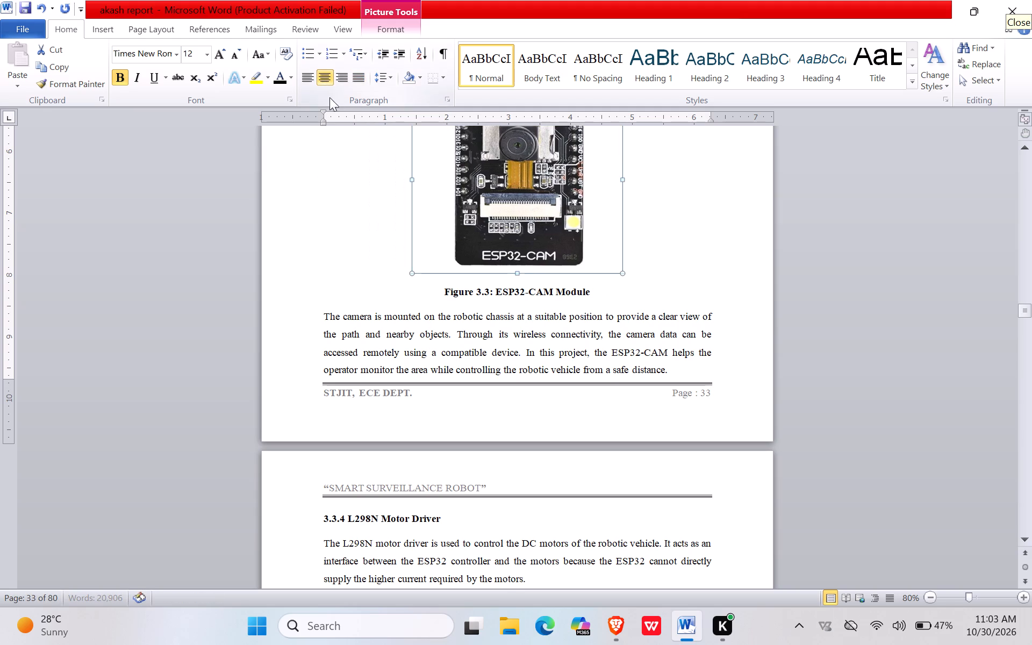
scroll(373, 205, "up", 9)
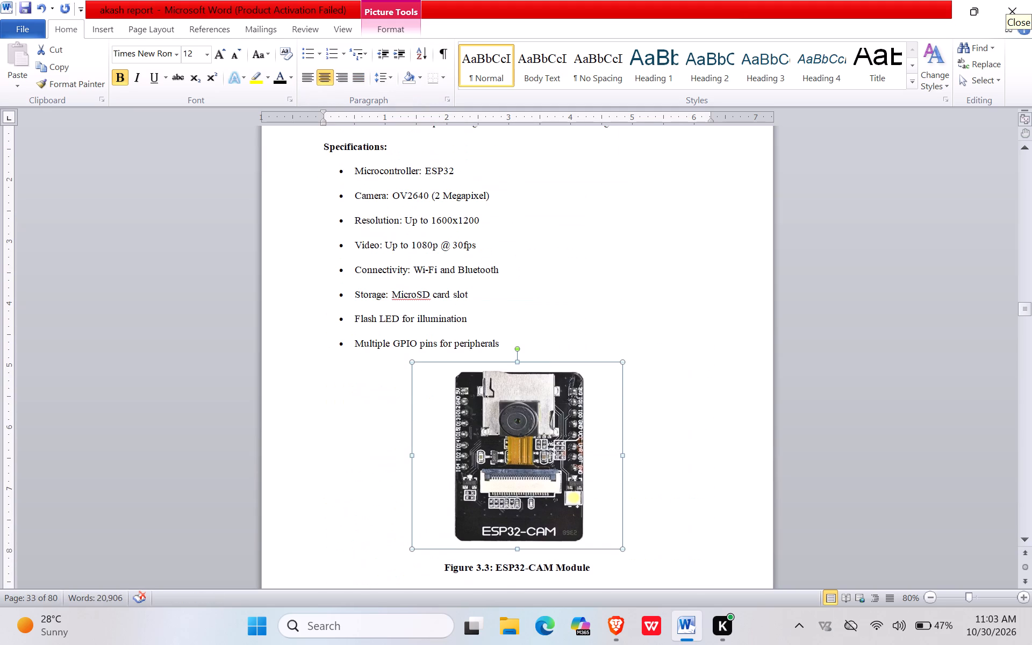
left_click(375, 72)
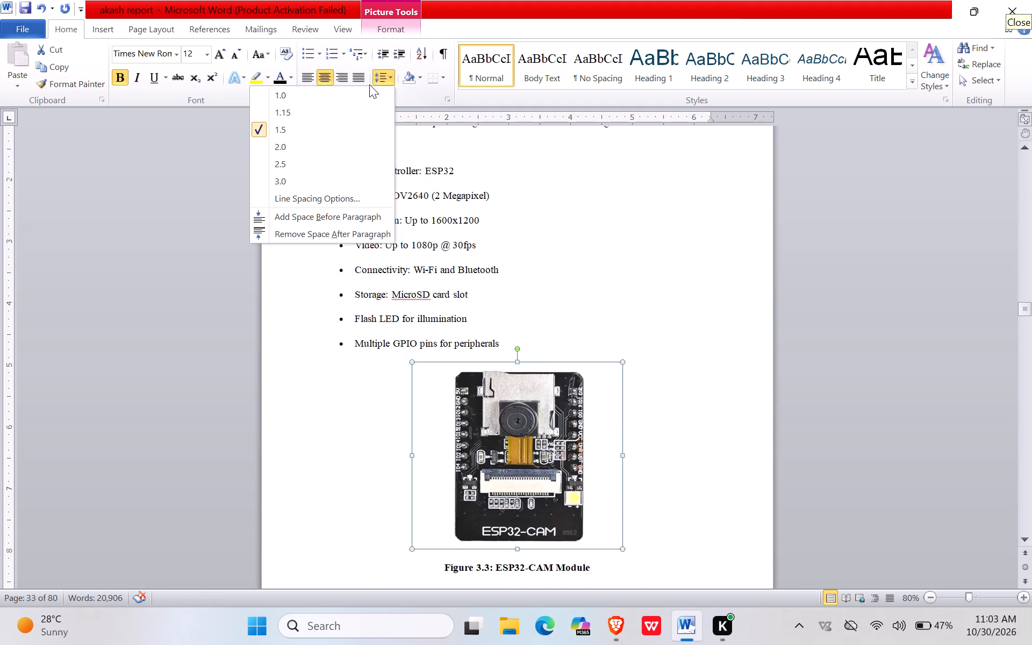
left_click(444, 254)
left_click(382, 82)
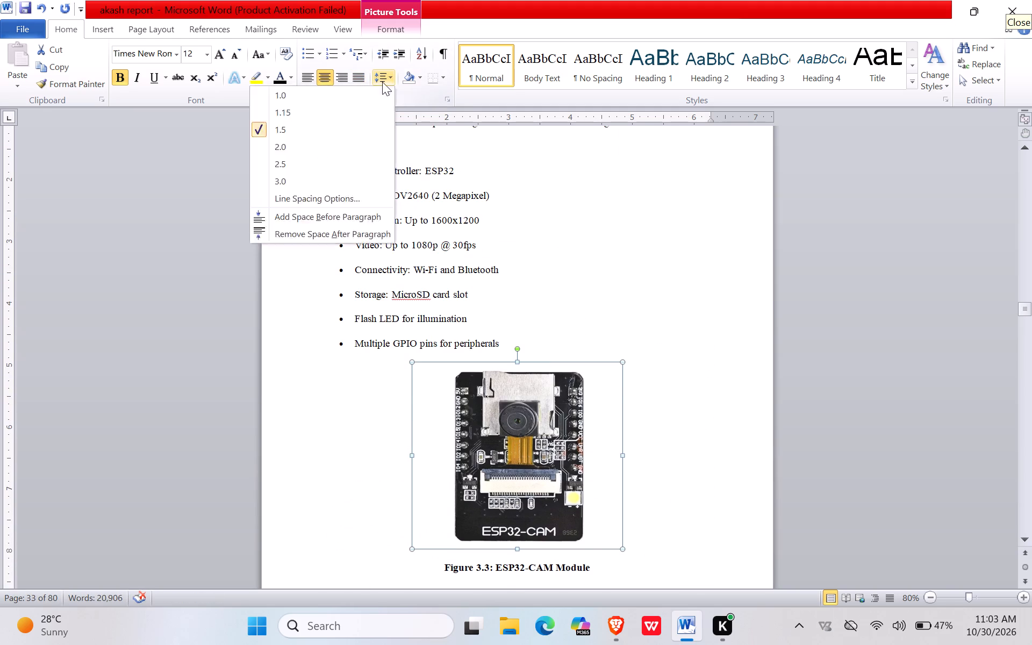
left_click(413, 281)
Set 1.5 line spacing on the paragraph about mounting the camera on the robotic chassis.
scroll(475, 342, "up", 11)
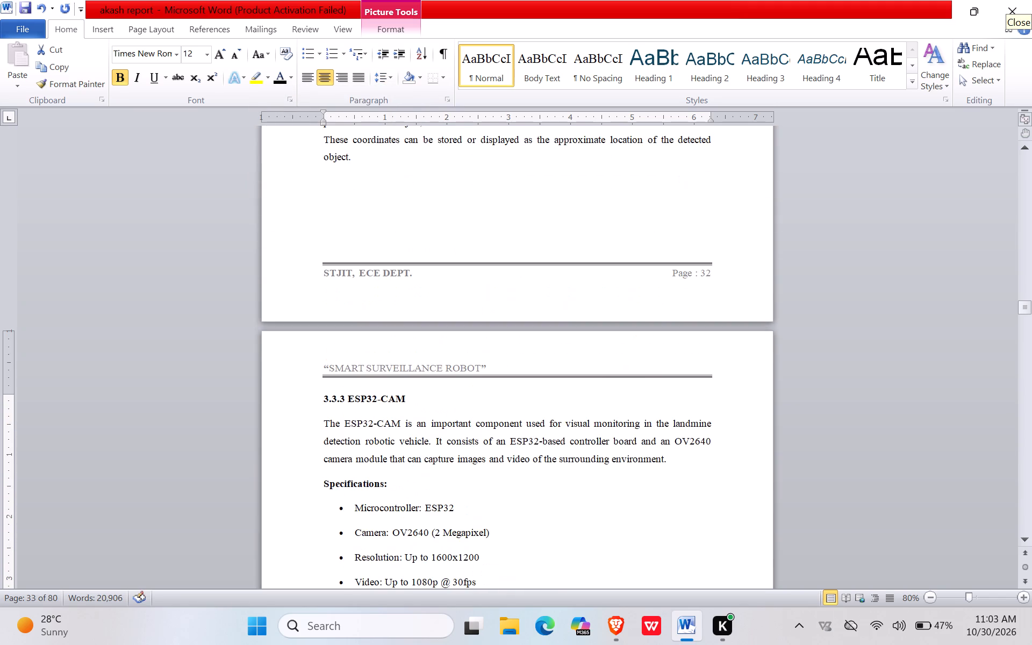
scroll(479, 328, "down", 10)
scroll(479, 328, "down", 14)
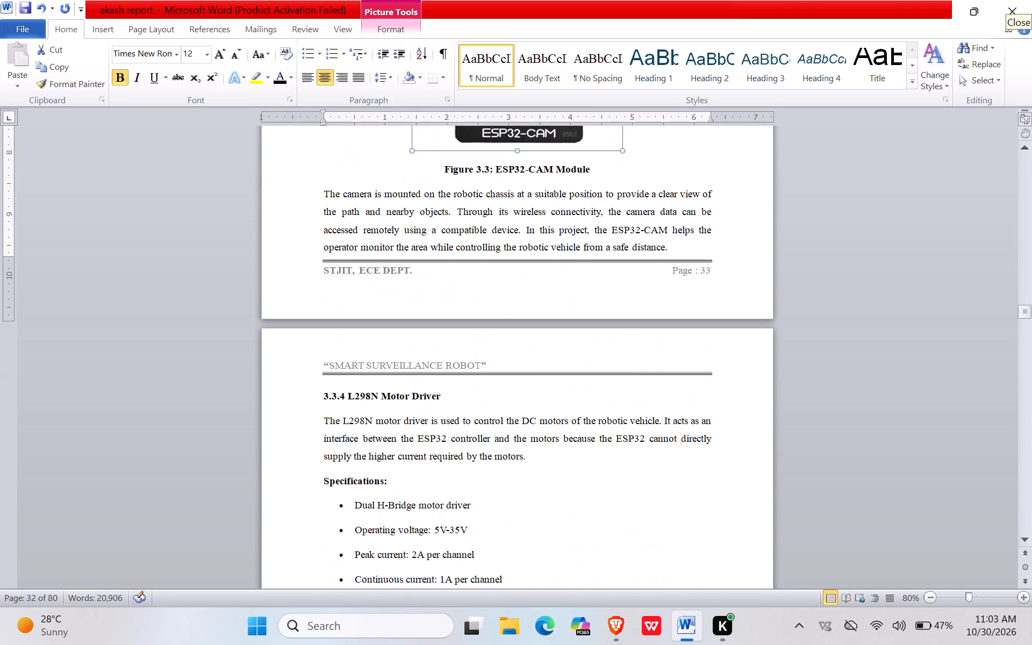
left_click(685, 252)
left_click_drag(676, 250, 550, 228)
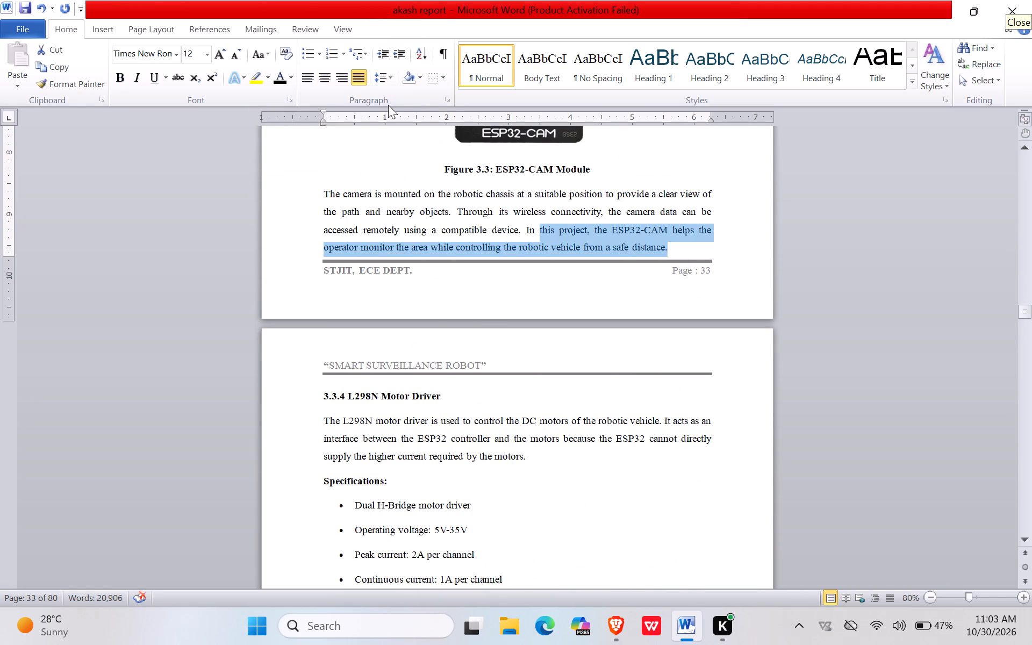
left_click(380, 73)
left_click(339, 127)
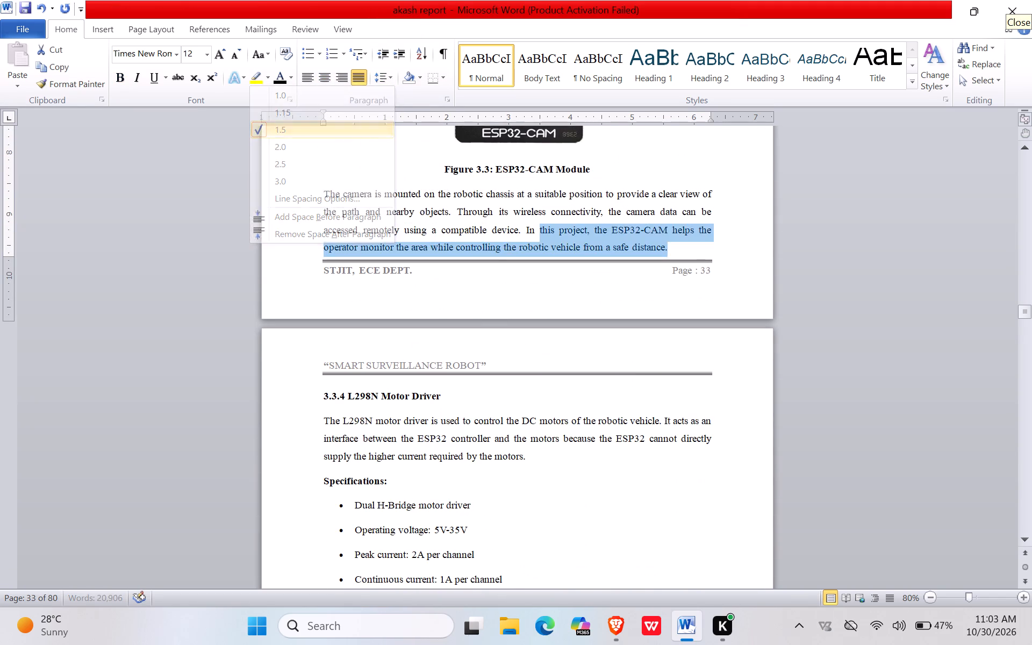
Apply justified alignment and 1.5 line spacing from the "3.3.4 L298N Motor Driver" heading through the paragraph about its control signals.
scroll(398, 327, "down", 4)
left_click(577, 374)
scroll(540, 361, "up", 4)
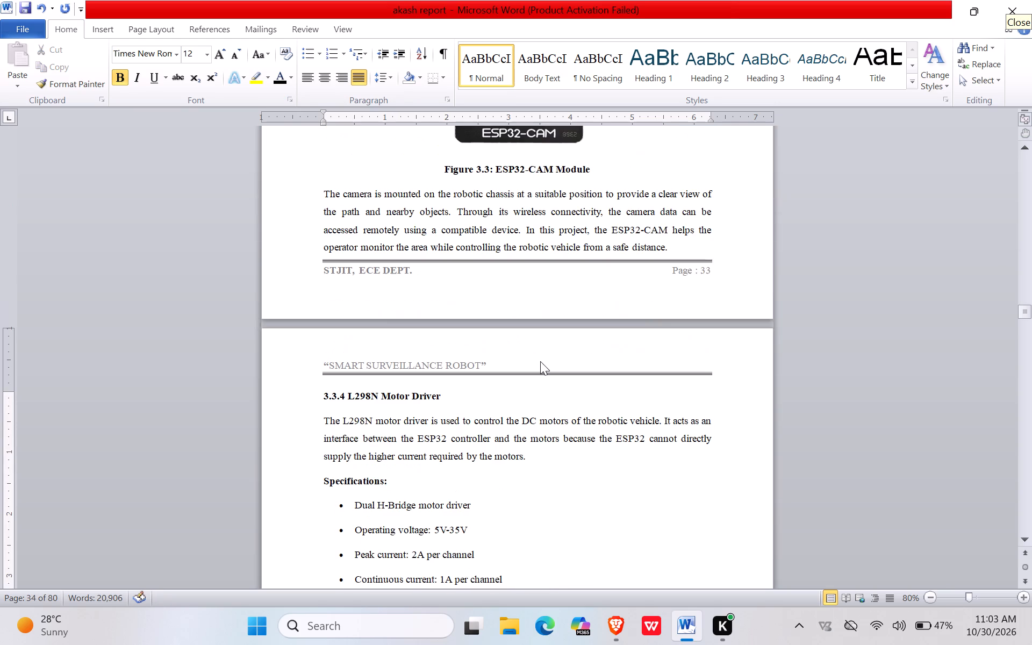
scroll(540, 364, "down", 3)
left_click_drag(540, 370, 442, 354)
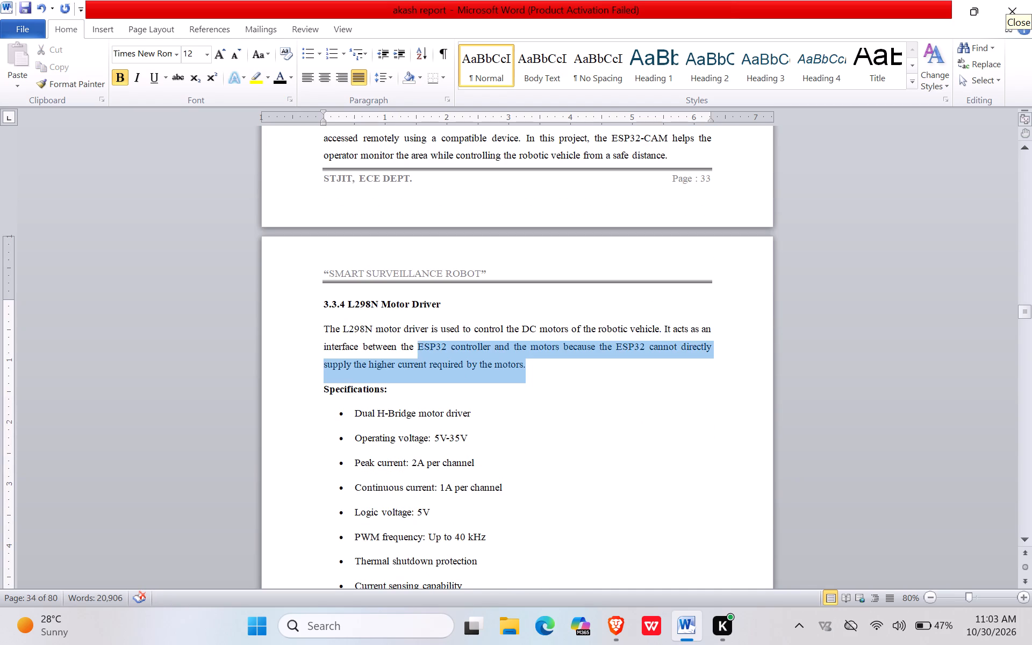
left_click_drag(442, 354, 434, 351)
left_click(312, 286)
left_click_drag(319, 304, 544, 508)
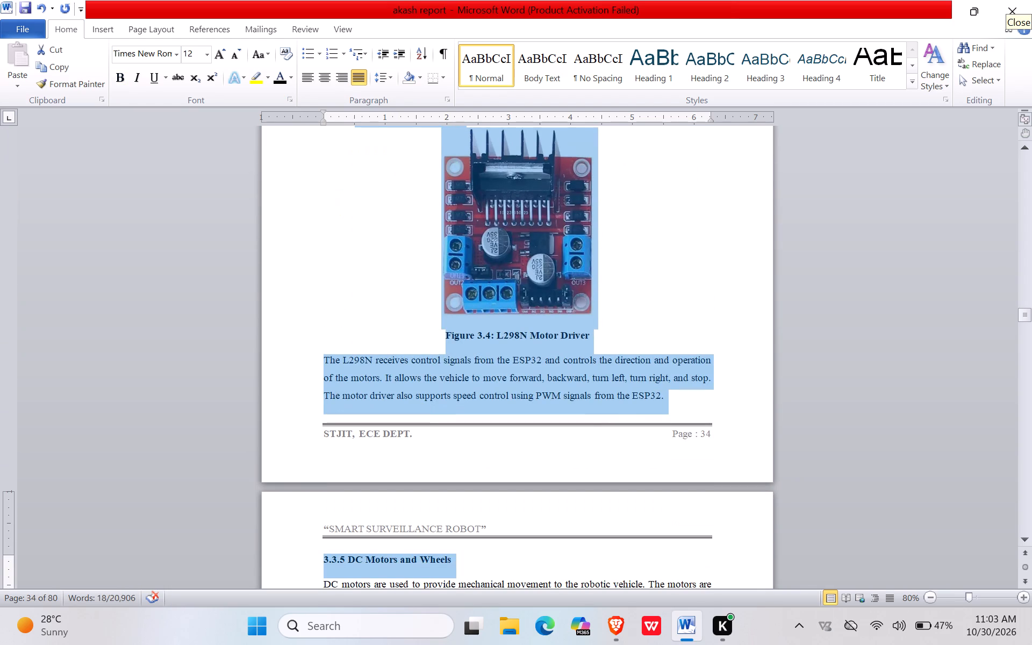
left_click_drag(544, 508, 682, 417)
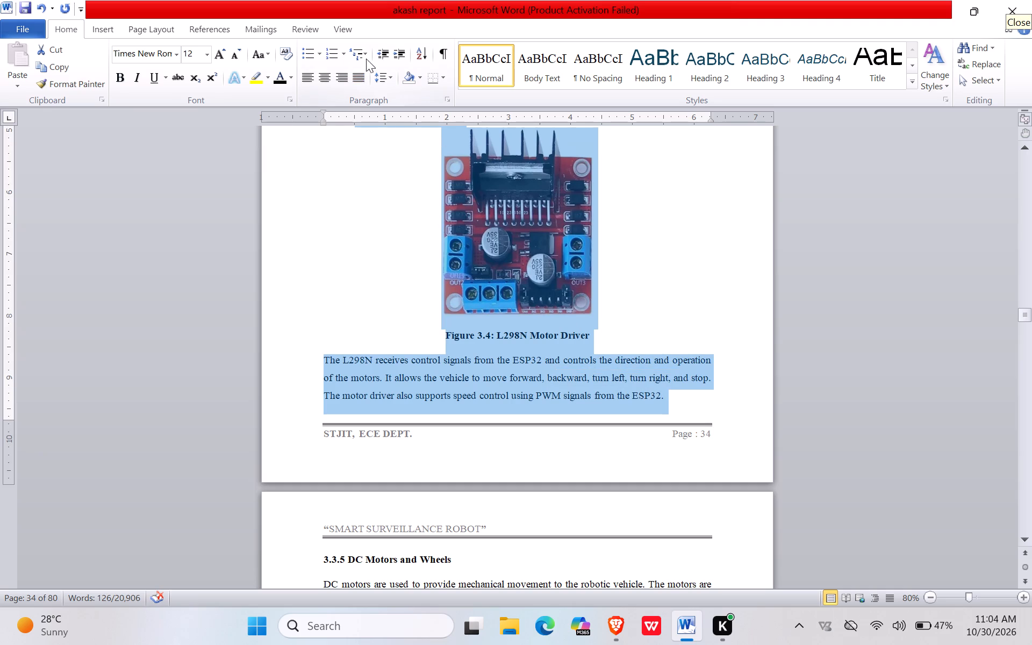
left_click(354, 78)
left_click(377, 74)
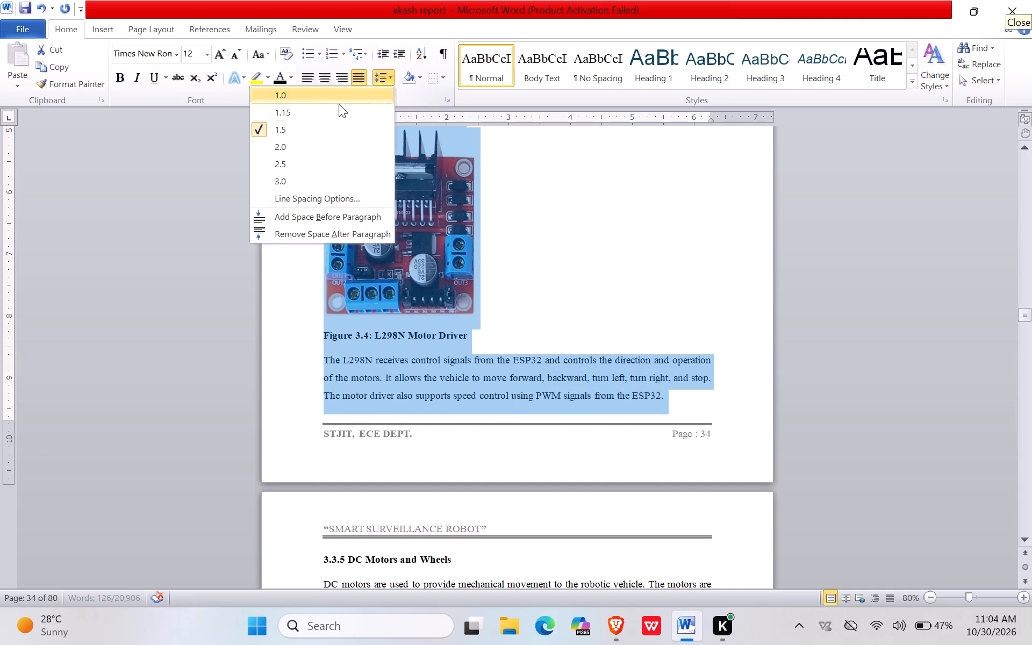
left_click(293, 132)
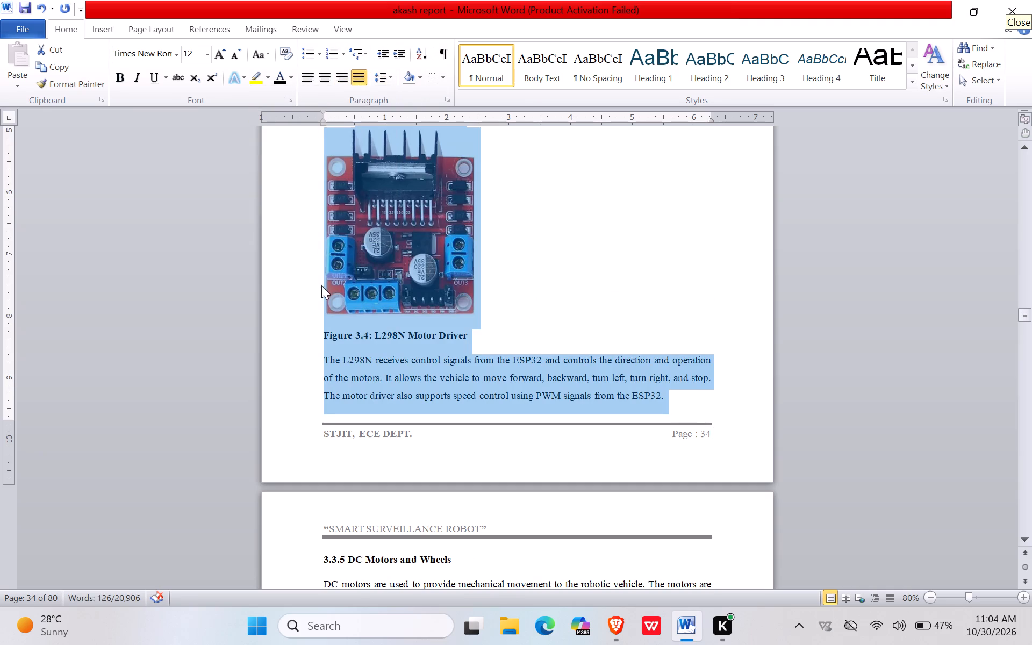
Centre the L298N motor driver picture and its caption "Figure 3.4: L298N Motor Driver".
left_click(326, 254)
left_click(320, 80)
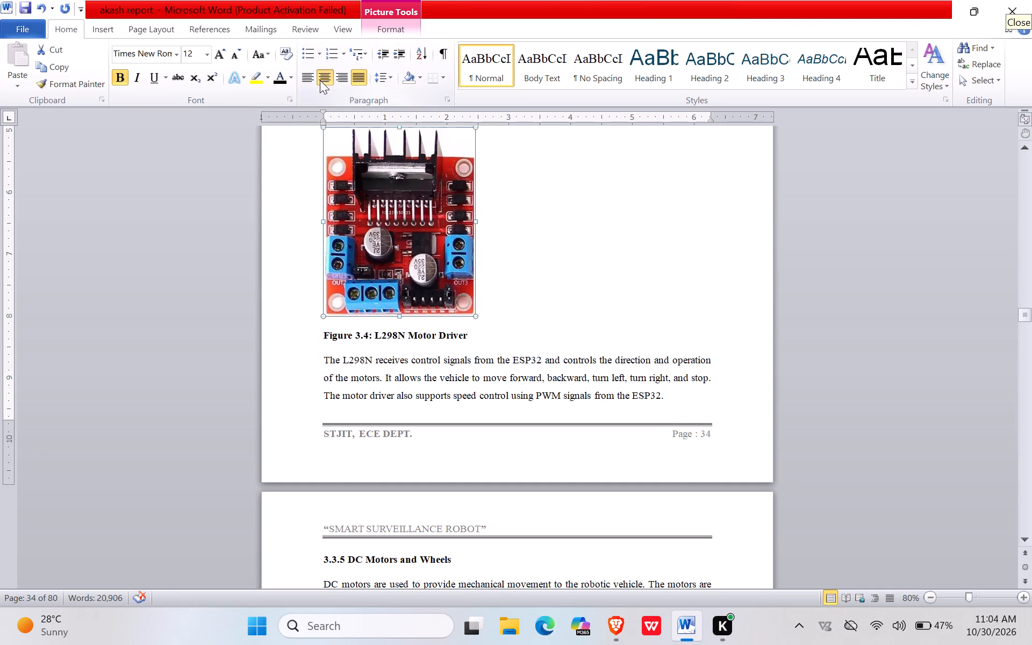
left_click(316, 332)
left_click(320, 84)
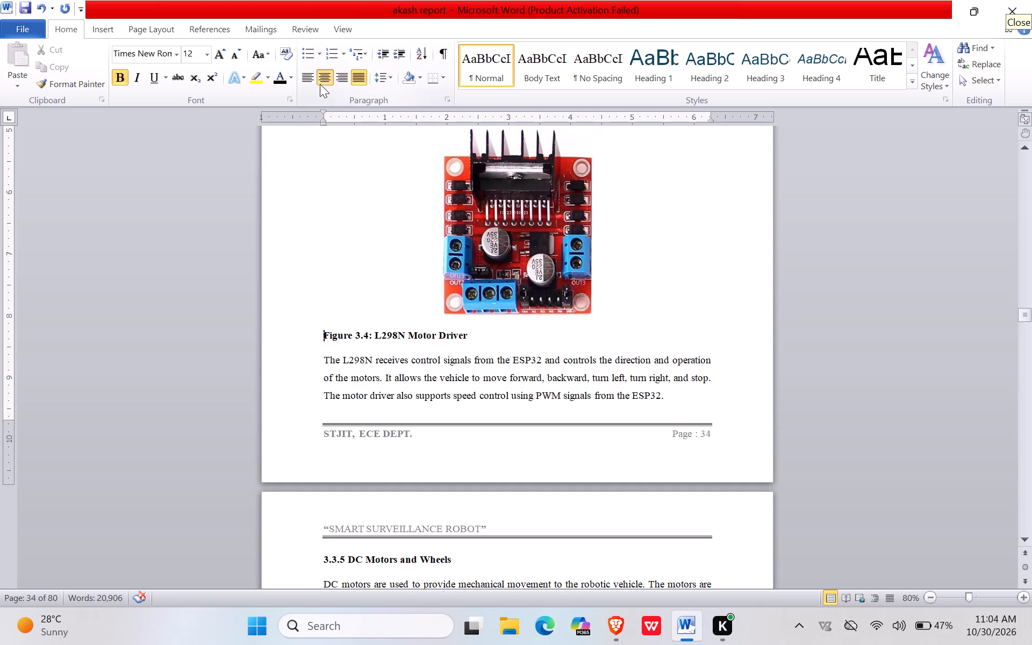
Review the Chapter 3 pages between the L298N motor driver and block diagram sections, checking the layout, figures and caption numbering.
scroll(360, 339, "down", 4)
scroll(360, 342, "up", 10)
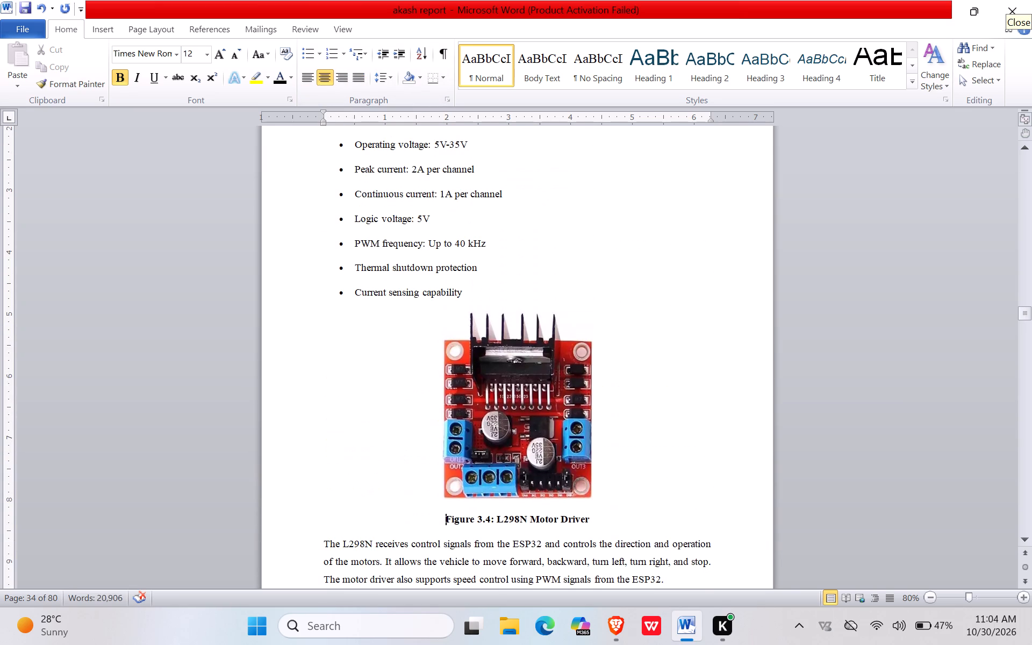
scroll(360, 341, "down", 3)
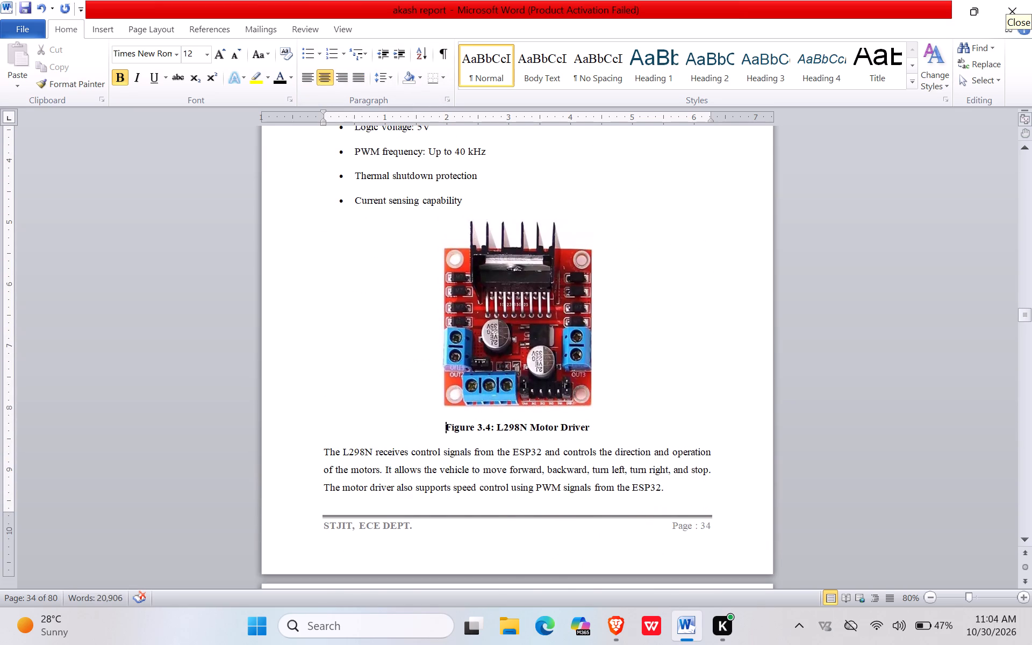
scroll(450, 371, "up", 10)
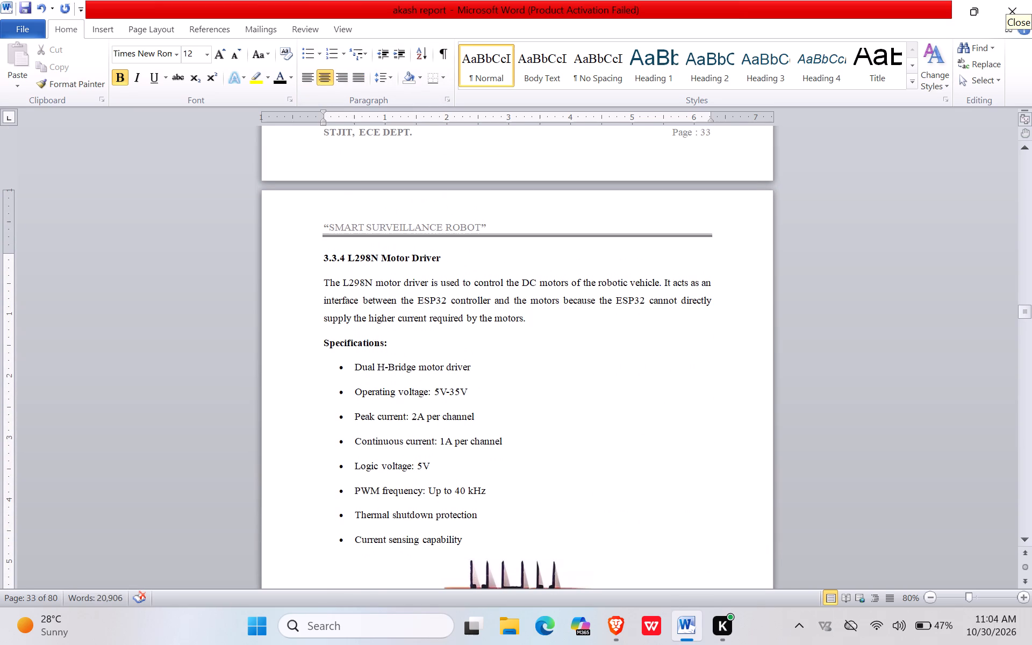
scroll(451, 369, "up", 12)
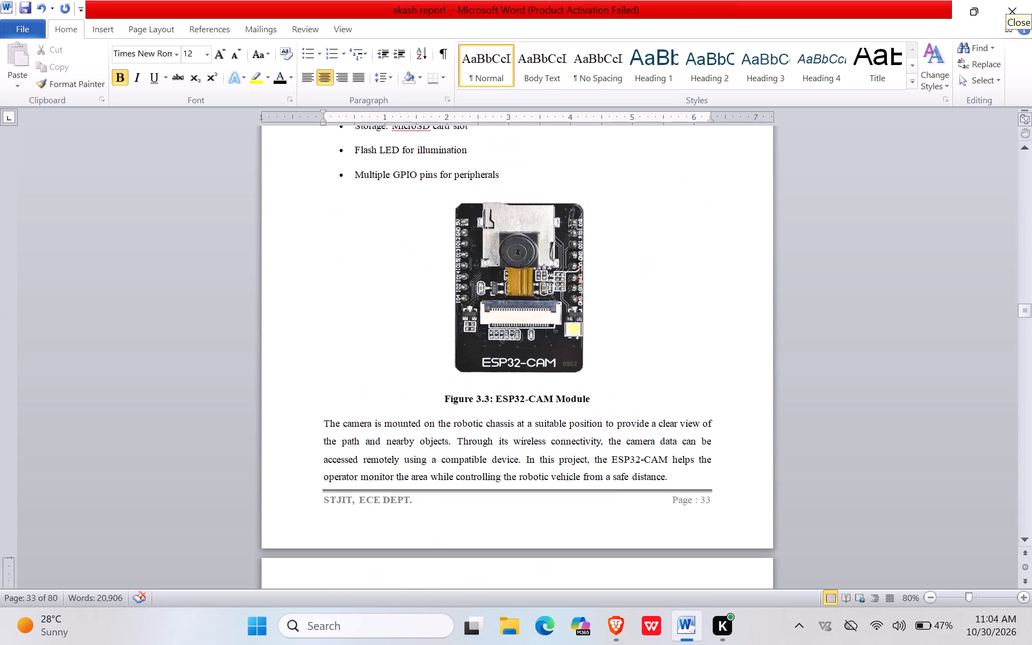
scroll(451, 367, "up", 20)
scroll(451, 367, "up", 14)
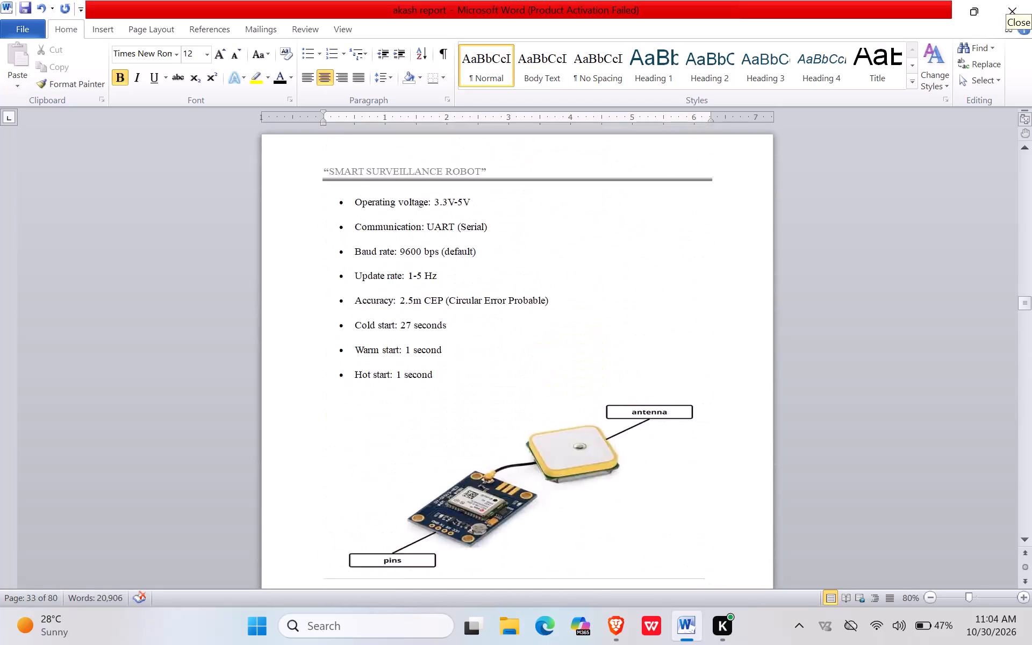
scroll(449, 361, "up", 20)
scroll(444, 358, "up", 8)
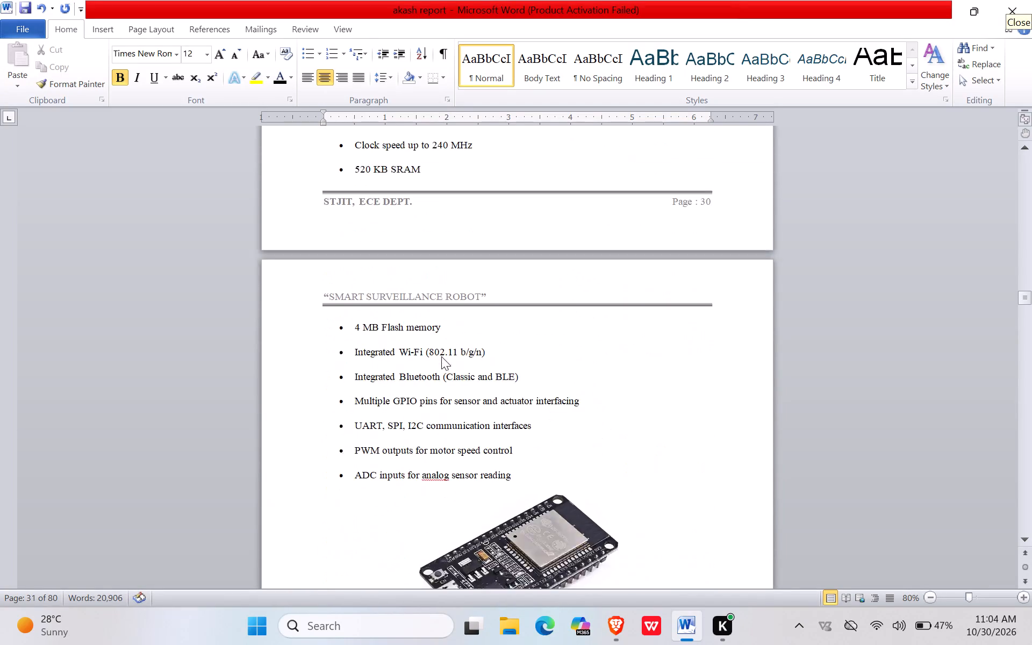
scroll(441, 356, "up", 16)
scroll(437, 355, "up", 8)
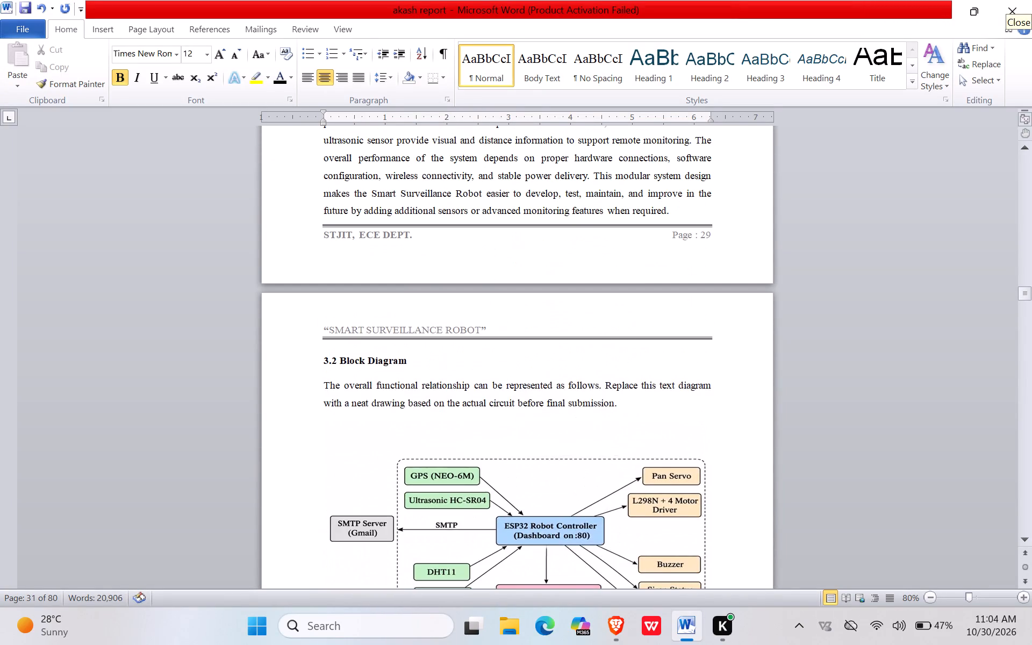
scroll(437, 355, "up", 4)
scroll(438, 355, "down", 3)
scroll(372, 346, "down", 5)
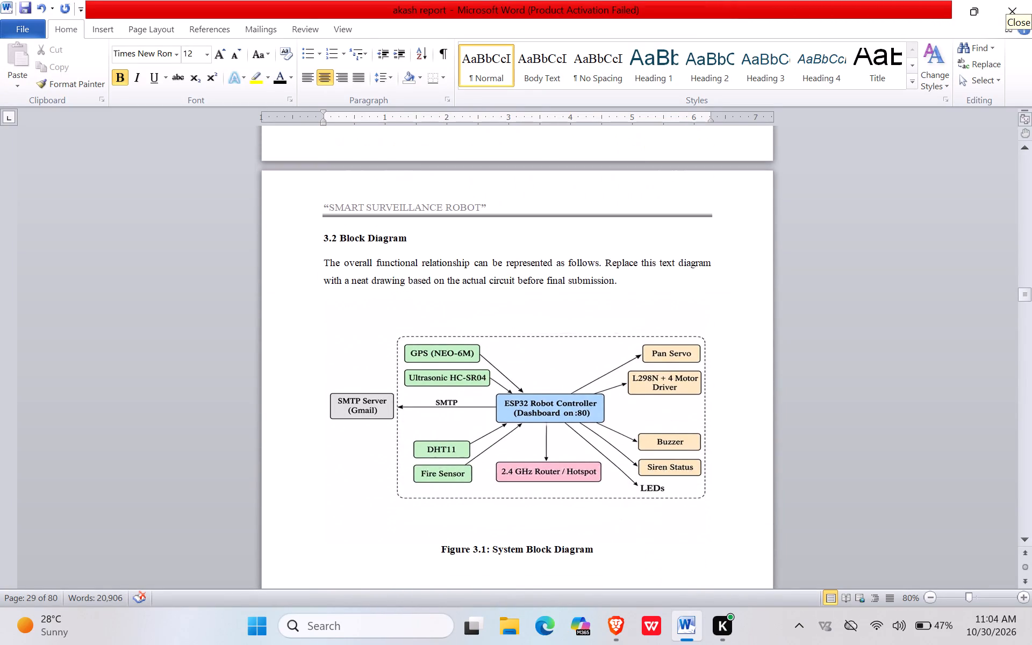
scroll(371, 349, "down", 7)
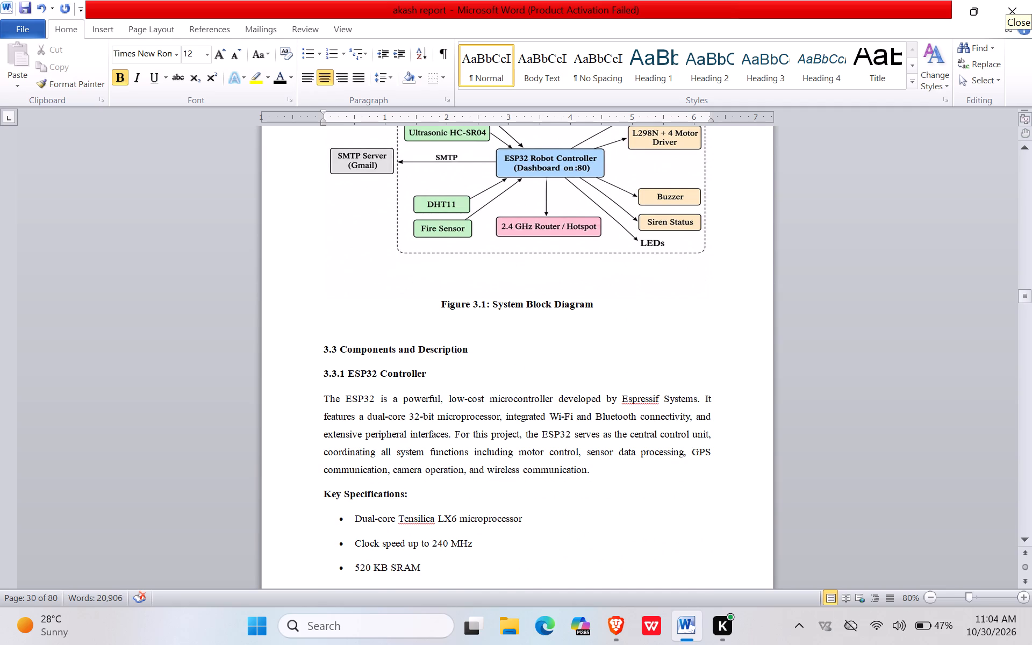
scroll(357, 361, "down", 3)
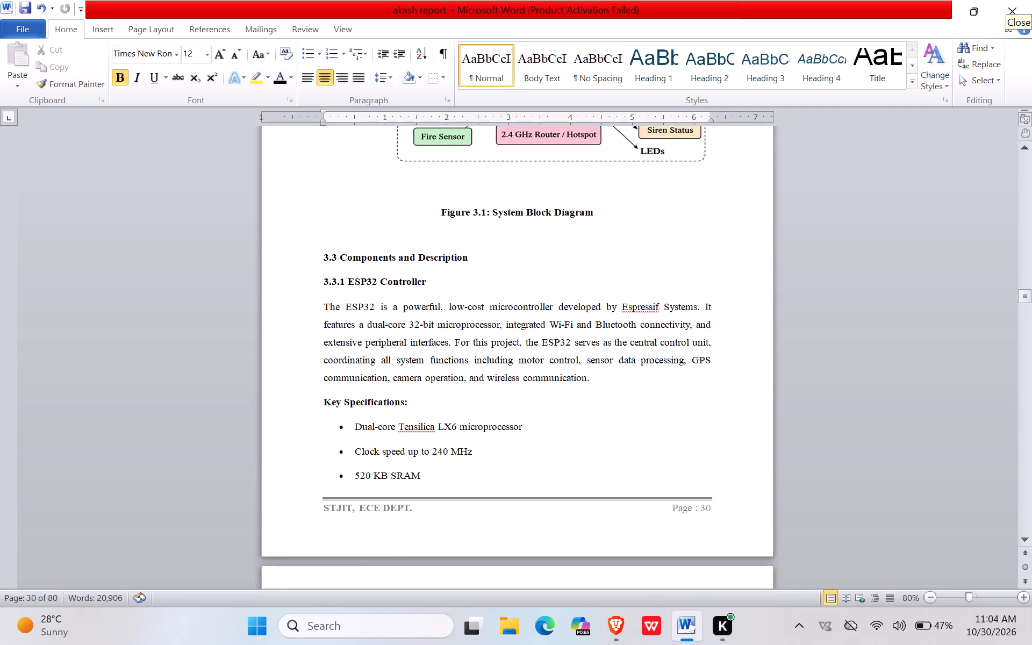
scroll(360, 357, "down", 2)
scroll(341, 255, "down", 10)
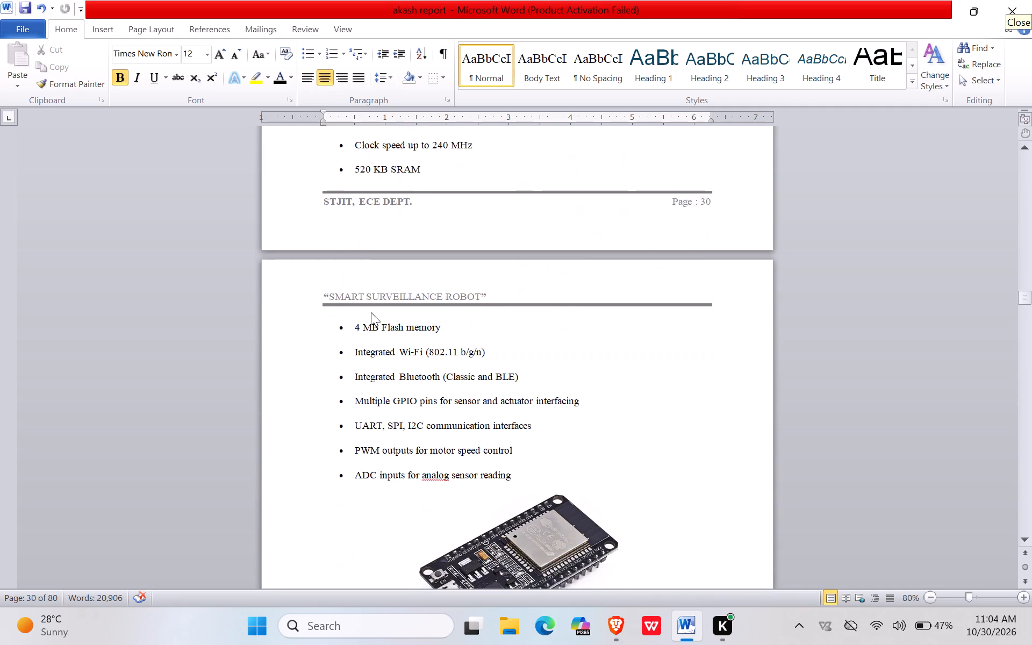
scroll(371, 312, "down", 4)
Renumber the System Block Diagram caption as Figure 3.2.
left_click(465, 475)
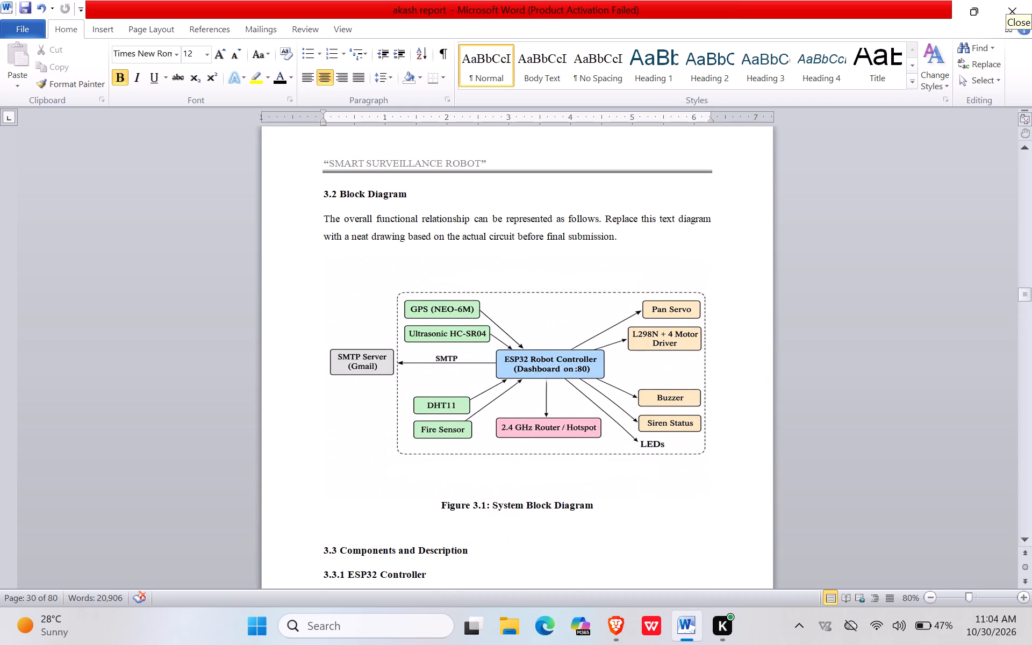
scroll(477, 306, "up", 5)
scroll(477, 306, "down", 2)
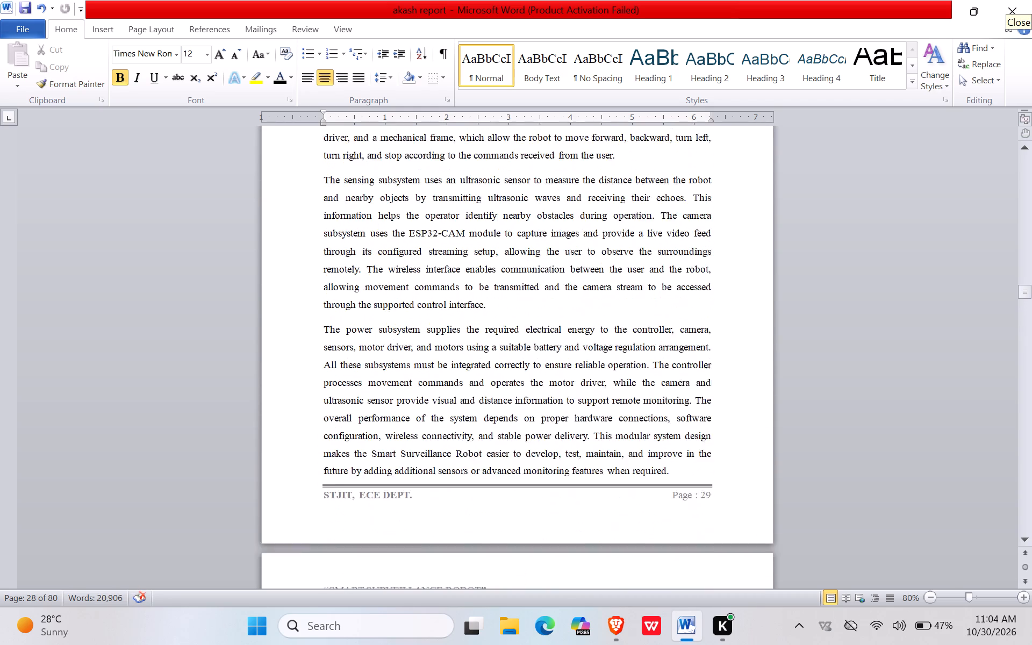
scroll(477, 306, "down", 3)
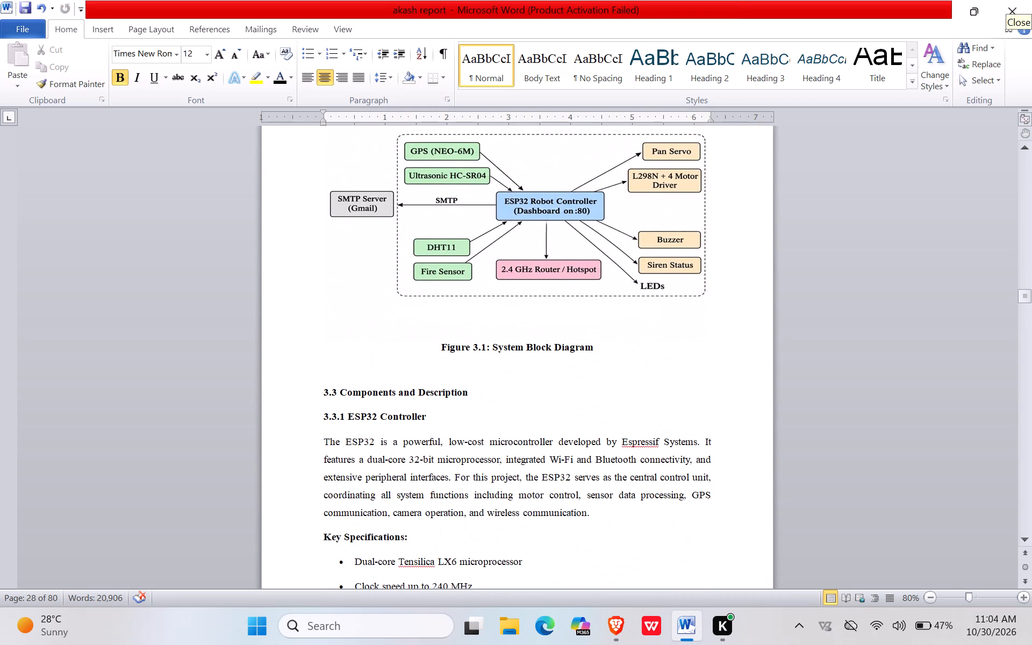
left_click(486, 348)
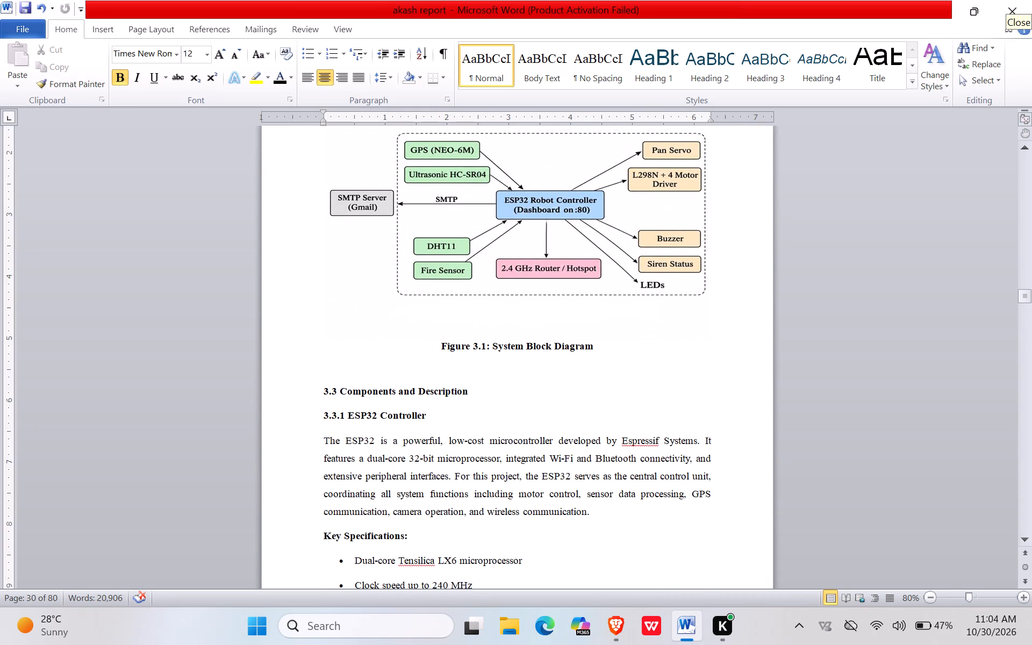
key("BackSpace")
key("2")
Compare the figure number in the ESP32 Controller Module caption with the one under the system block diagram.
scroll(486, 348, "down", 2)
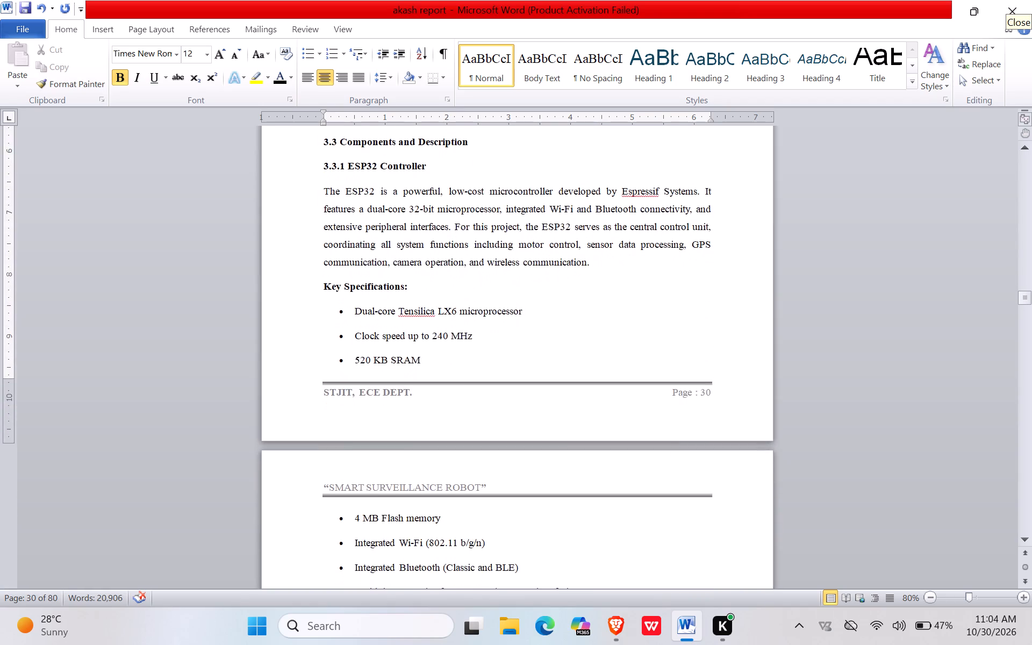
scroll(486, 348, "down", 5)
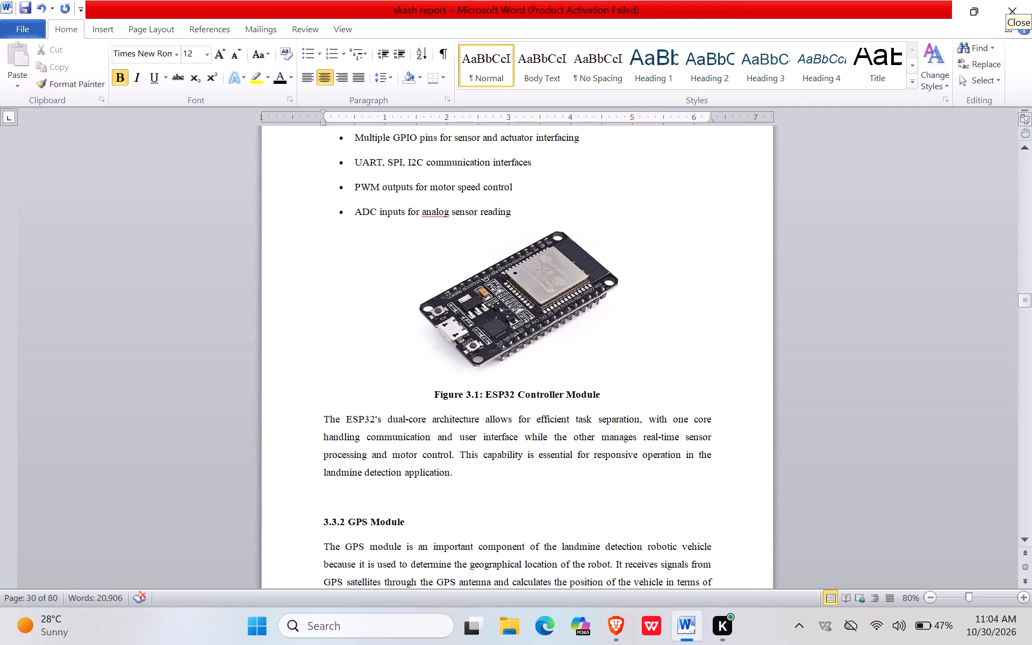
right_click(477, 393)
left_click(477, 393)
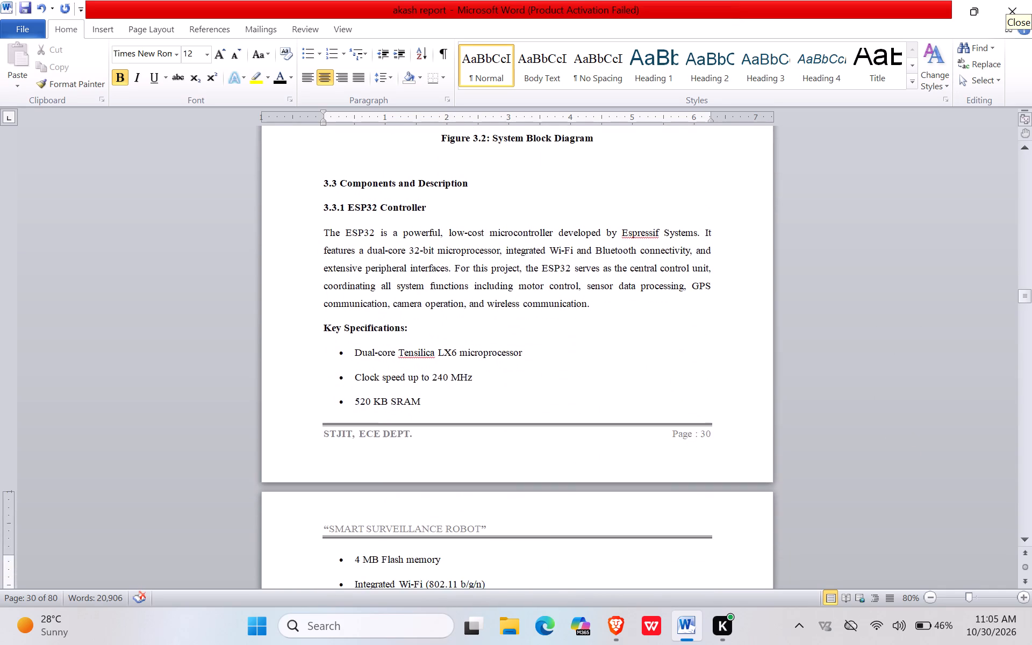
scroll(407, 230, "up", 11)
scroll(403, 186, "up", 1)
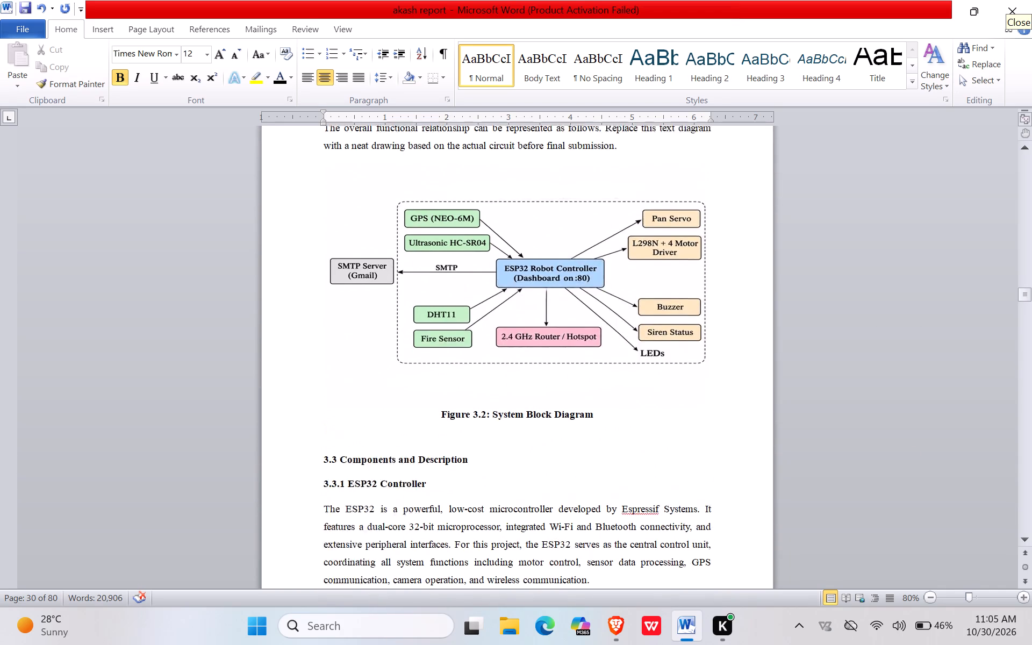
scroll(403, 186, "up", 2)
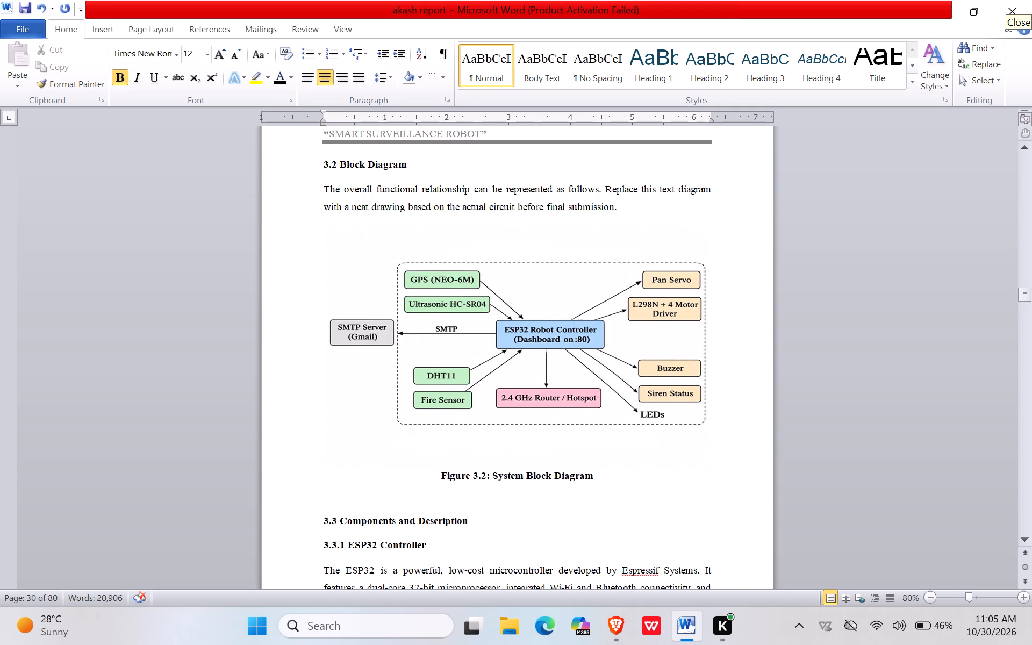
Renumber the ESP32 Controller Module caption as Figure 3.3.1, using the number copied from its section heading.
scroll(516, 479, "down", 8)
scroll(464, 251, "up", 5)
scroll(454, 248, "down", 1)
scroll(451, 248, "up", 5)
scroll(484, 363, "down", 5)
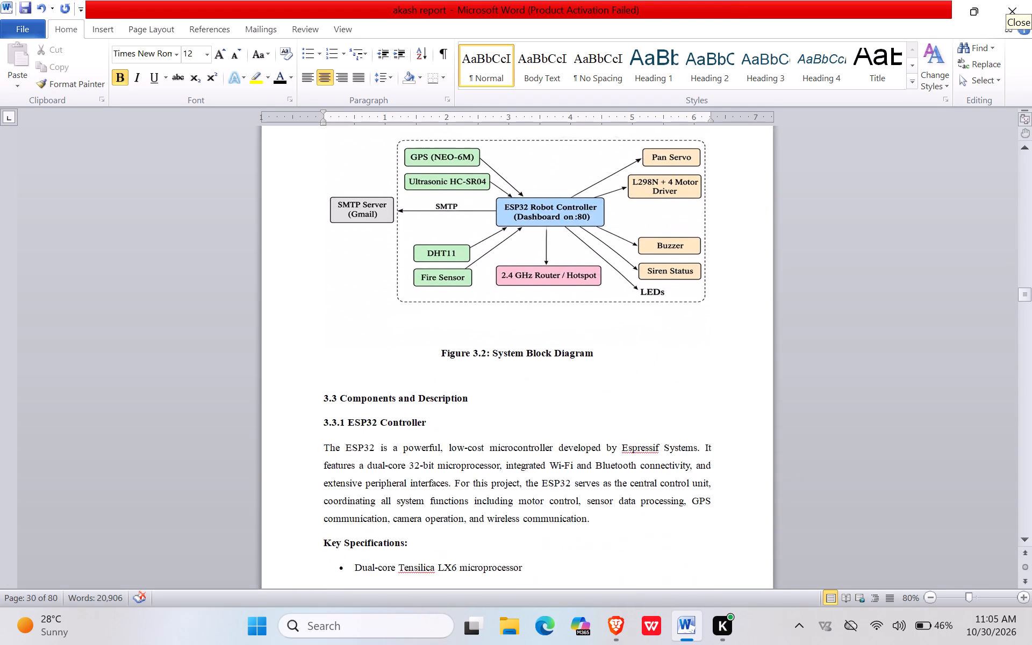
scroll(484, 365, "down", 3)
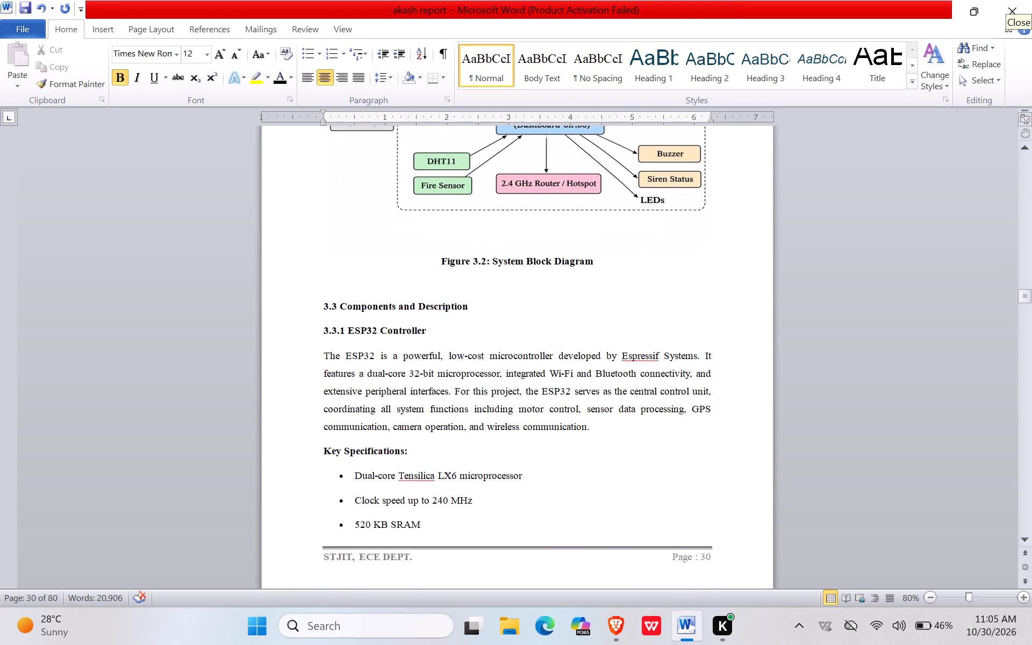
left_click_drag(346, 329, 317, 346)
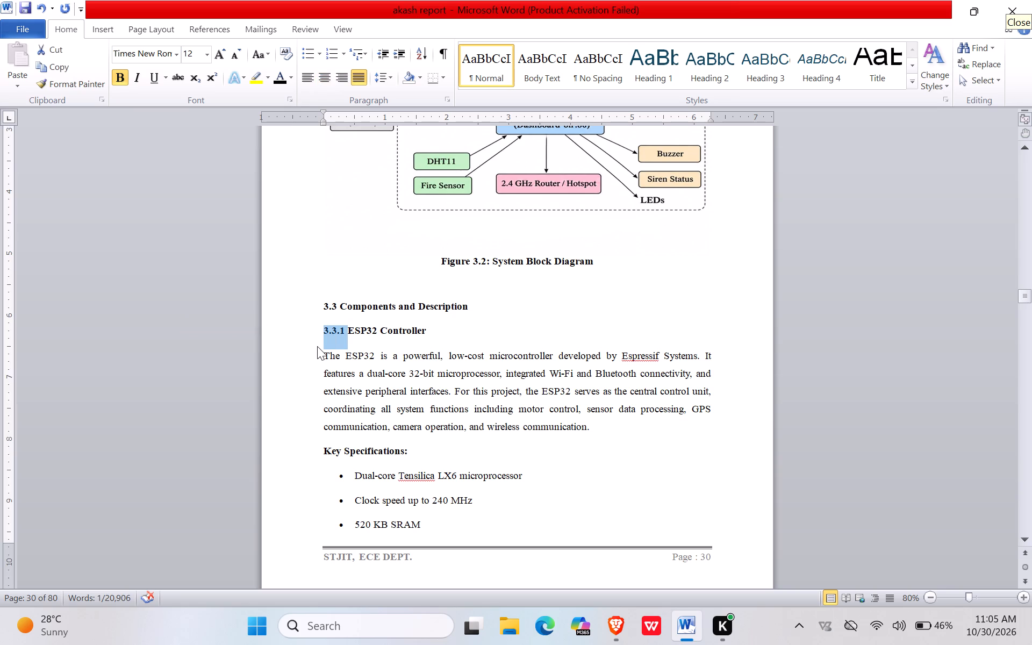
key("ctrl+c")
scroll(331, 364, "down", 14)
scroll(472, 506, "down", 3)
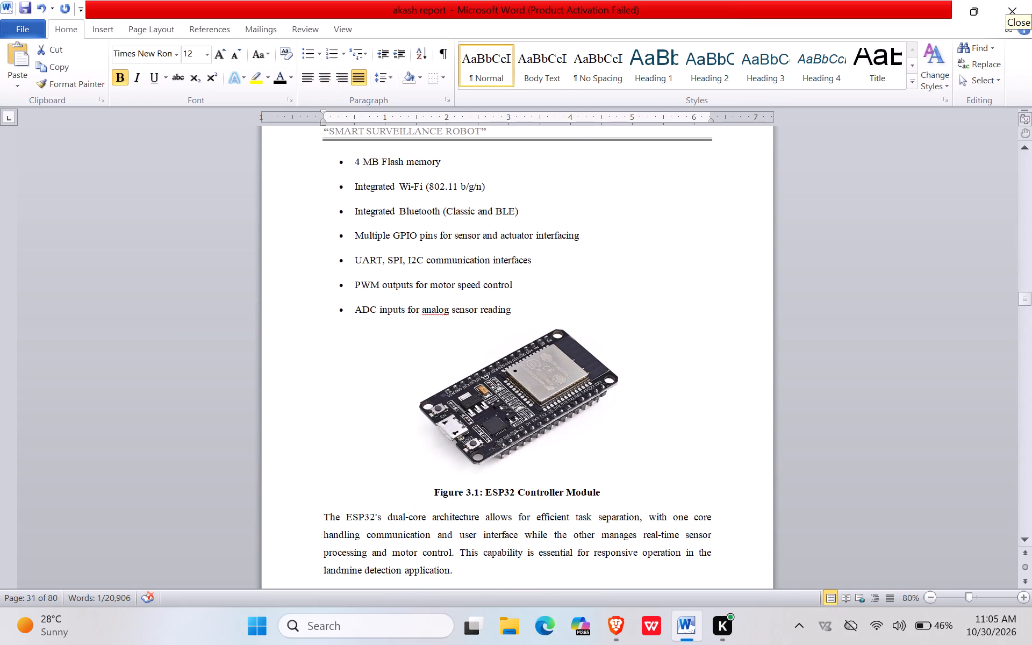
left_click_drag(477, 492, 467, 492)
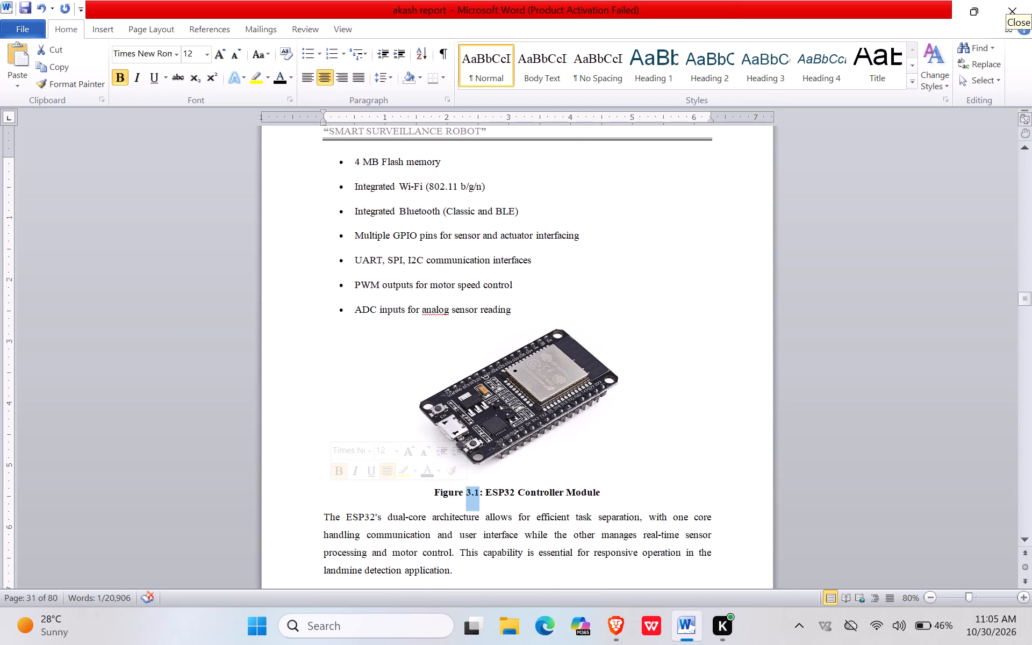
key("ctrl+v")
left_click(525, 462)
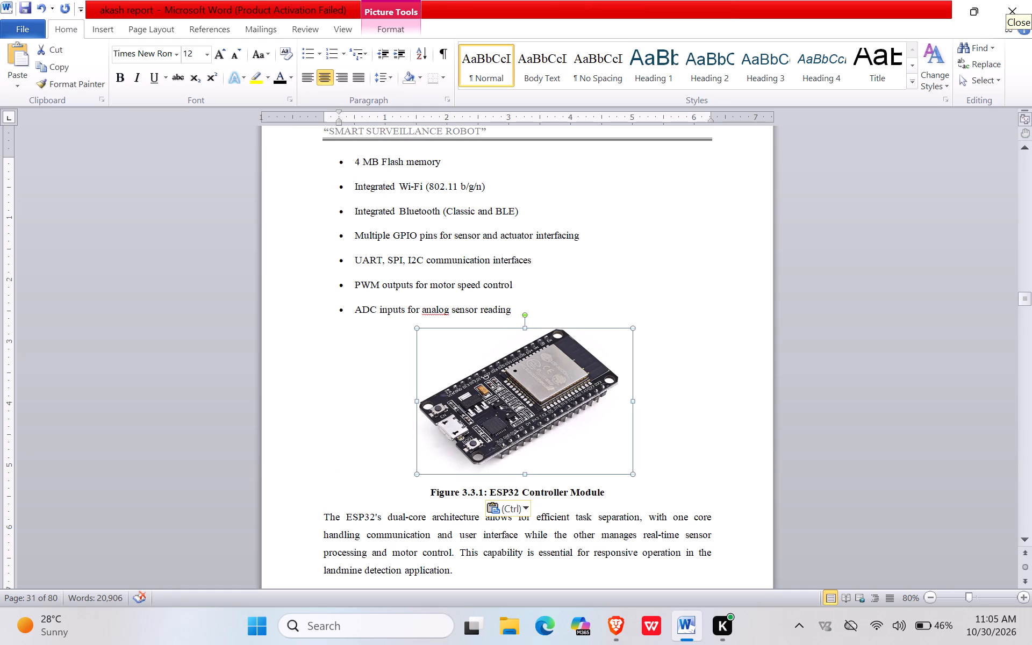
Renumber the GPS Module caption as Figure 3.3.2, using the number copied from its section heading.
scroll(598, 498, "down", 6)
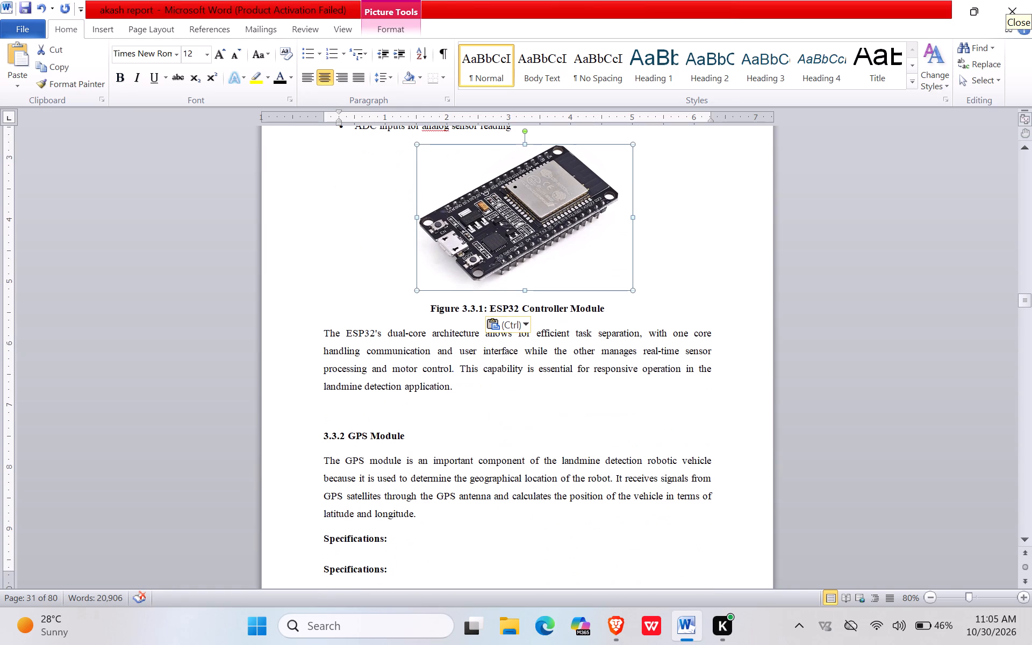
left_click_drag(344, 433, 338, 438)
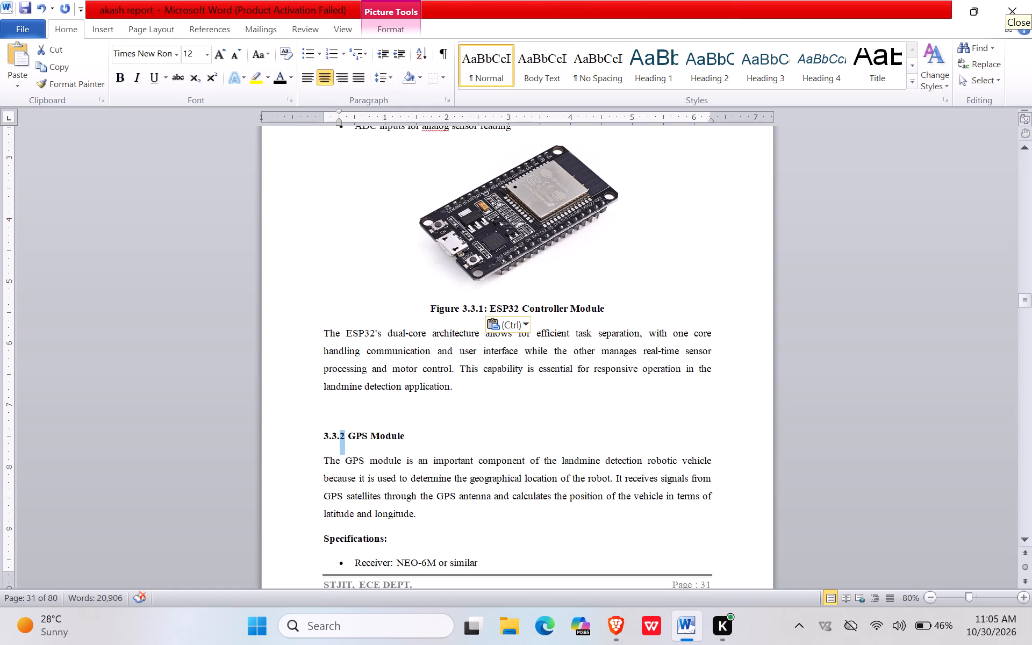
left_click_drag(338, 438, 325, 442)
key("ctrl+c")
scroll(324, 441, "down", 9)
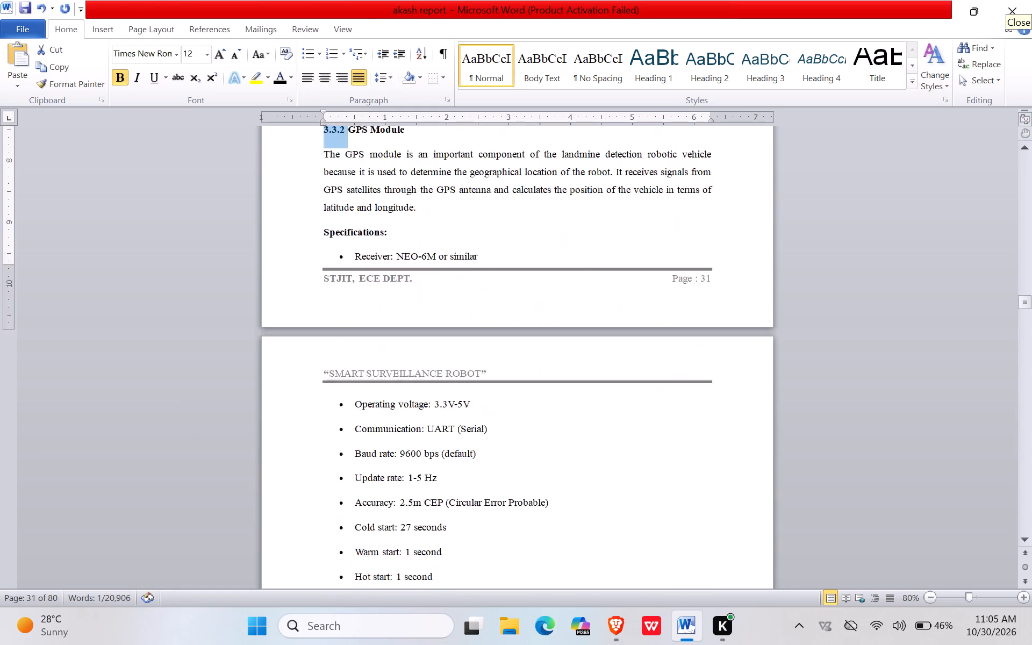
scroll(407, 471, "down", 13)
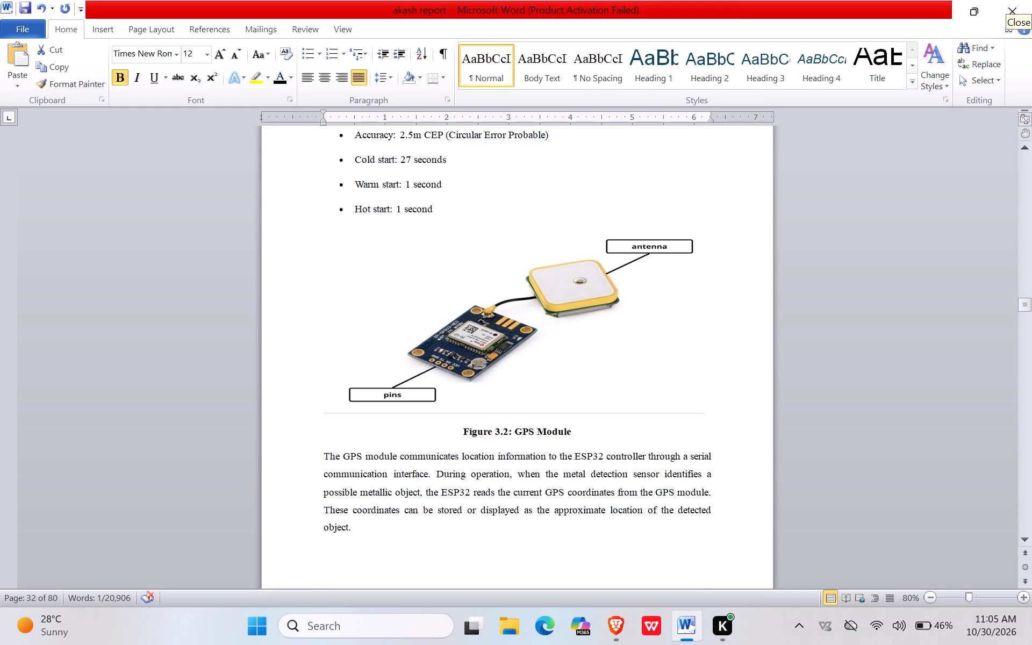
left_click_drag(508, 433, 496, 433)
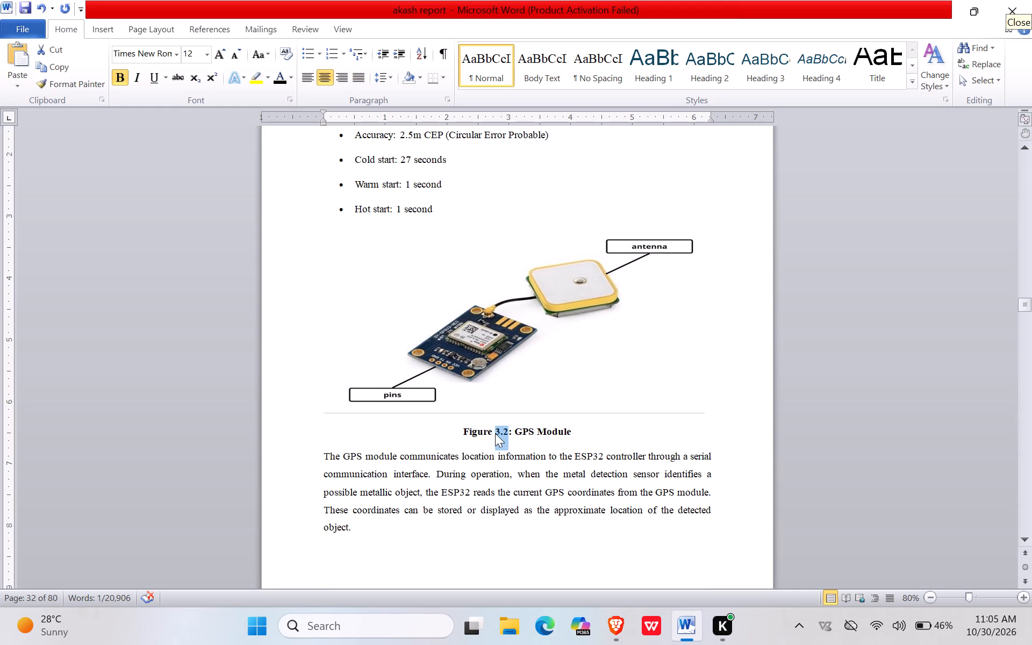
key("ctrl+v")
Renumber the ESP32-CAM Module caption as Figure 3.3.3, using the number copied from its section heading.
scroll(495, 433, "down", 12)
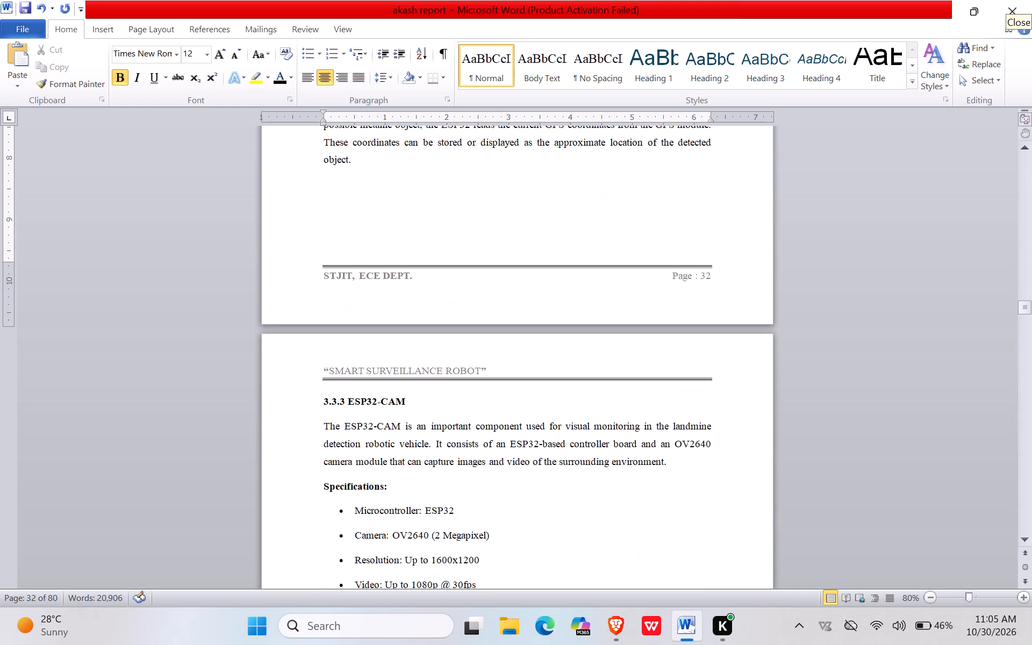
left_click_drag(346, 402, 308, 396)
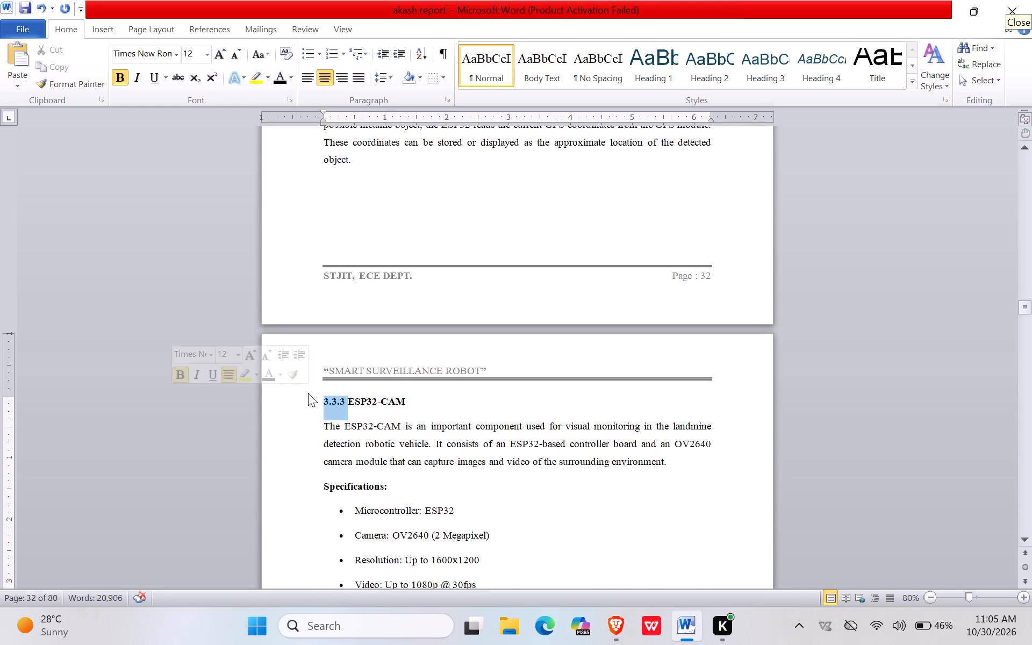
key("ctrl+c")
scroll(323, 403, "down", 17)
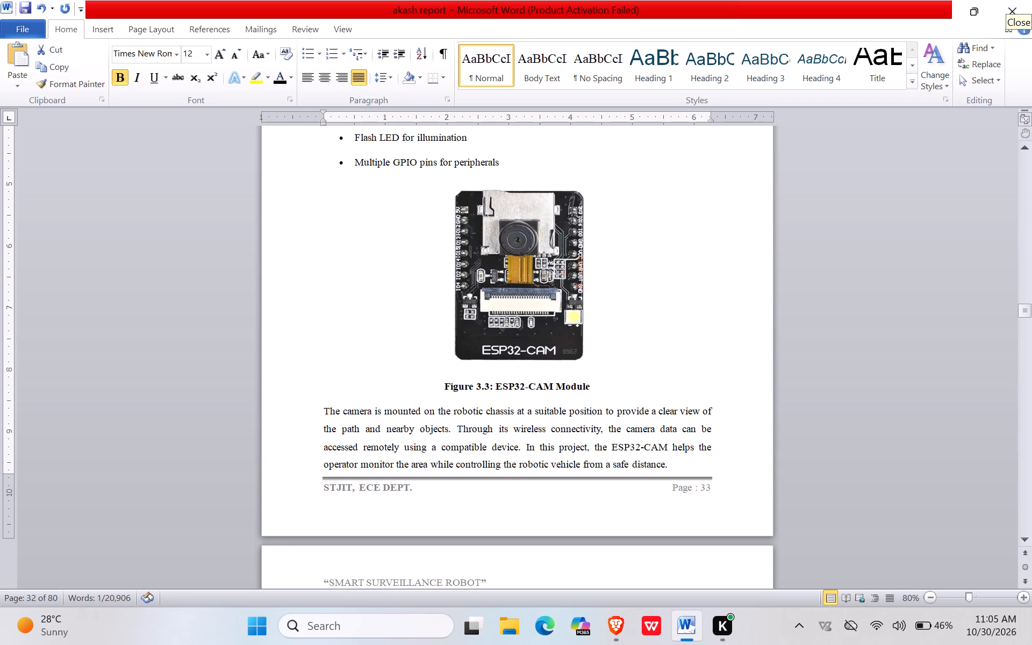
left_click_drag(490, 386, 482, 387)
left_click_drag(482, 387, 476, 388)
key("ctrl+v")
Replace the number and colon in the L298N Motor Driver caption with 3.3.4, copied from its section heading.
scroll(474, 389, "down", 5)
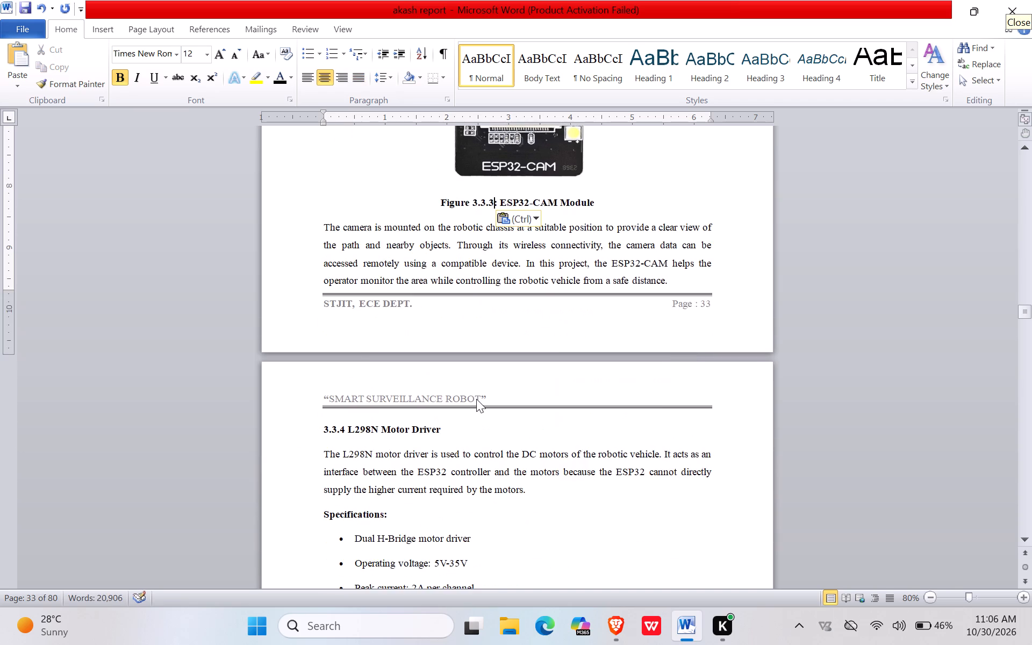
scroll(476, 399, "down", 2)
left_click_drag(345, 398, 321, 400)
key("ctrl+c")
scroll(331, 407, "down", 11)
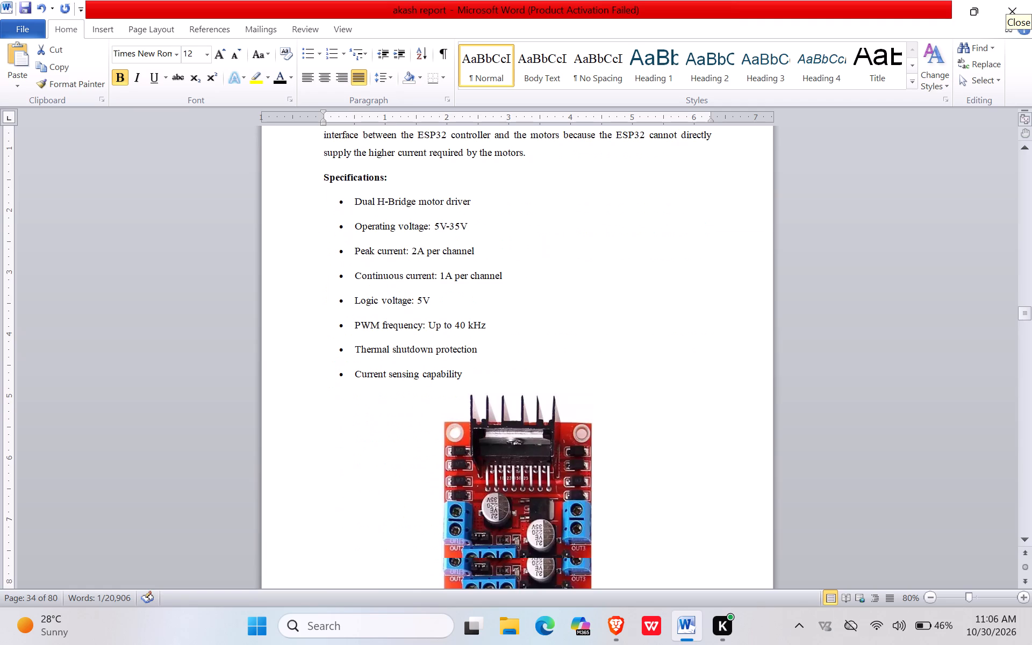
scroll(385, 425, "down", 6)
left_click_drag(494, 386, 479, 389)
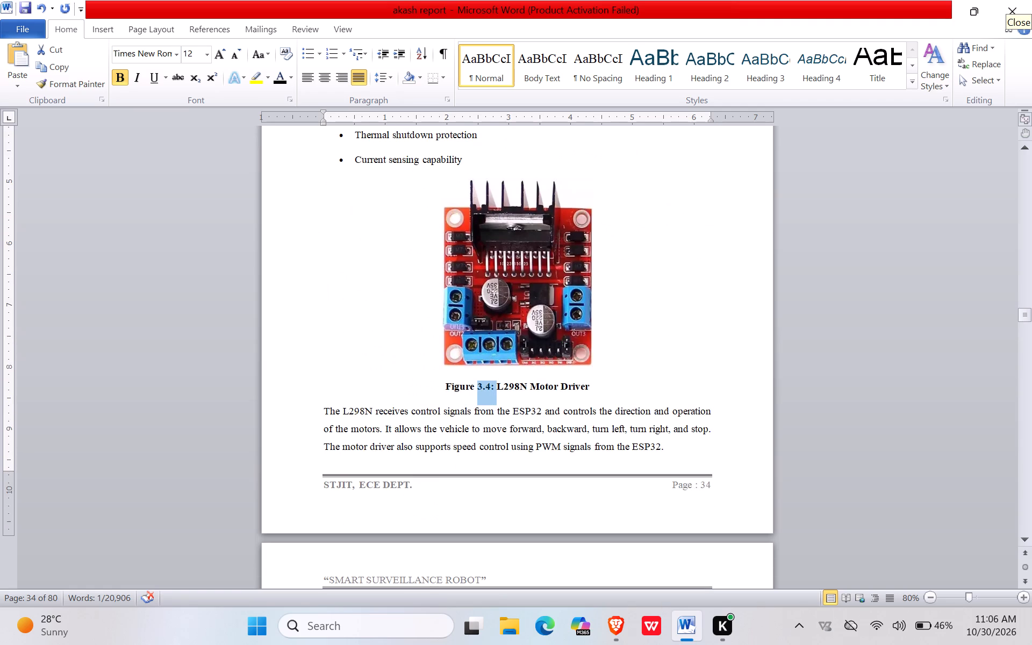
left_click_drag(479, 389, 477, 389)
key("ctrl+v")
Replace the number and colon in the DC Motor with Wheel caption with 3.3.5, copied from its section heading.
scroll(474, 387, "down", 11)
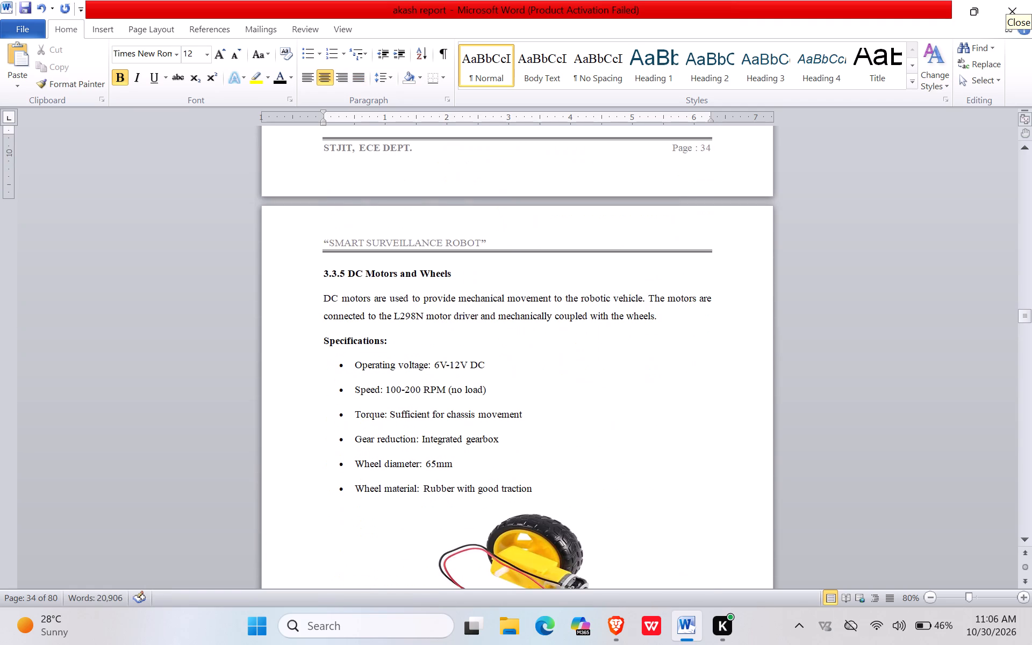
scroll(372, 327, "down", 4)
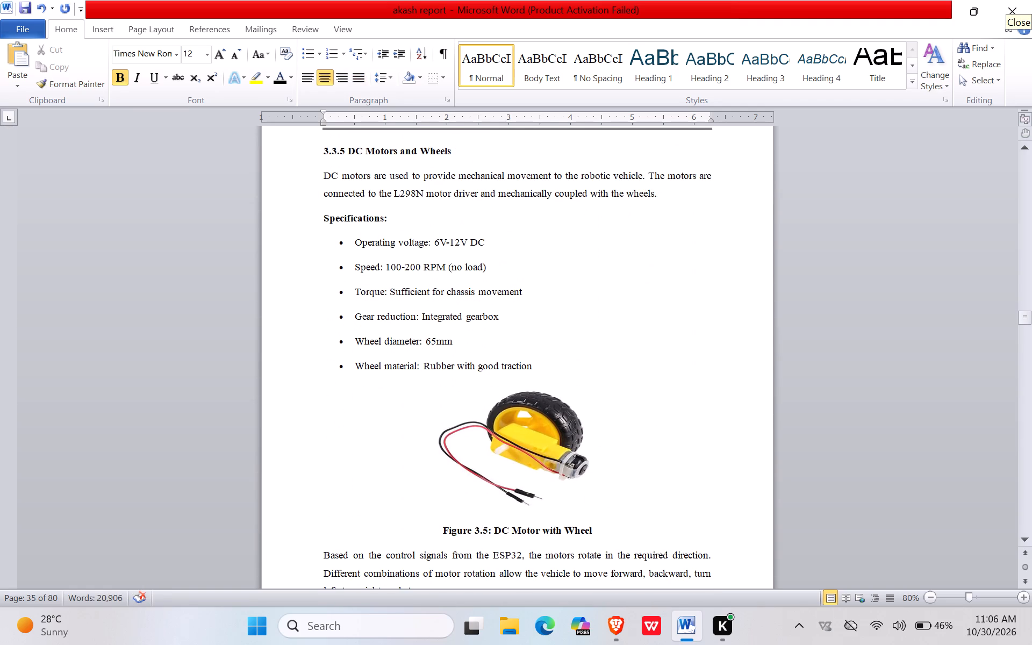
left_click_drag(344, 149, 323, 151)
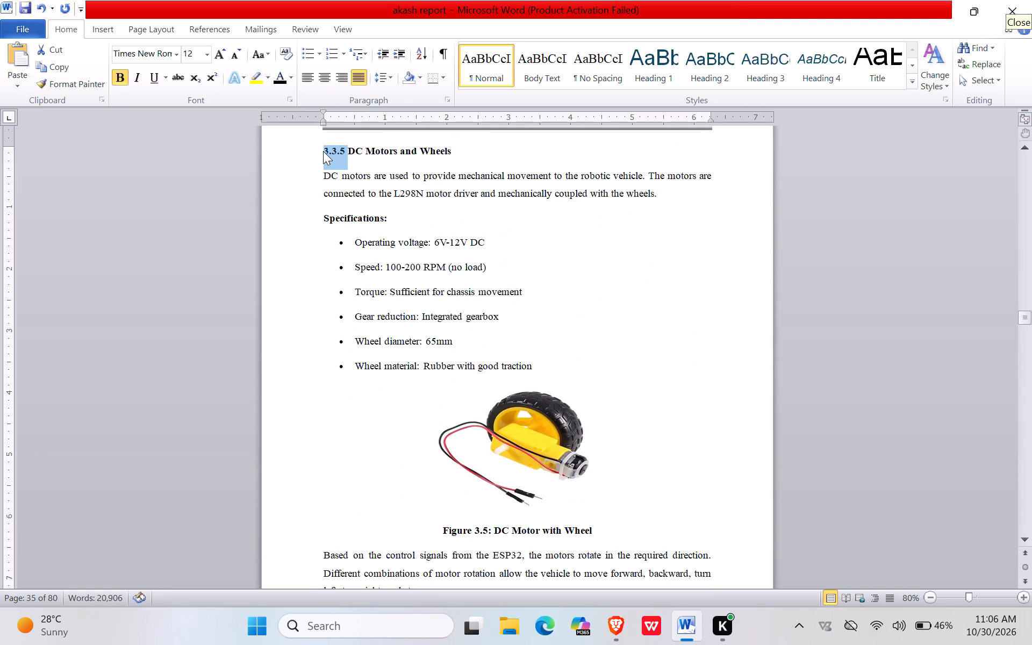
key("ctrl+c")
scroll(340, 275, "down", 6)
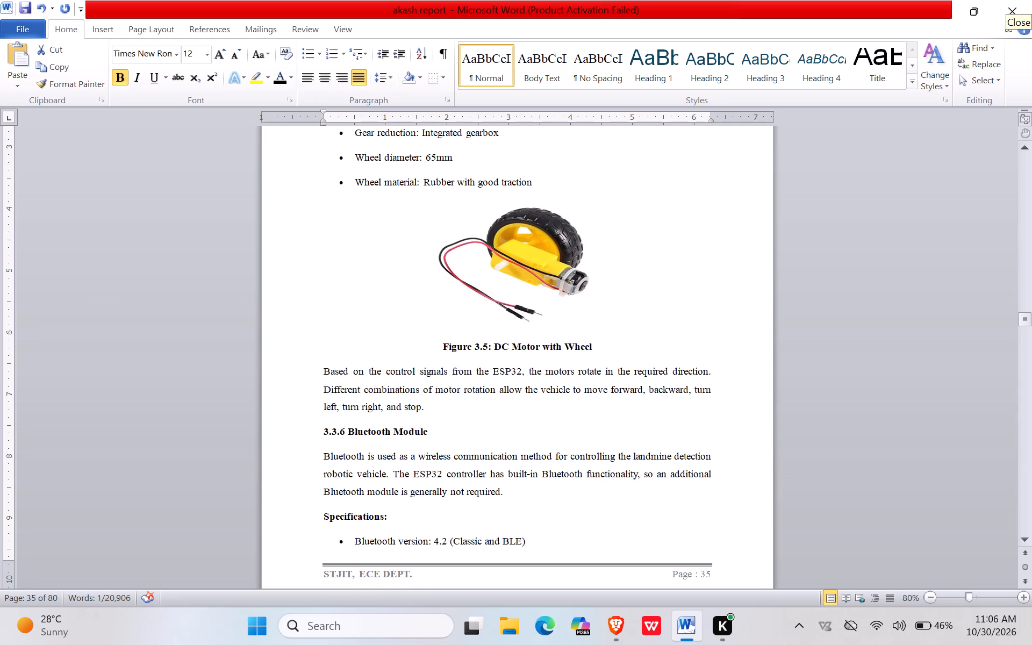
left_click_drag(487, 346, 471, 346)
left_click(471, 346)
left_click_drag(471, 346, 472, 346)
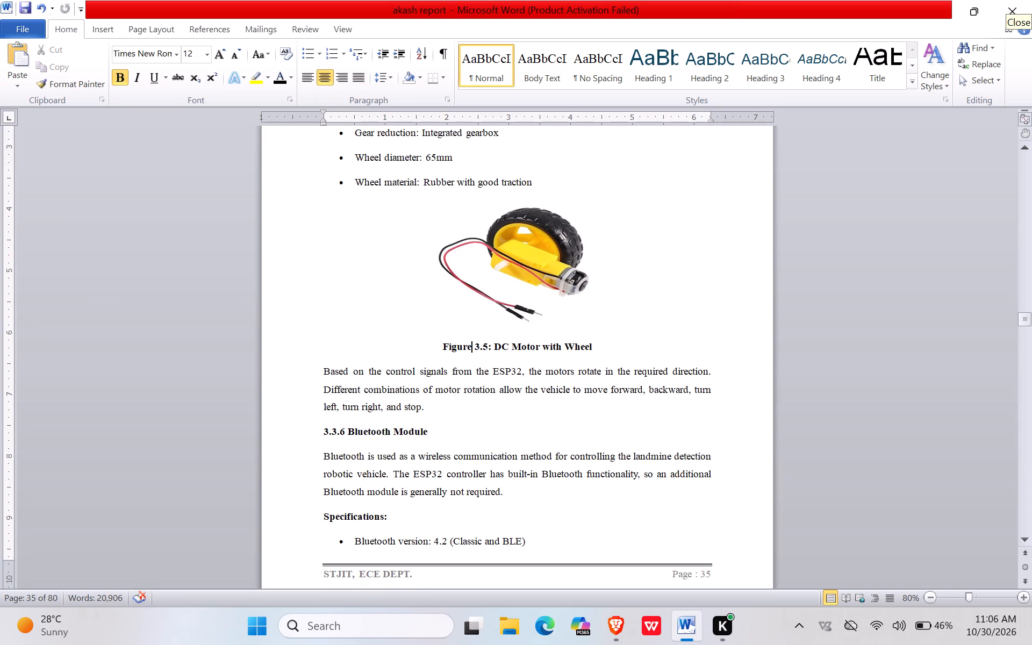
left_click_drag(472, 346, 484, 345)
left_click(485, 344)
left_click_drag(485, 344, 481, 343)
left_click_drag(481, 343, 476, 345)
key("ctrl+v")
Check the renumbered L298N Motor Driver and DC Motor with Wheel captions against their section headings.
scroll(471, 348, "down", 4)
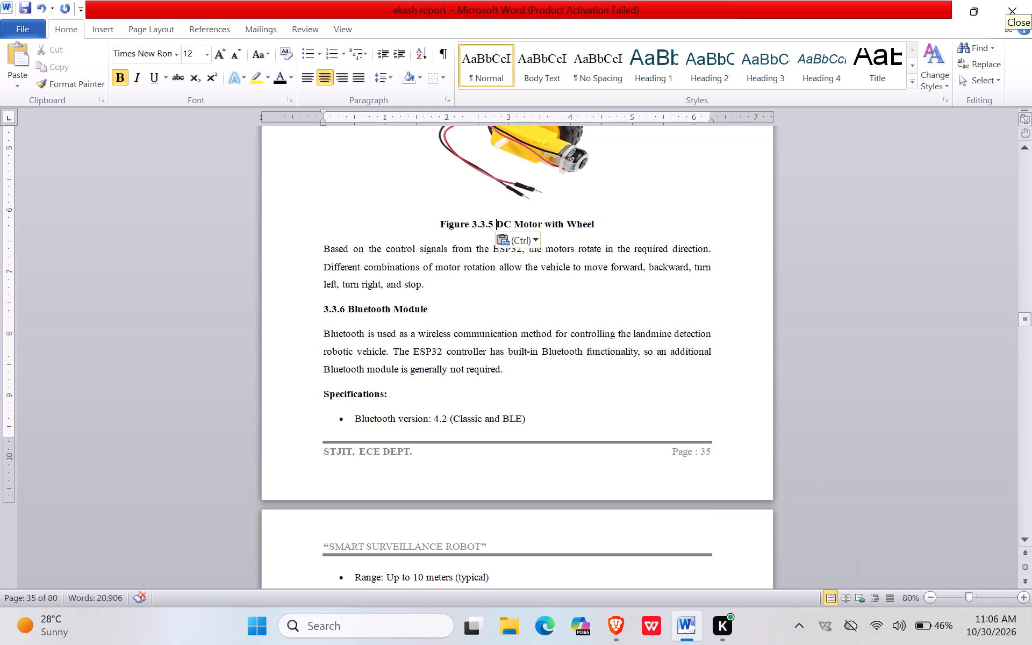
scroll(471, 349, "up", 6)
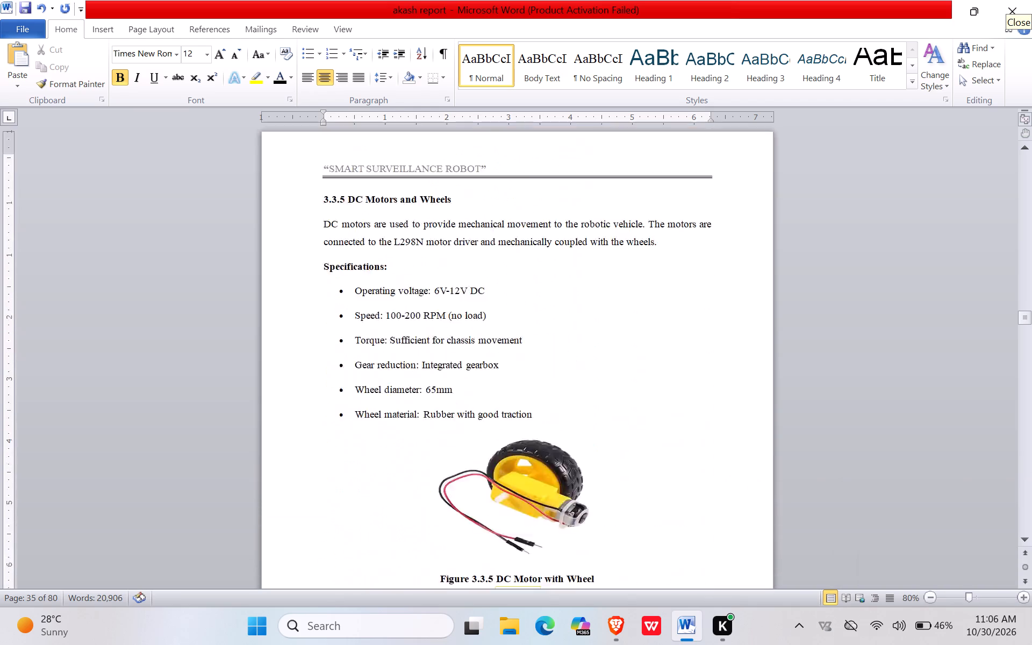
scroll(471, 349, "up", 1)
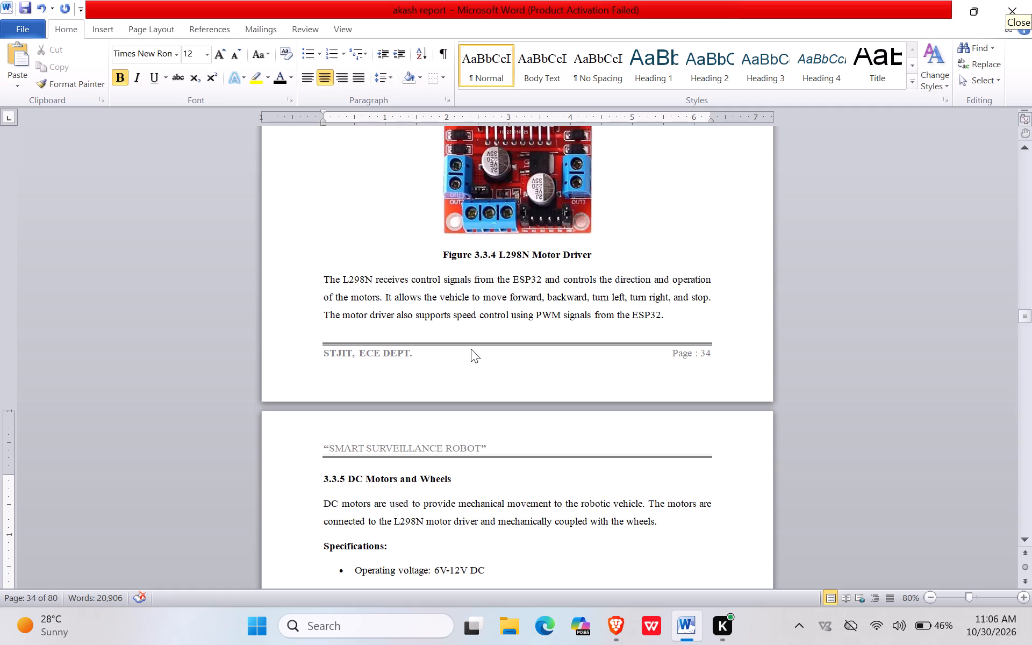
scroll(399, 284, "down", 2)
scroll(425, 279, "up", 10)
scroll(385, 212, "up", 4)
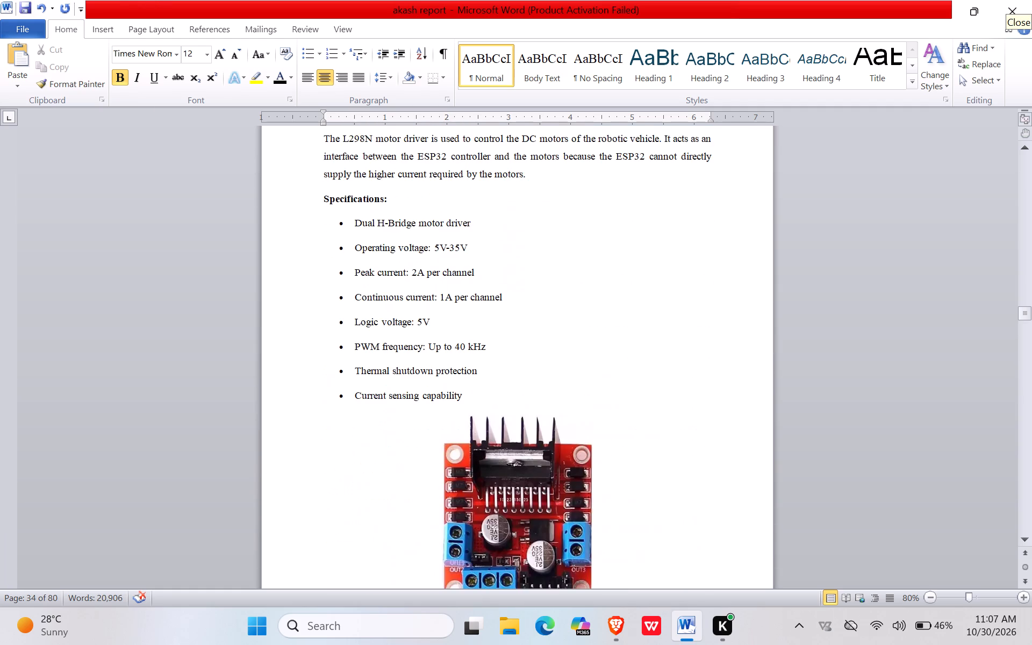
scroll(361, 191, "up", 5)
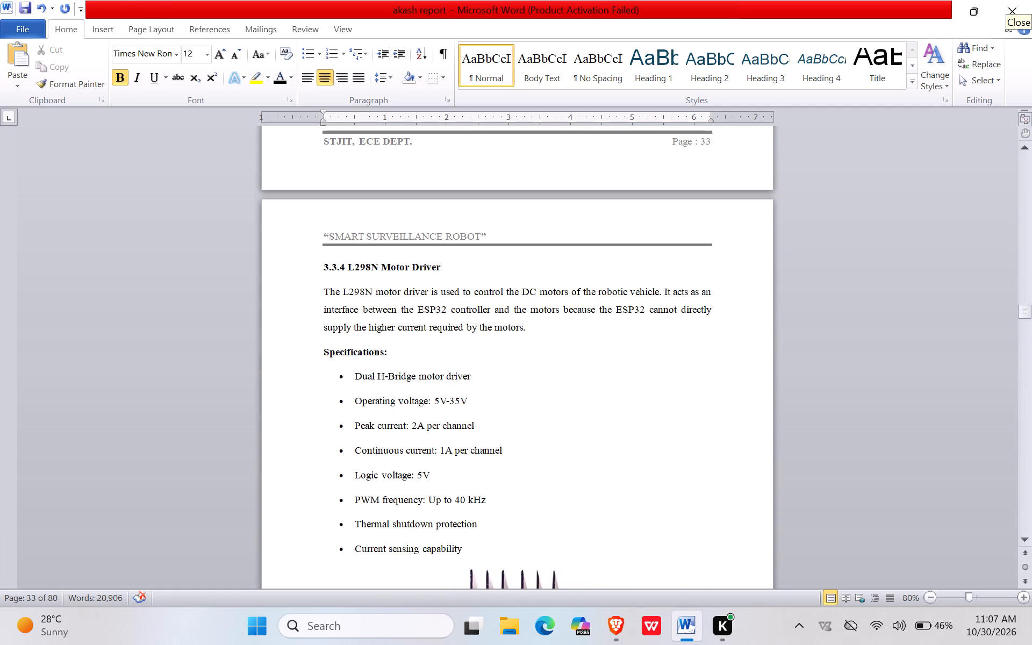
scroll(348, 262, "down", 11)
scroll(494, 432, "down", 11)
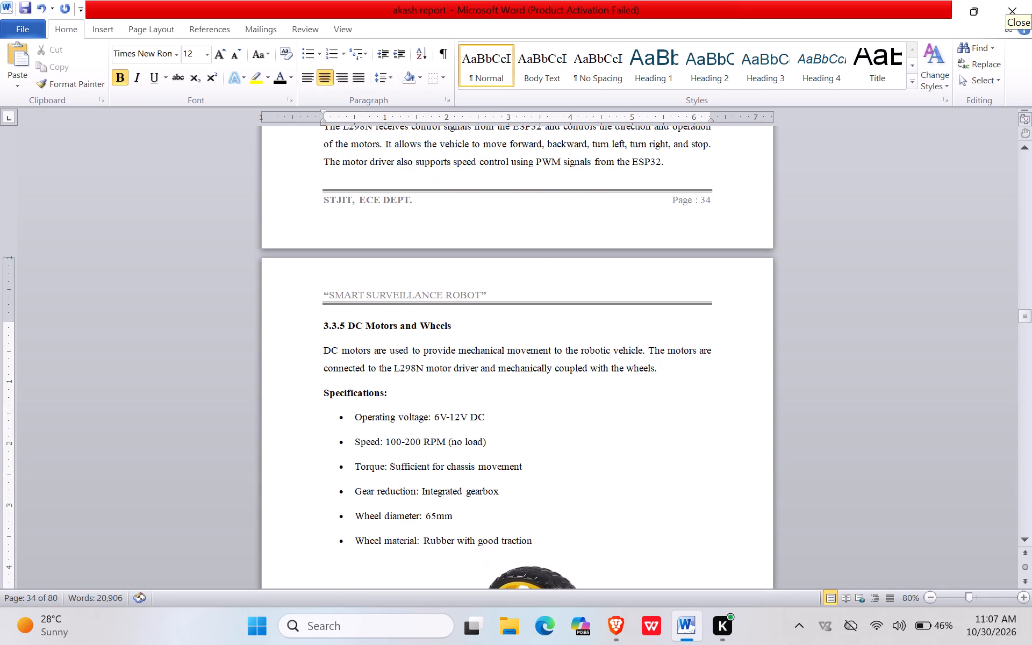
Copy the section number 3.3.5 from the DC Motors and Wheels heading.
left_click_drag(347, 327, 312, 328)
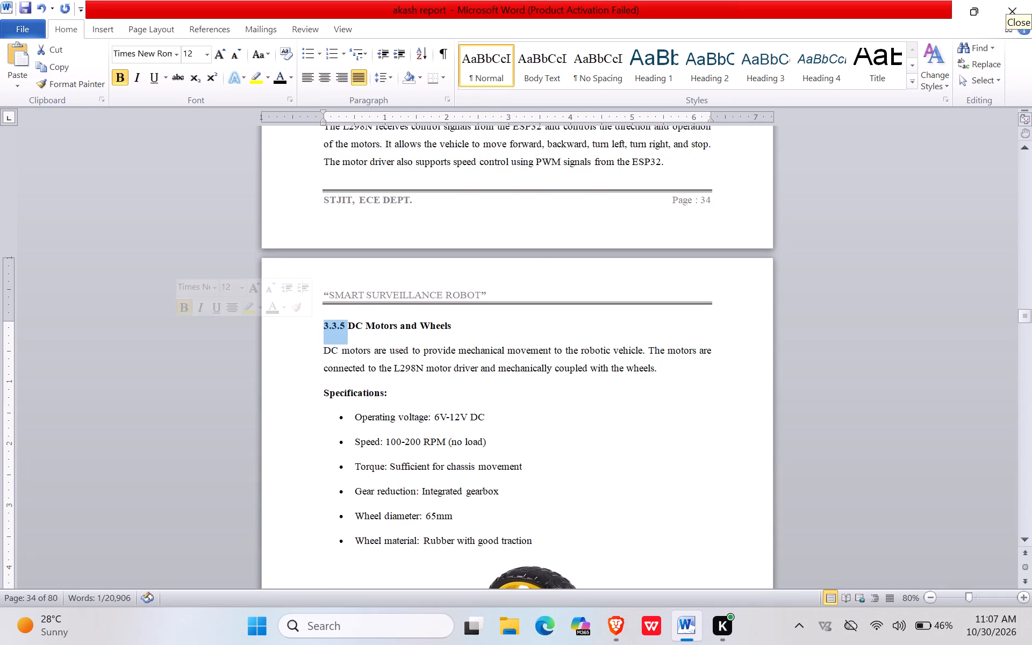
key("ctrl+c")
scroll(338, 340, "down", 11)
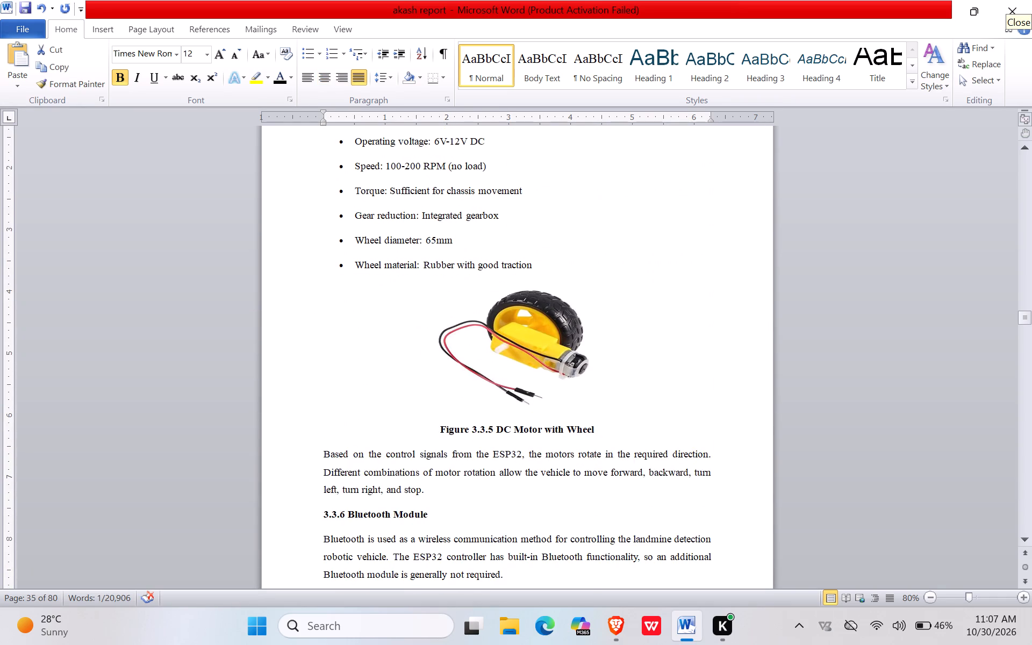
scroll(492, 375, "down", 5)
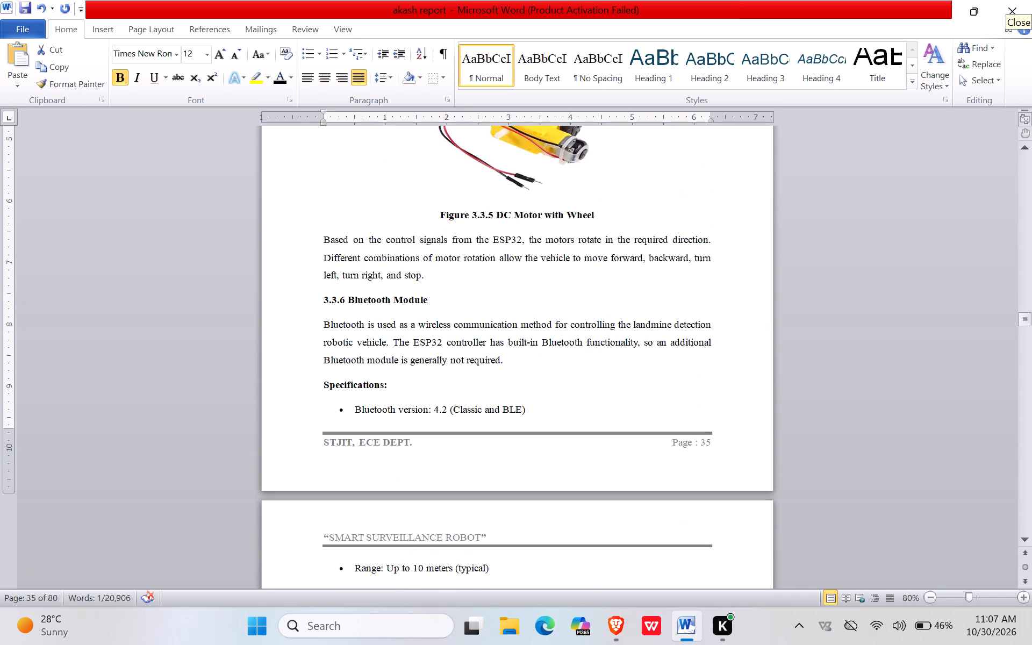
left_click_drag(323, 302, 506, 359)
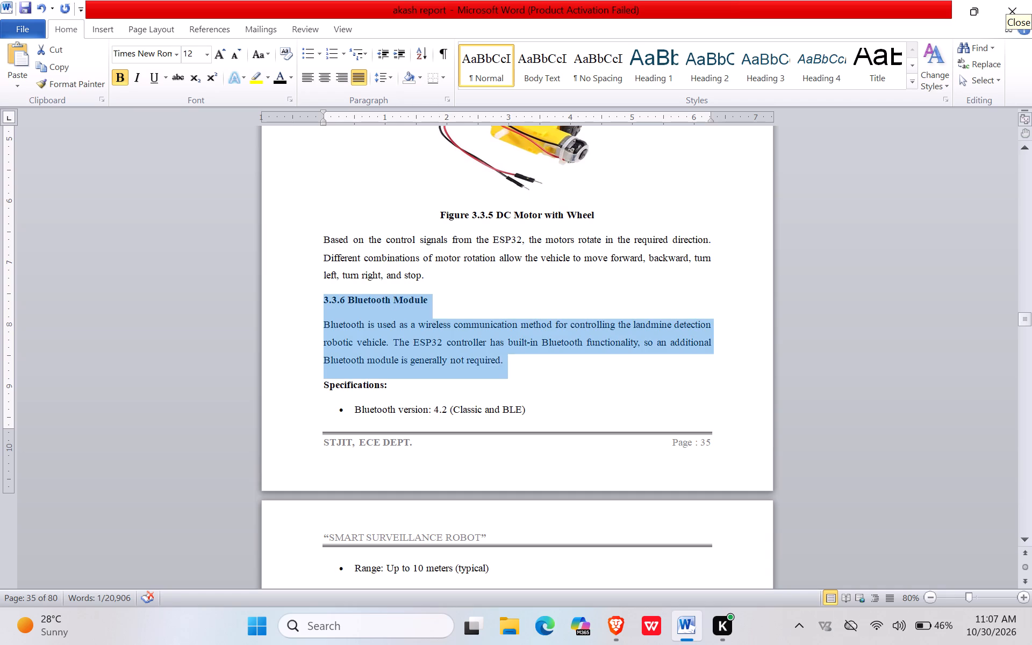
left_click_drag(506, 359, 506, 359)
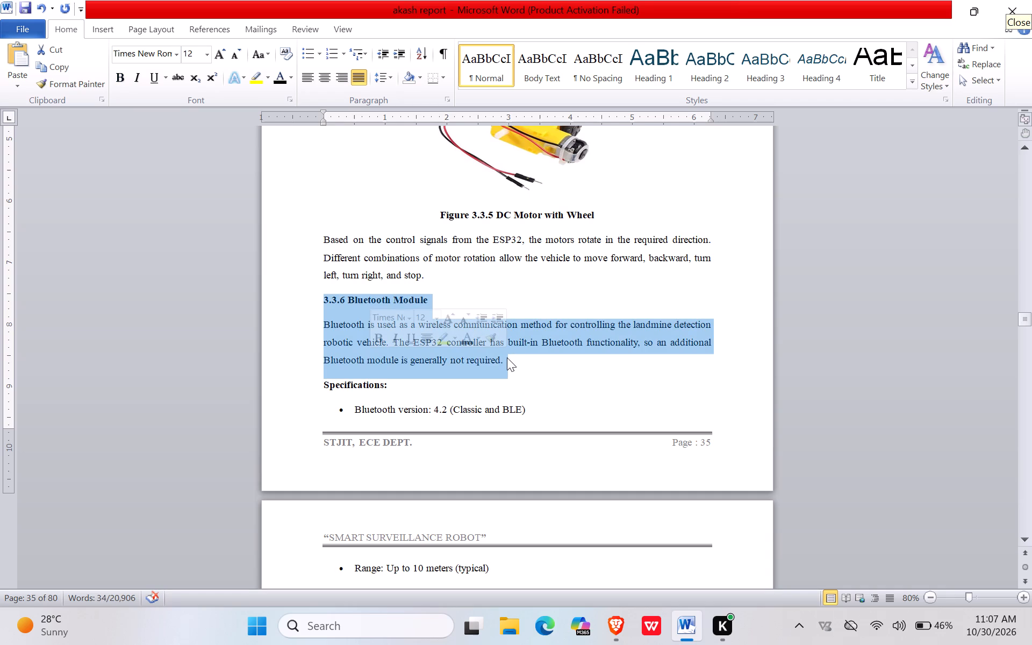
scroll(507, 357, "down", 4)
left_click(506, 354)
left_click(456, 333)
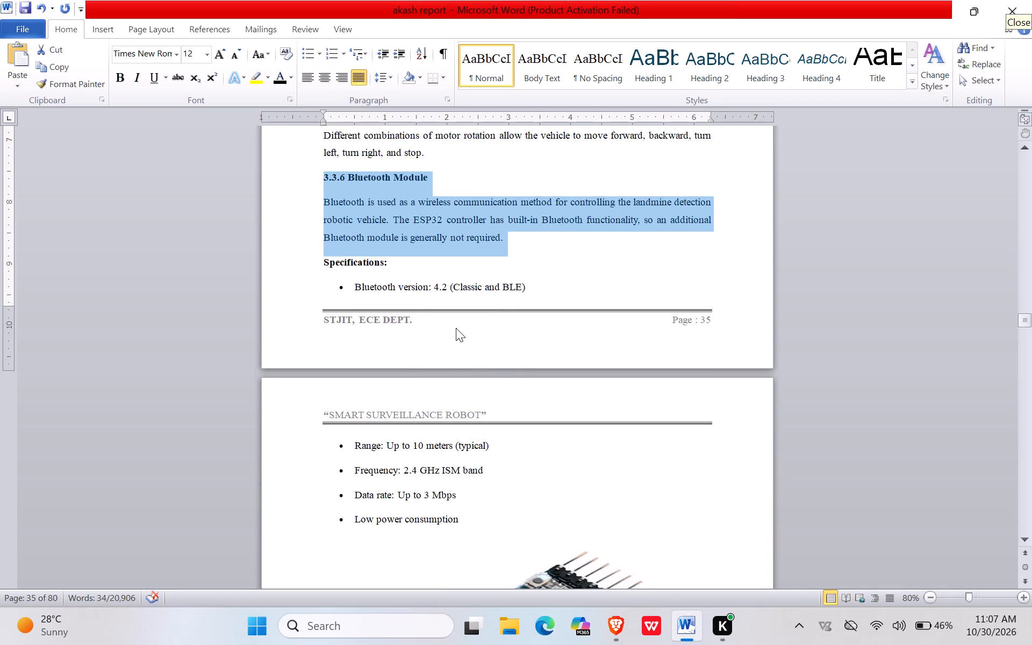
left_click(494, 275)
Justify the Bluetooth Module section, from its heading through the paragraph below the figure, and set 1.5 line spacing.
scroll(506, 312, "down", 11)
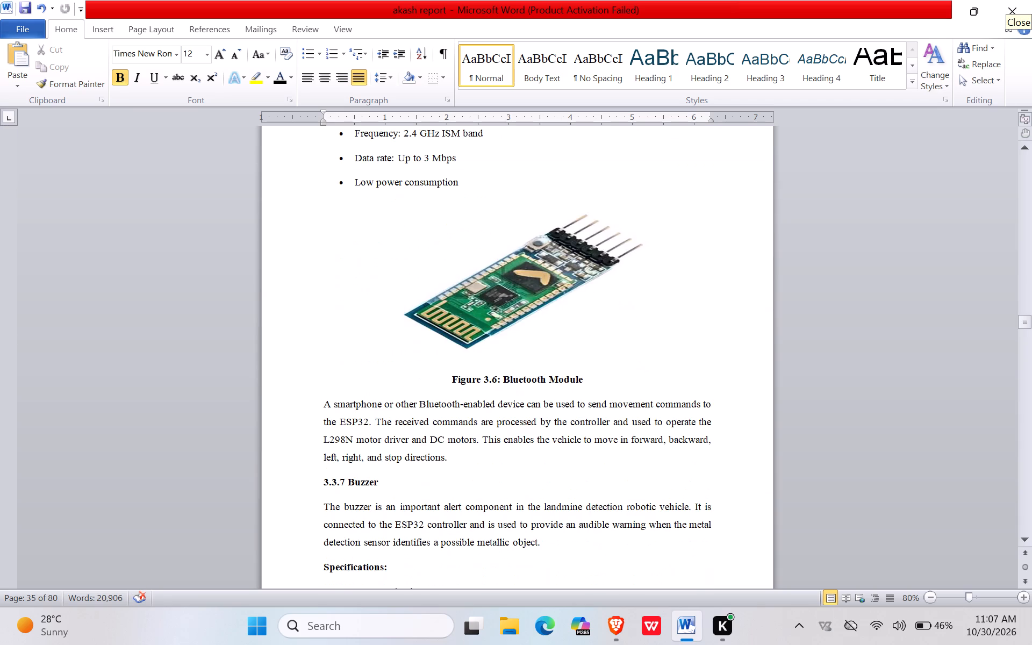
scroll(479, 357, "up", 14)
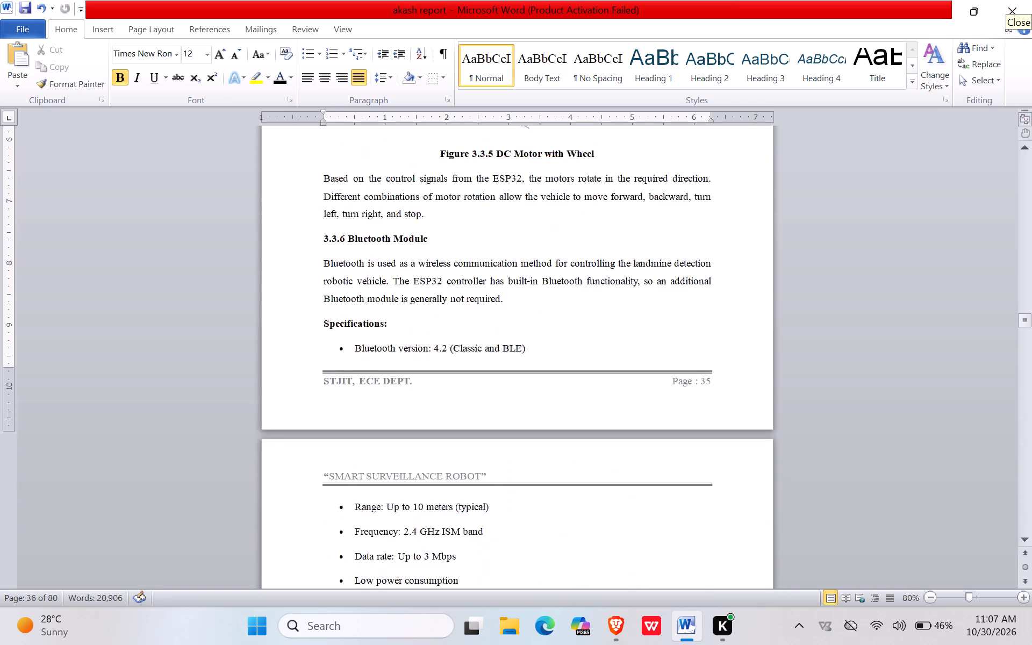
scroll(479, 347, "up", 2)
left_click_drag(321, 333, 476, 485)
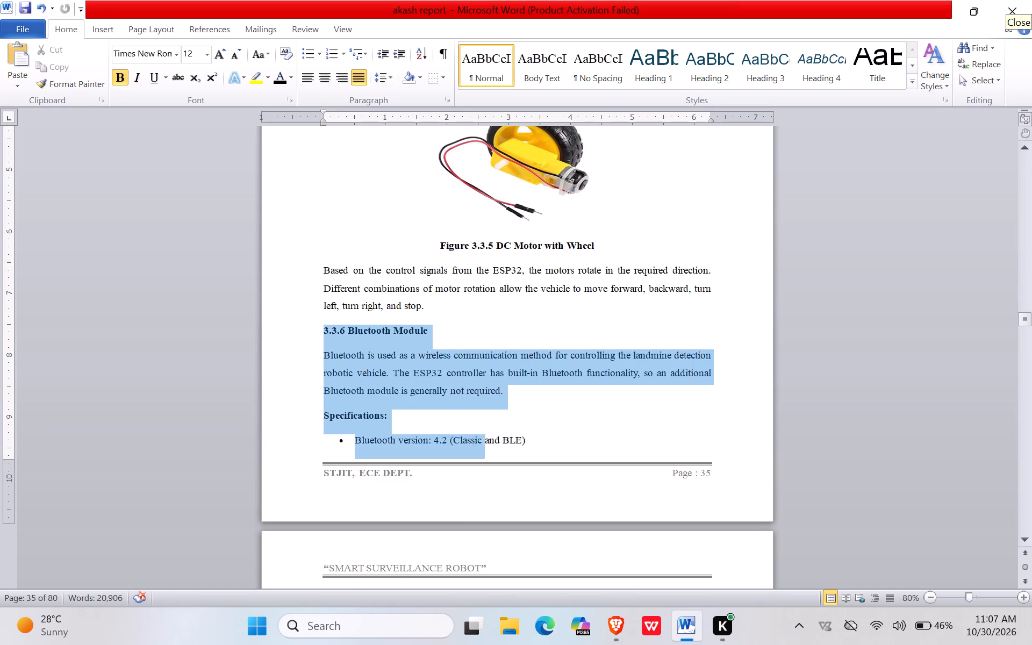
left_click_drag(476, 485, 558, 406)
left_click(355, 69)
left_click(357, 76)
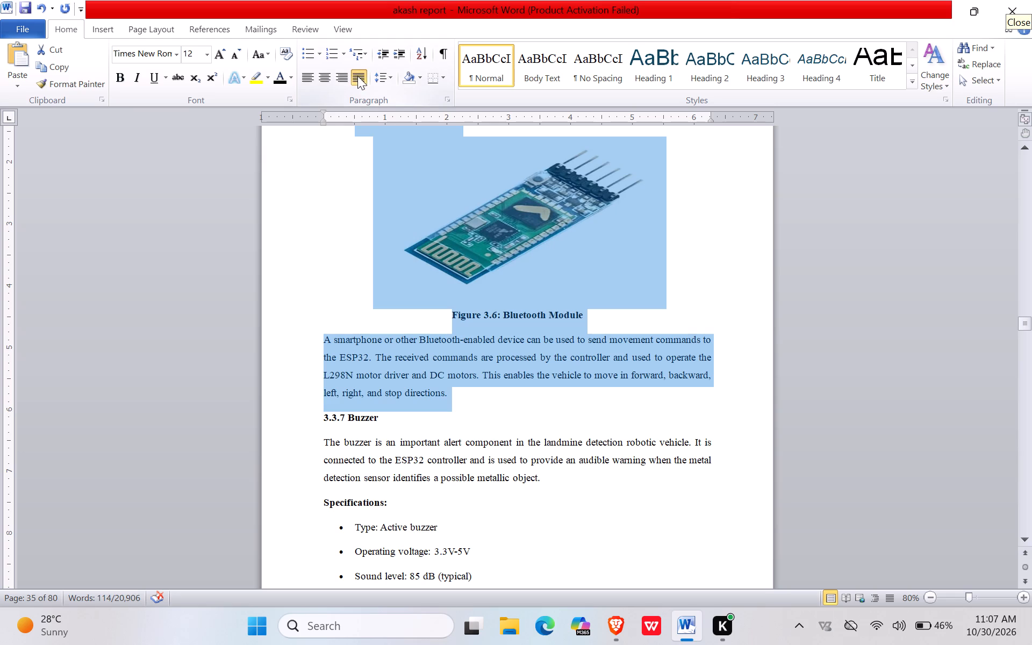
left_click(377, 74)
left_click(321, 129)
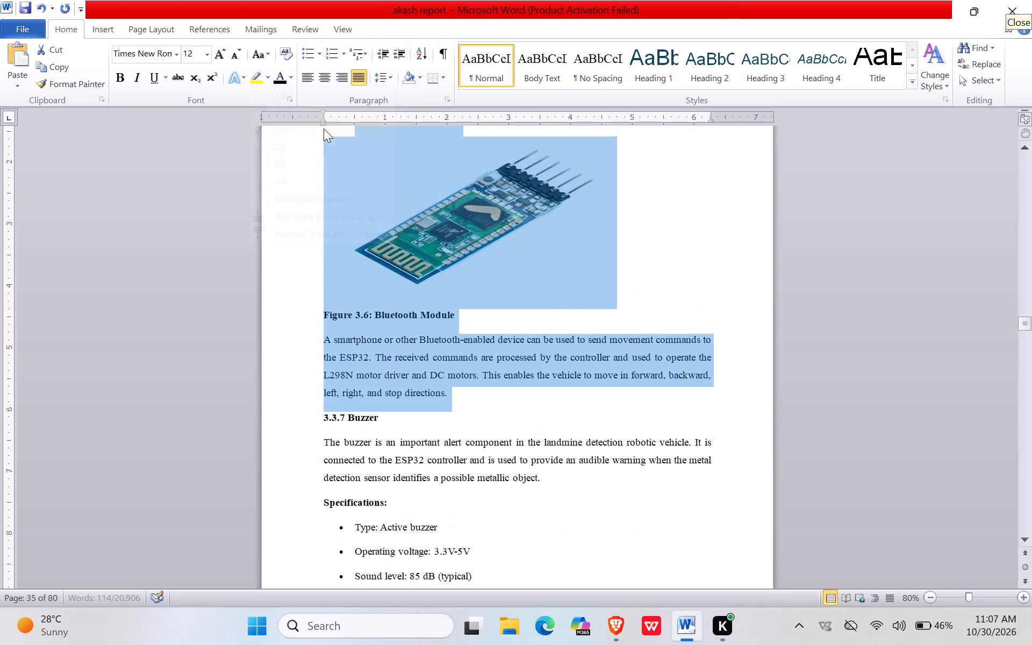
Centre the Bluetooth Module picture.
left_click(407, 239)
left_click(326, 77)
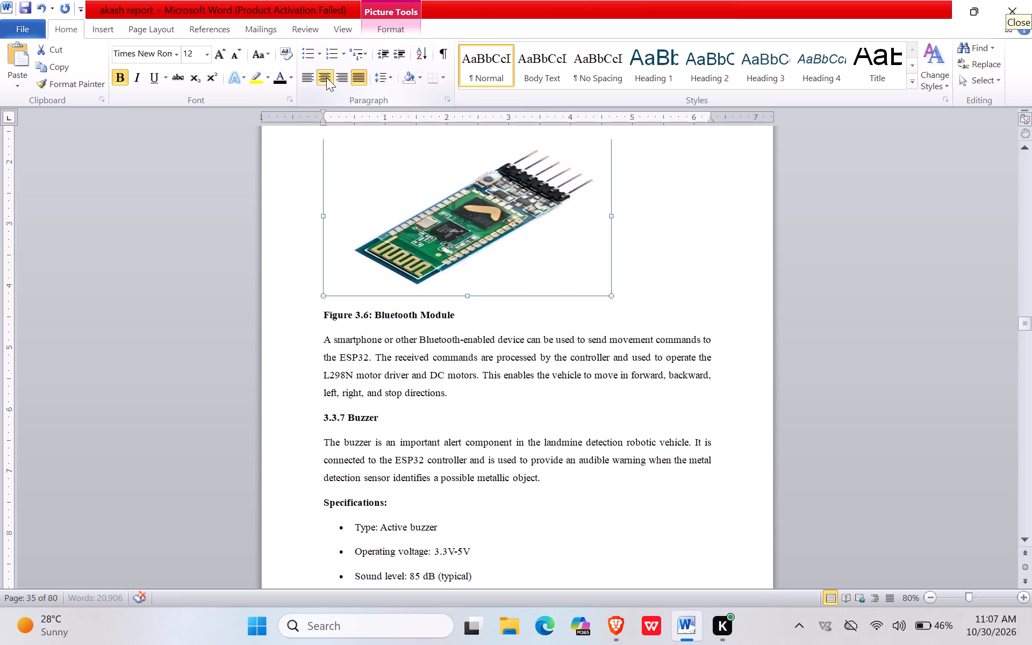
Centre the Bluetooth Module figure caption.
left_click(313, 322)
left_click(319, 74)
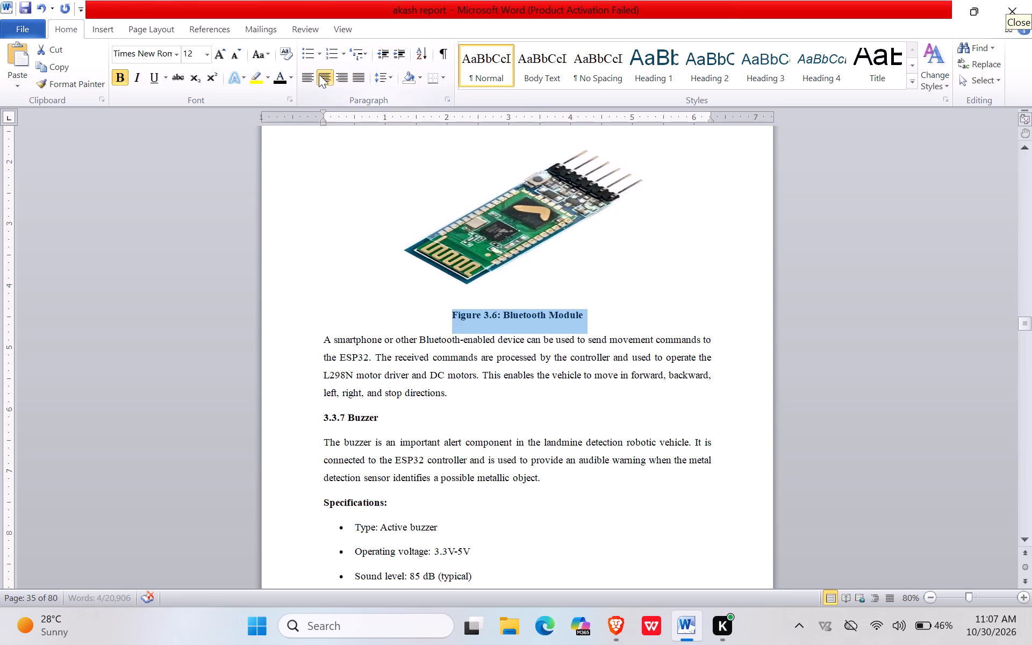
Change the figure number in the Bluetooth Module caption to 3.3.6, matching its section heading.
scroll(385, 270, "down", 3)
scroll(386, 274, "up", 20)
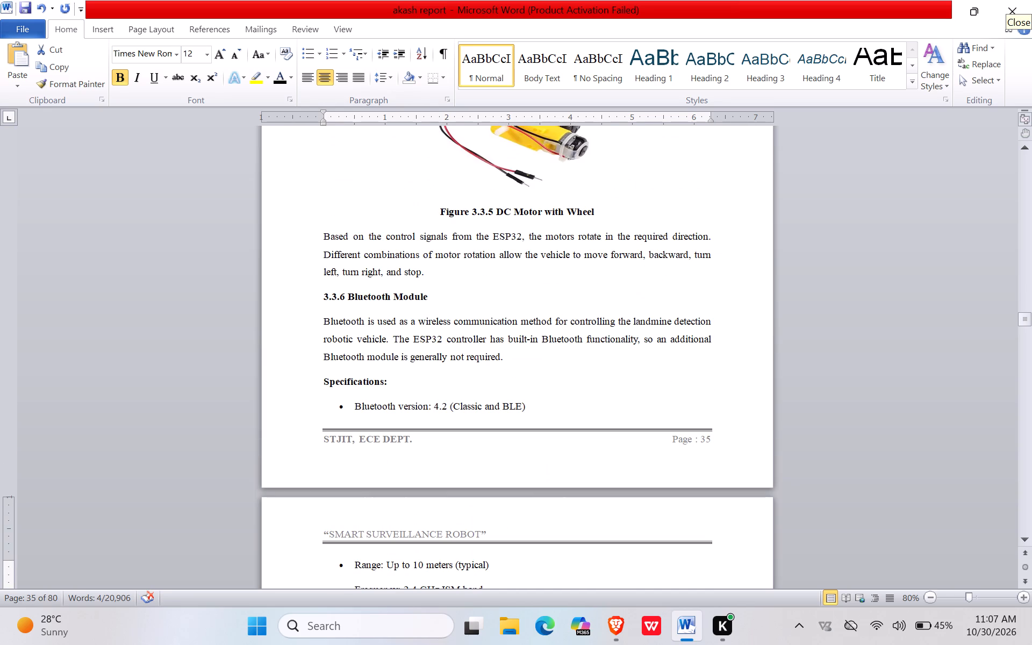
scroll(374, 391, "down", 6)
scroll(455, 203, "down", 3)
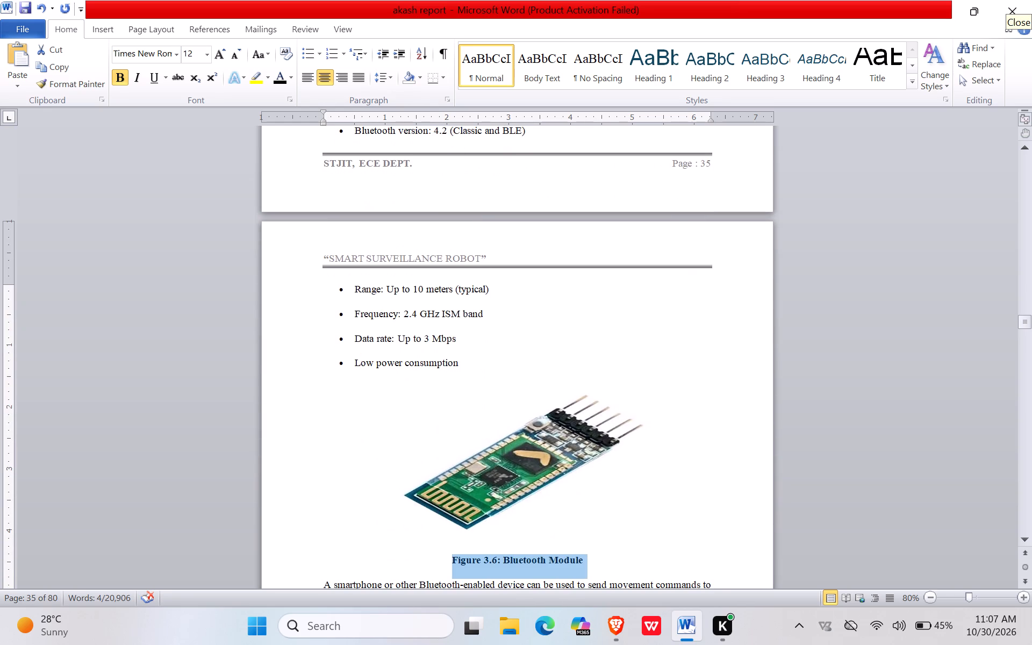
left_click(490, 561)
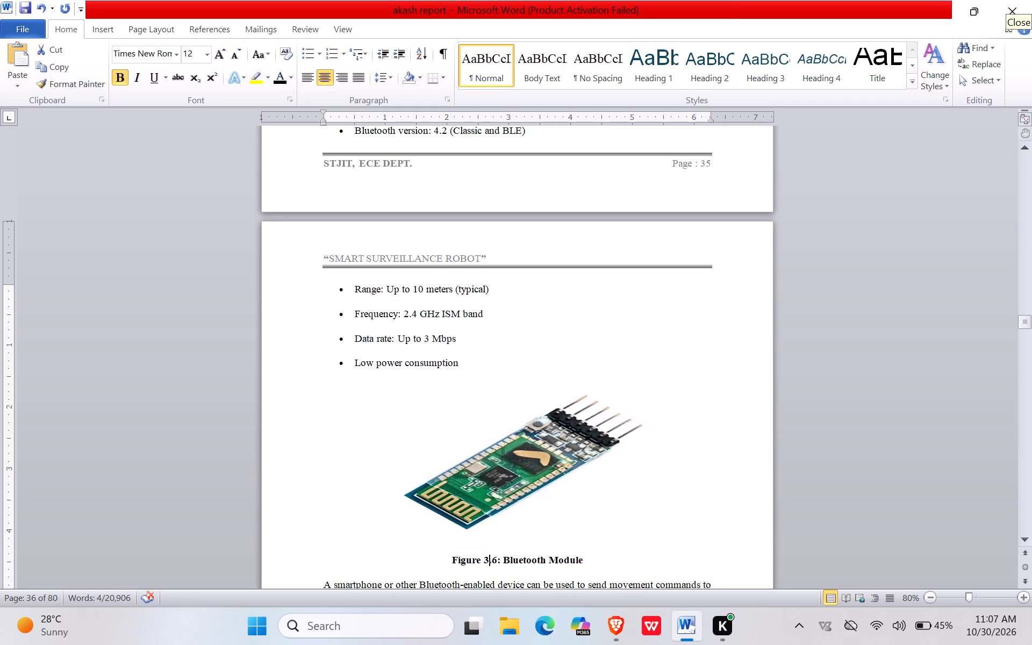
left_click(483, 563)
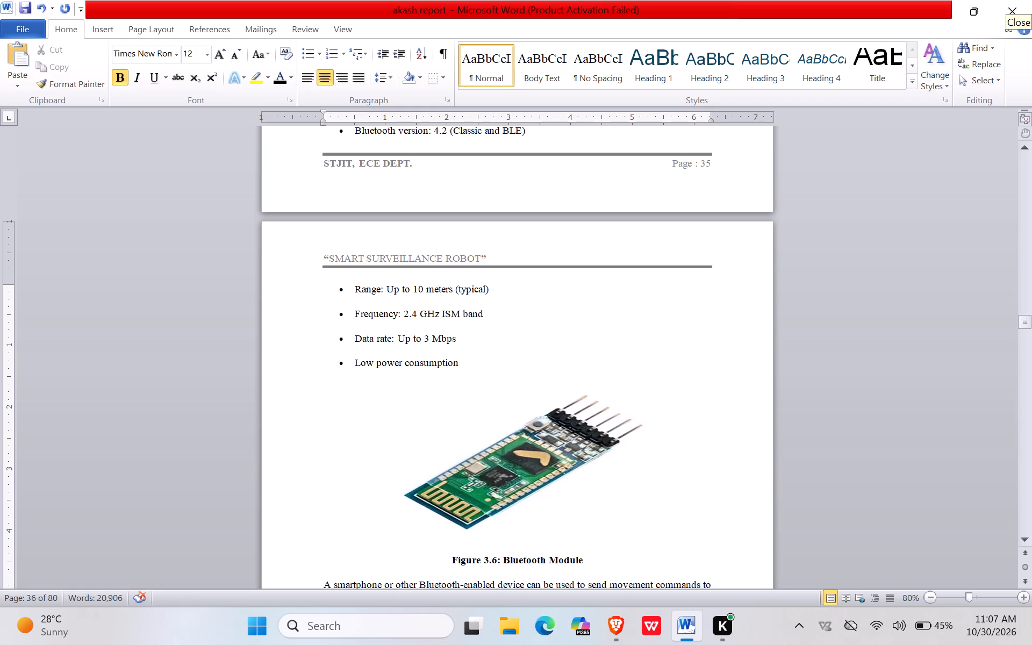
type("3.")
Justify the 3.3.7 Buzzer section, from its heading through the figure caption, and set 1.5 line spacing.
scroll(512, 529, "down", 6)
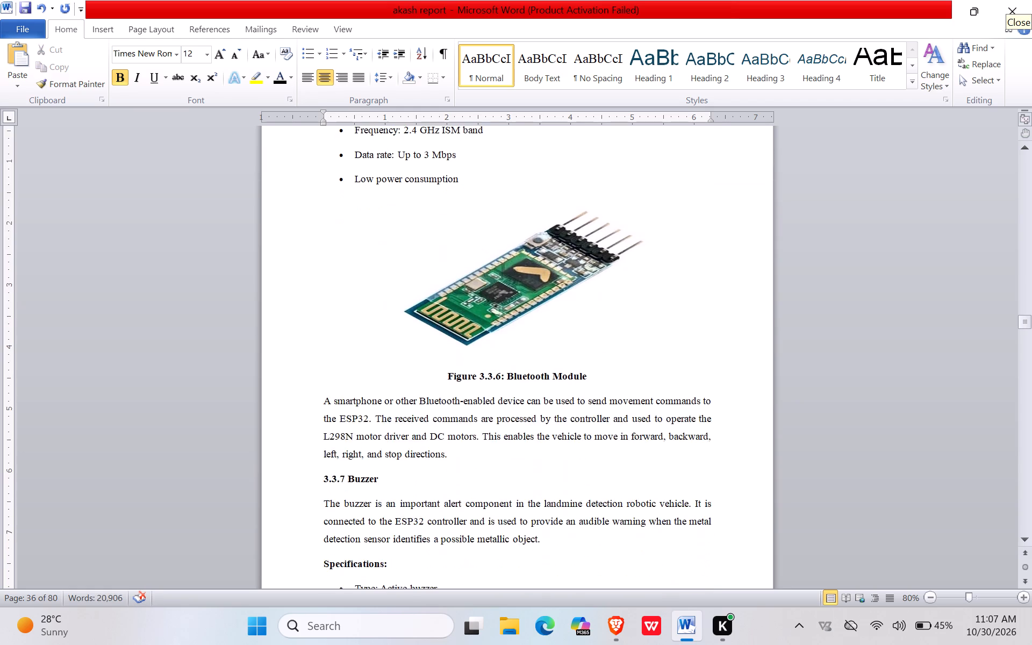
scroll(519, 522, "down", 5)
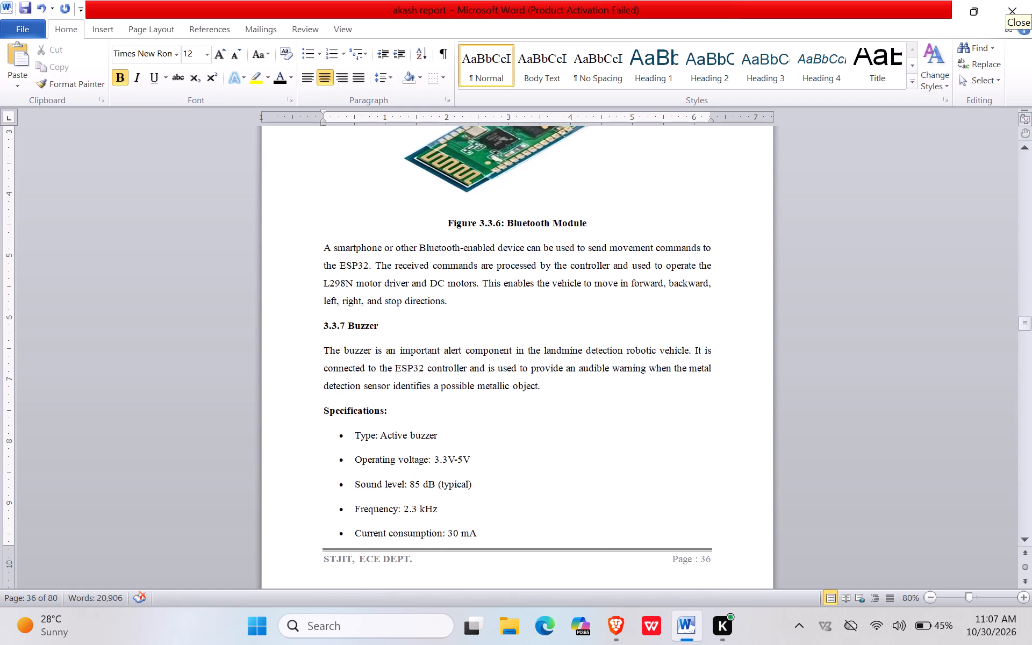
left_click_drag(320, 330, 569, 425)
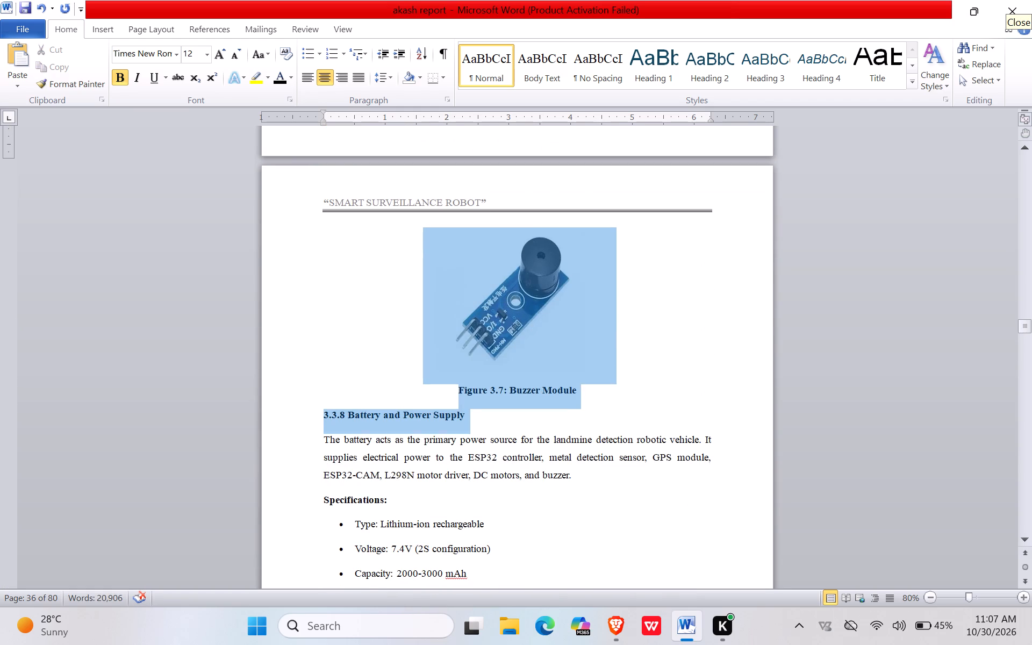
left_click_drag(569, 425, 595, 388)
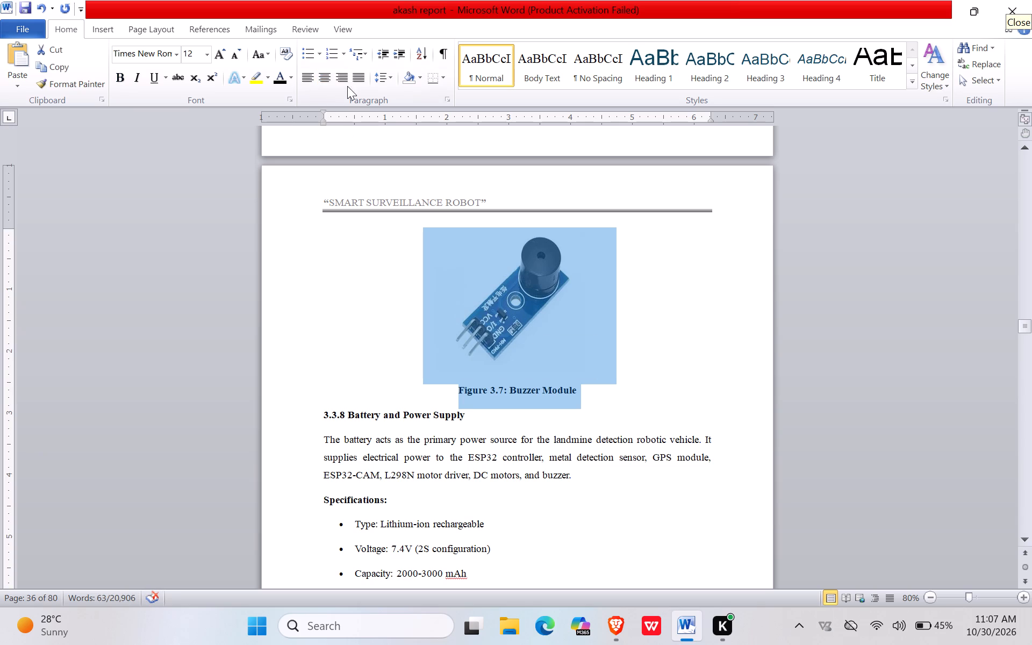
left_click(354, 76)
left_click(382, 75)
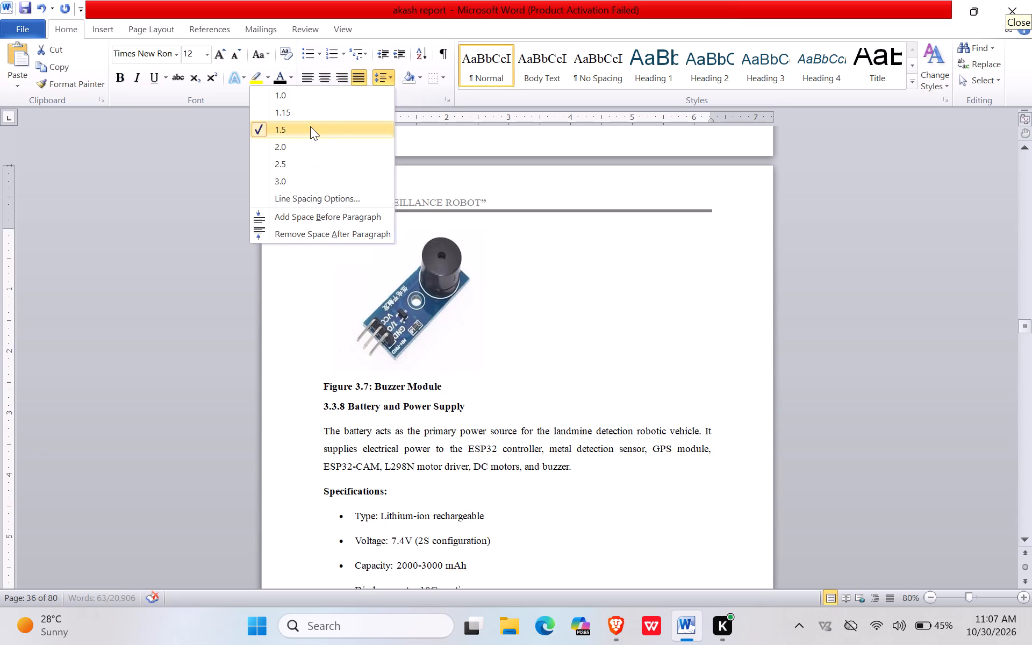
left_click(310, 126)
Centre the Buzzer Module picture and its caption.
left_click(383, 286)
left_click(317, 75)
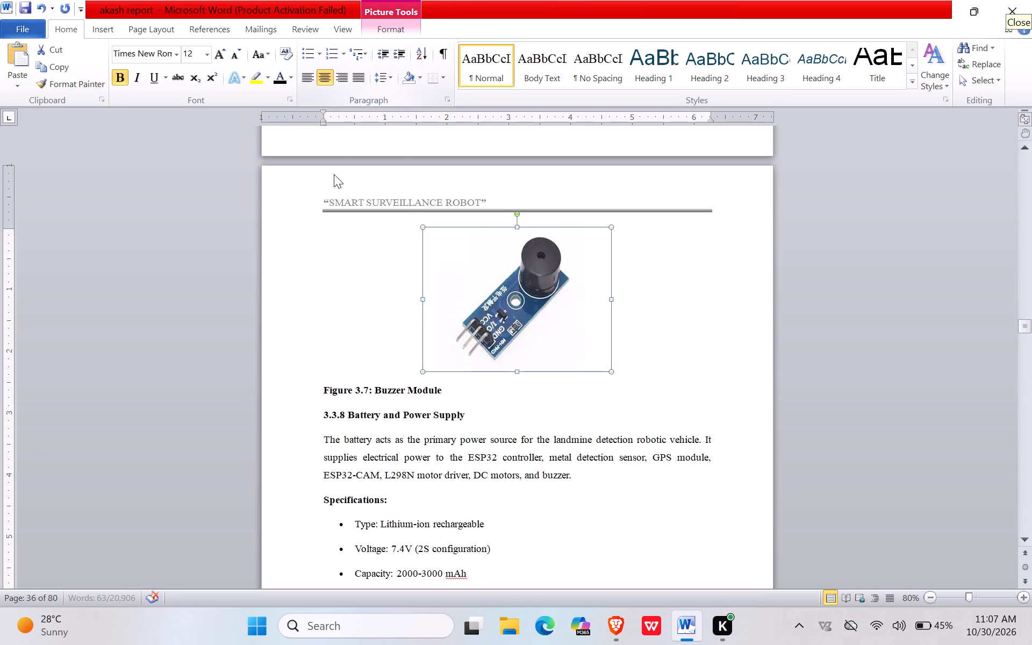
left_click(323, 379)
left_click(324, 391)
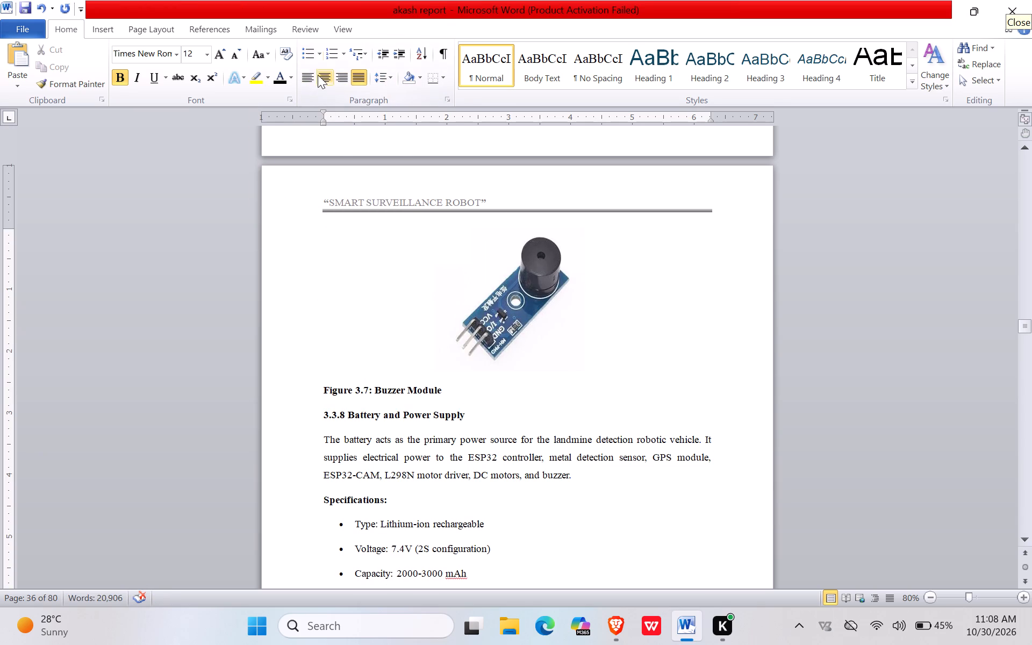
left_click(318, 77)
Justify the 3.3.8 Battery and Power Supply section, from its heading through the paragraph below the figure, and set 1.5 line spacing.
scroll(395, 253, "down", 3)
scroll(398, 269, "up", 8)
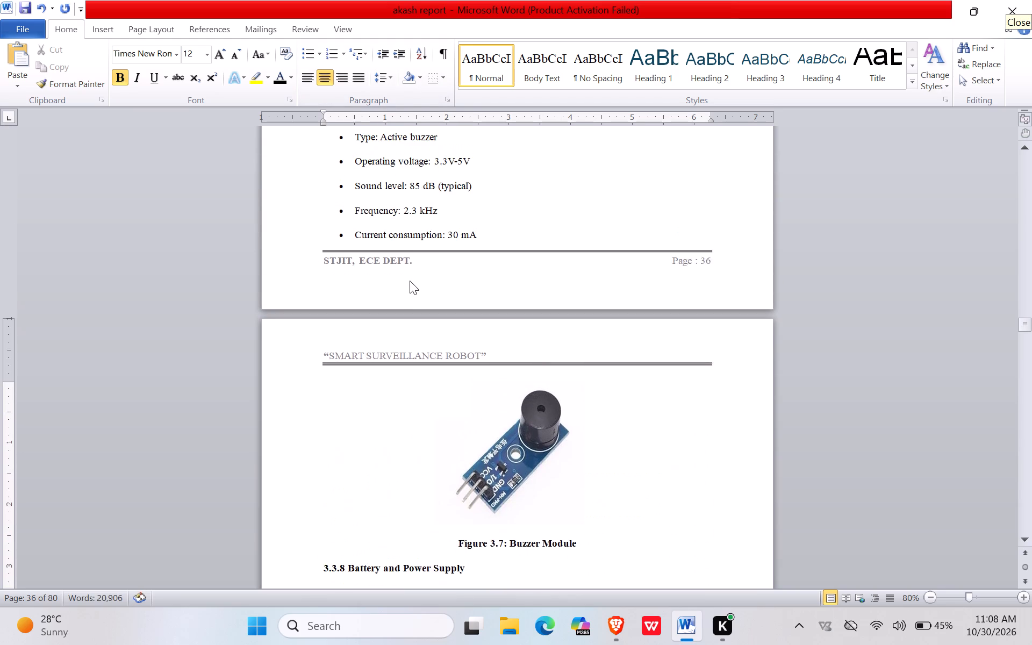
scroll(410, 281, "up", 11)
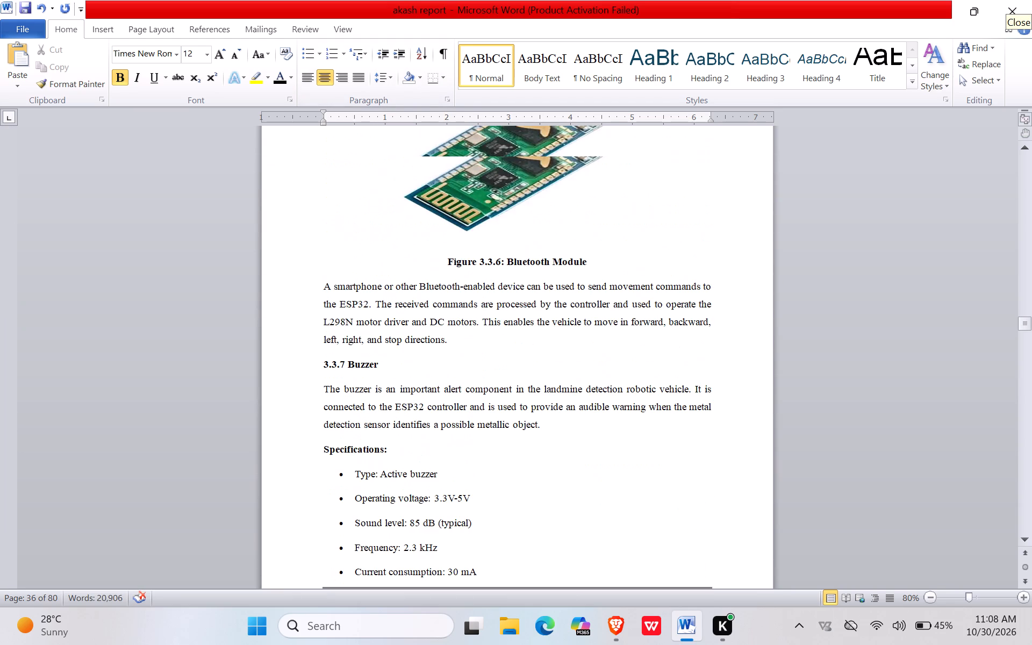
scroll(418, 303, "down", 3)
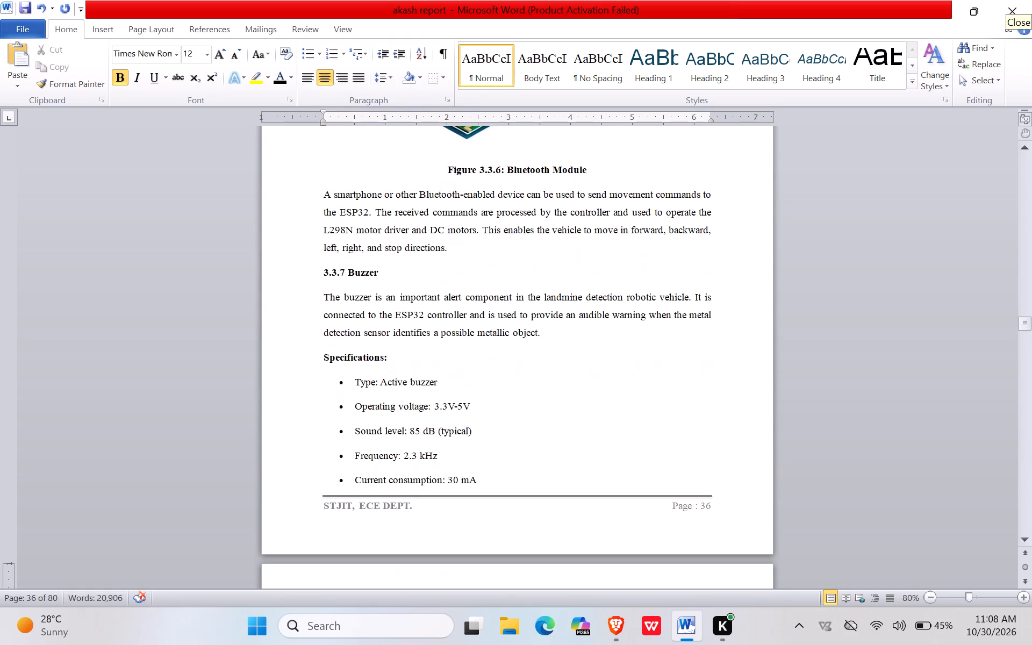
scroll(418, 309, "up", 5)
scroll(418, 309, "down", 13)
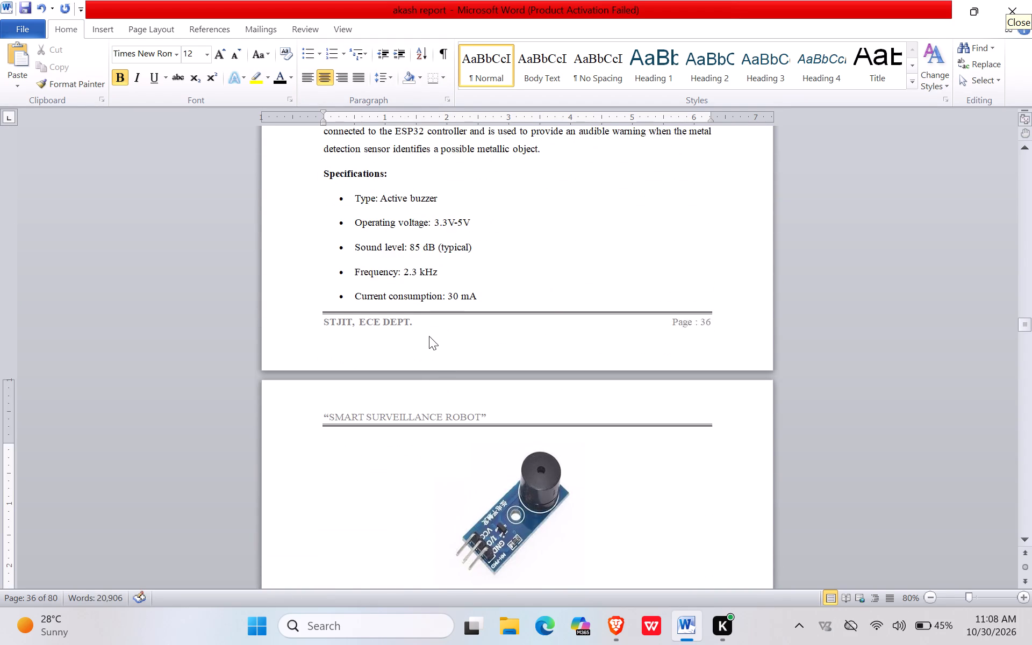
scroll(429, 336, "down", 8)
left_click_drag(323, 318, 399, 383)
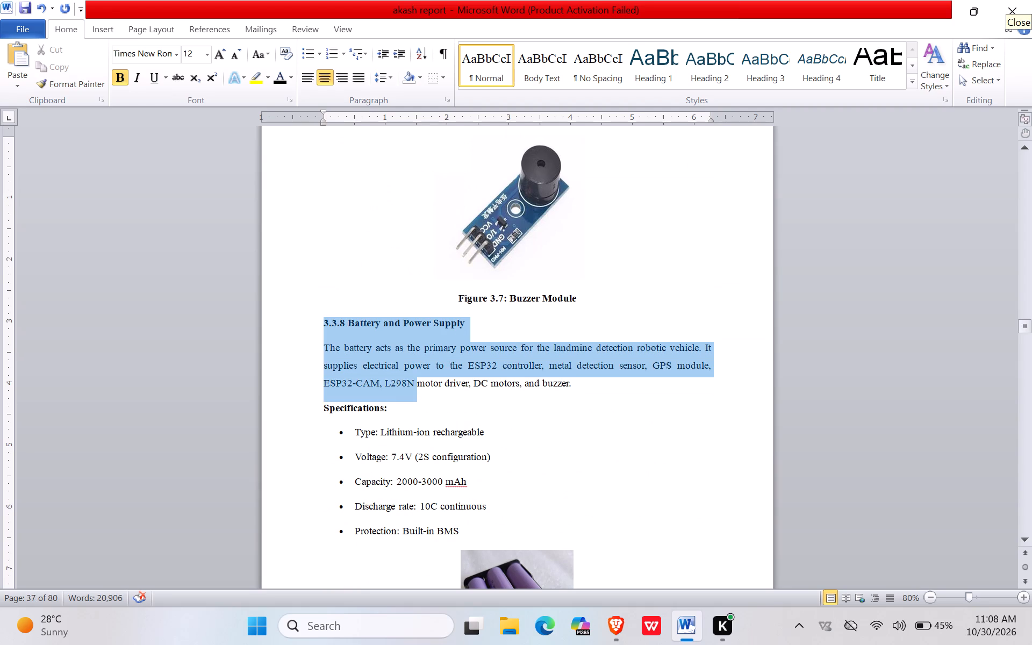
left_click_drag(399, 383, 508, 553)
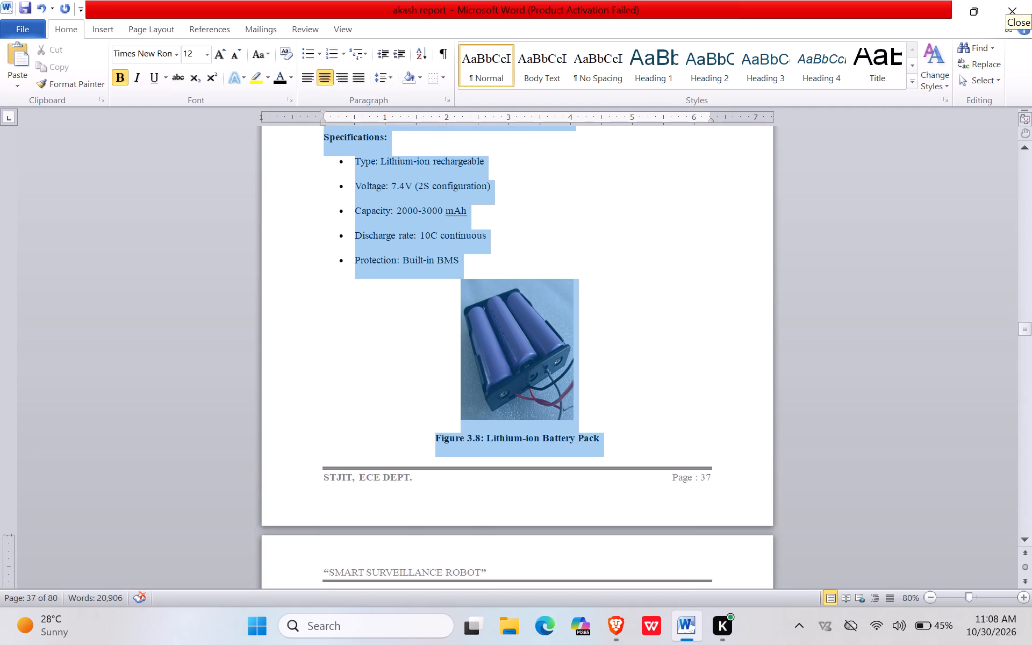
left_click_drag(508, 553, 558, 182)
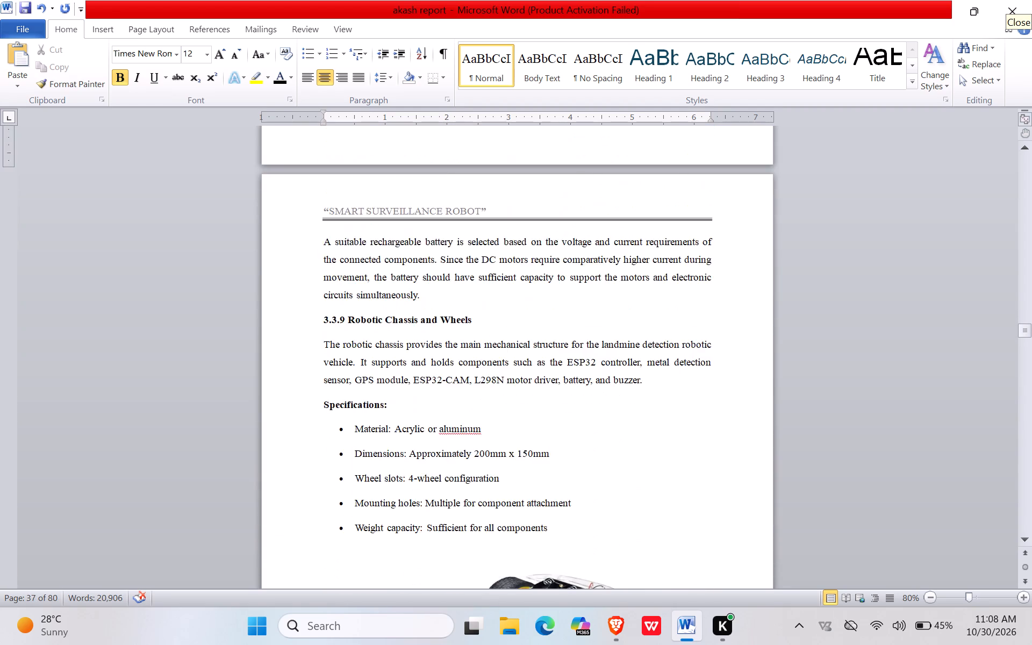
left_click_drag(558, 182, 468, 342)
scroll(505, 246, "up", 3)
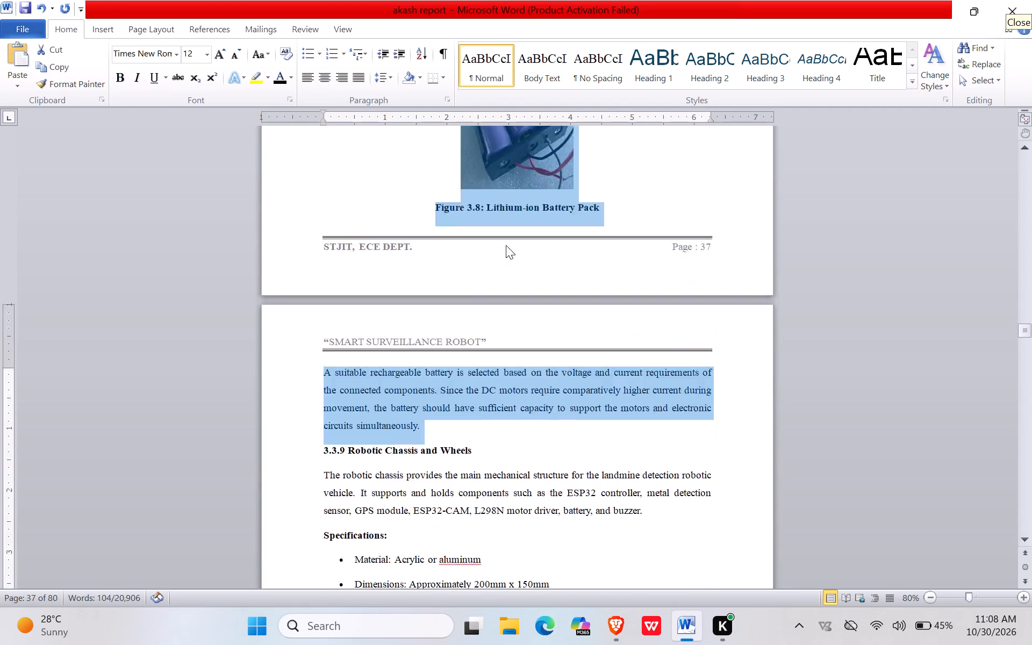
scroll(506, 245, "up", 2)
left_click(354, 77)
left_click(382, 70)
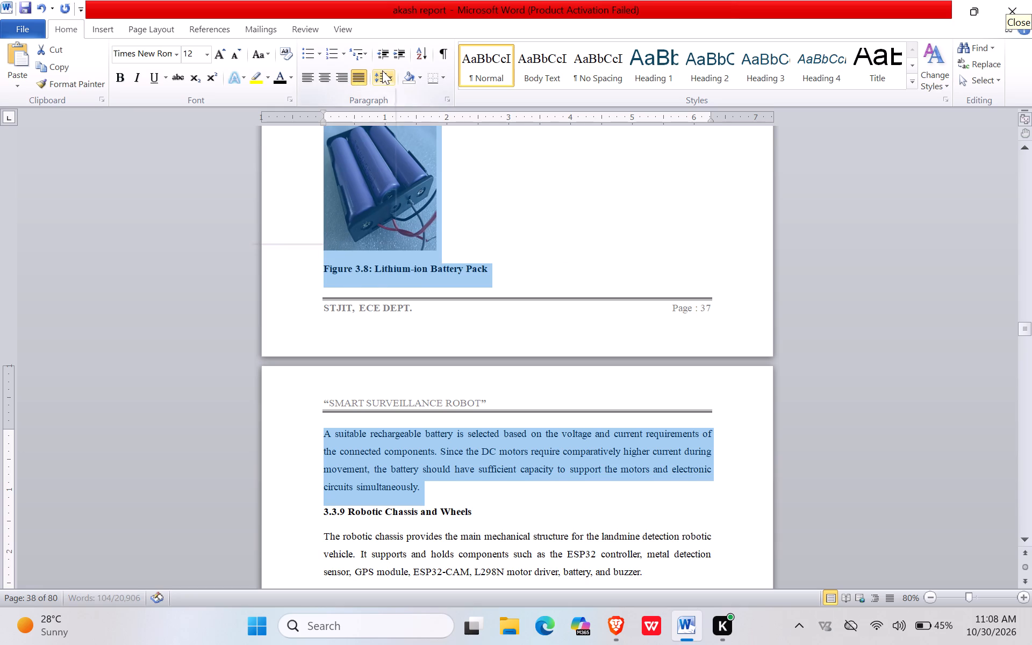
left_click(319, 127)
Centre the Lithium-ion Battery Pack picture and its caption.
left_click(360, 219)
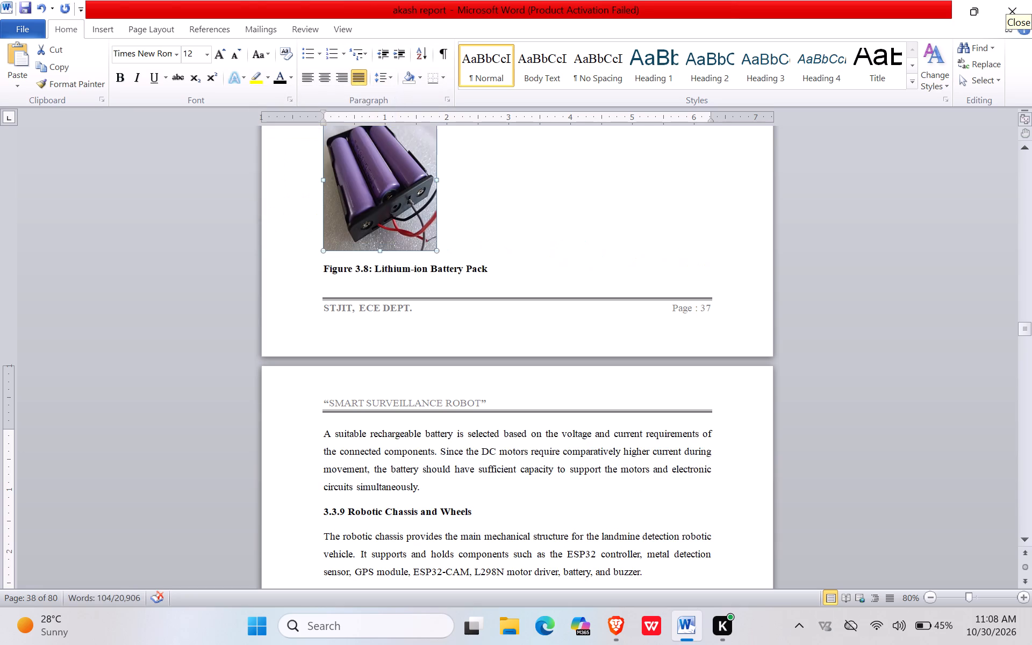
left_click(326, 69)
left_click(316, 265)
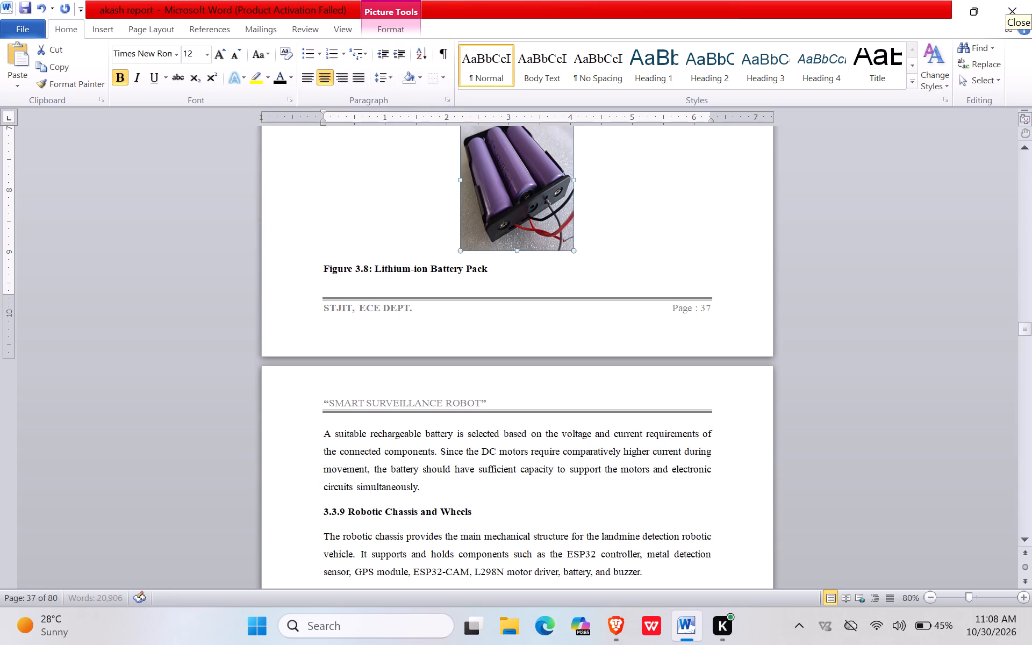
left_click(318, 73)
Justify the 3.3.9 Robotic Chassis and Wheels section, from its heading through the paragraph below the figure, and set 1.5 line spacing.
scroll(369, 229, "up", 10)
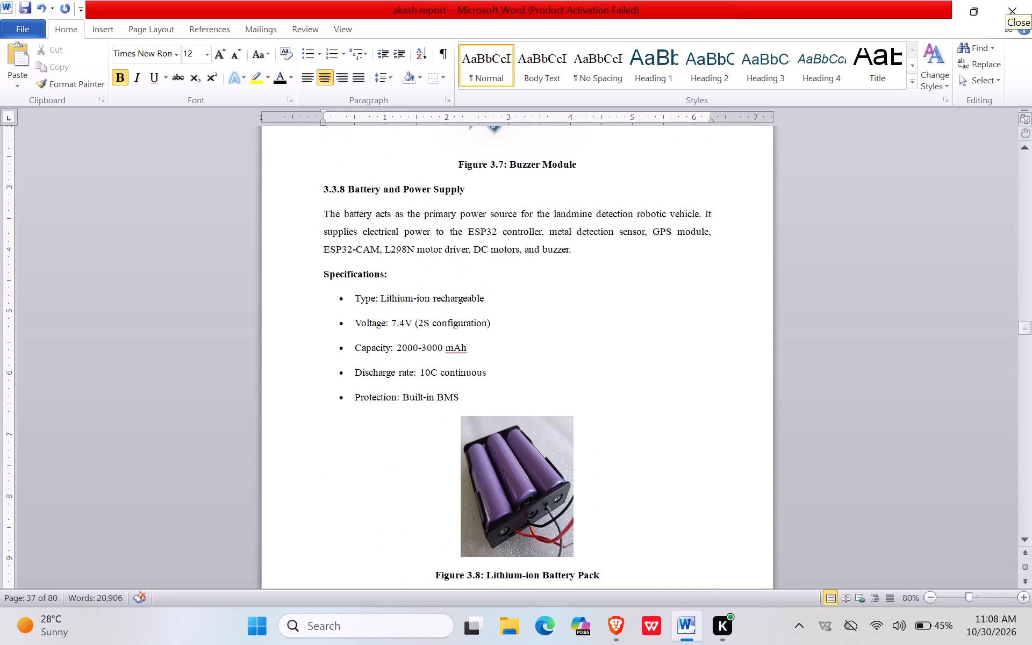
scroll(370, 229, "up", 4)
scroll(370, 229, "down", 5)
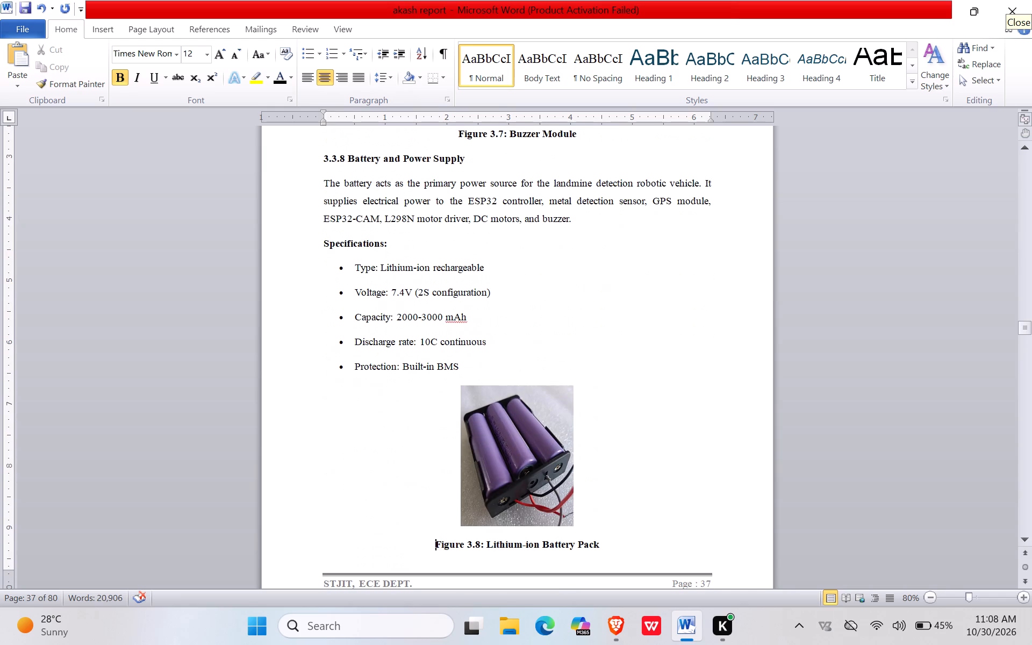
scroll(371, 232, "up", 5)
scroll(371, 232, "down", 20)
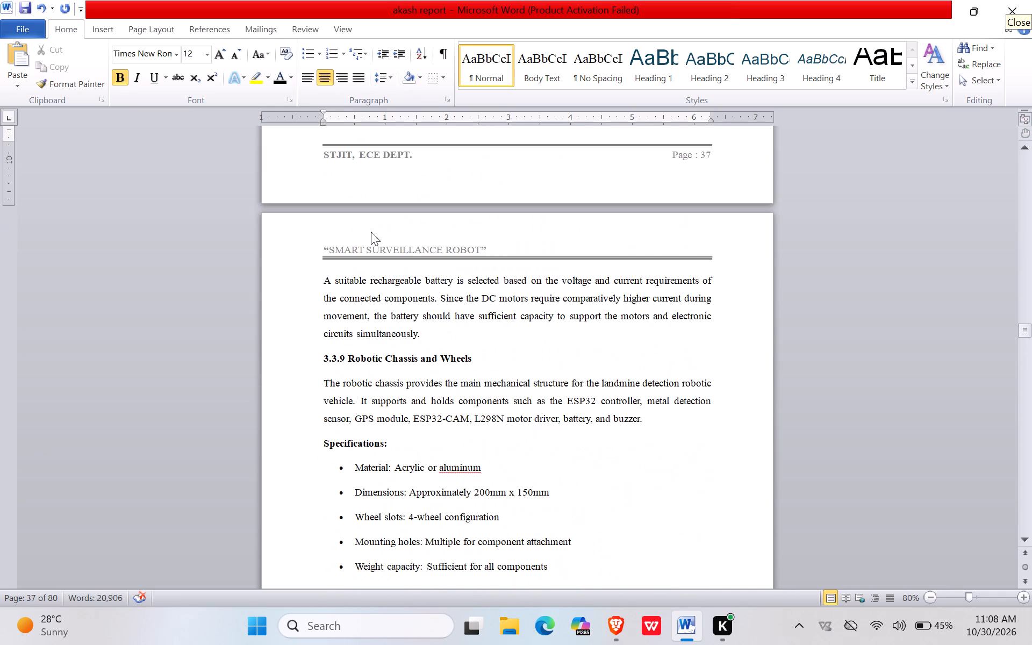
scroll(371, 232, "down", 1)
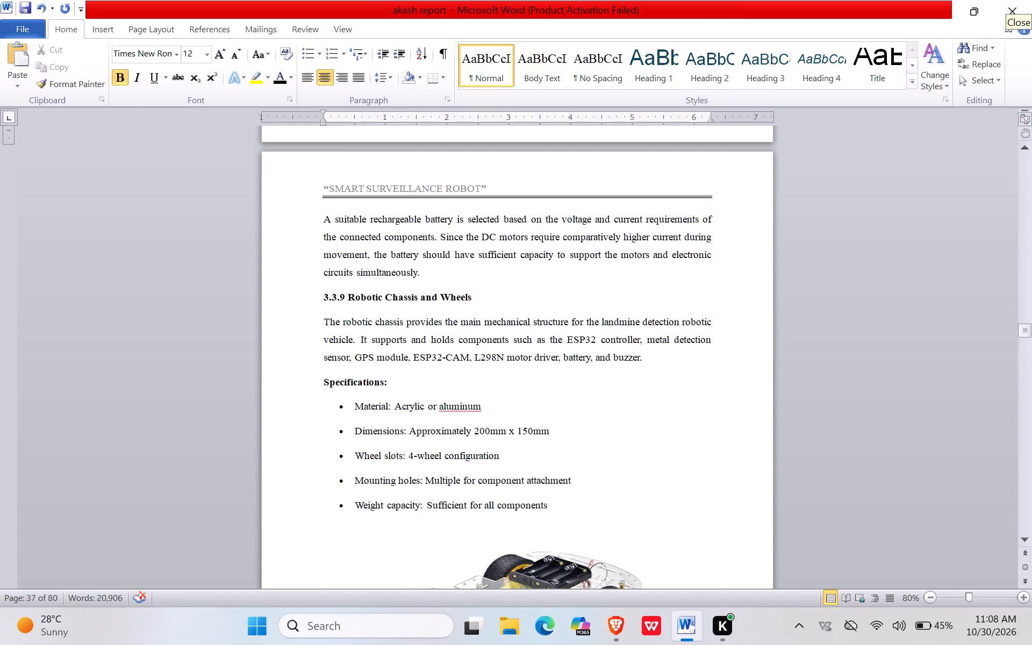
left_click_drag(324, 296, 544, 598)
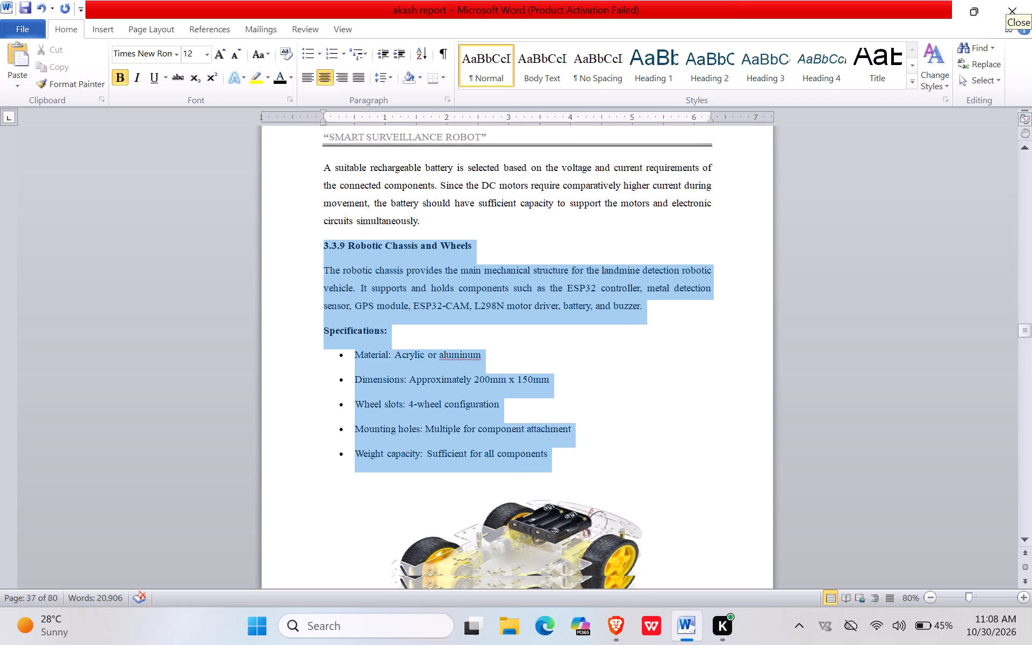
left_click_drag(544, 598, 635, 548)
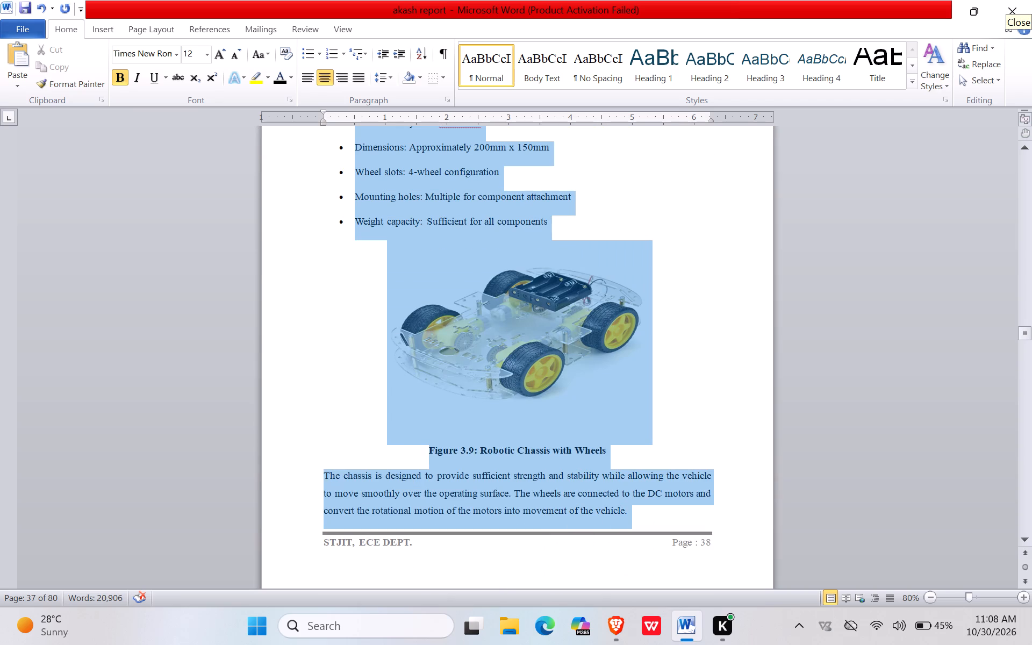
left_click_drag(635, 548, 634, 522)
left_click_drag(634, 522, 644, 584)
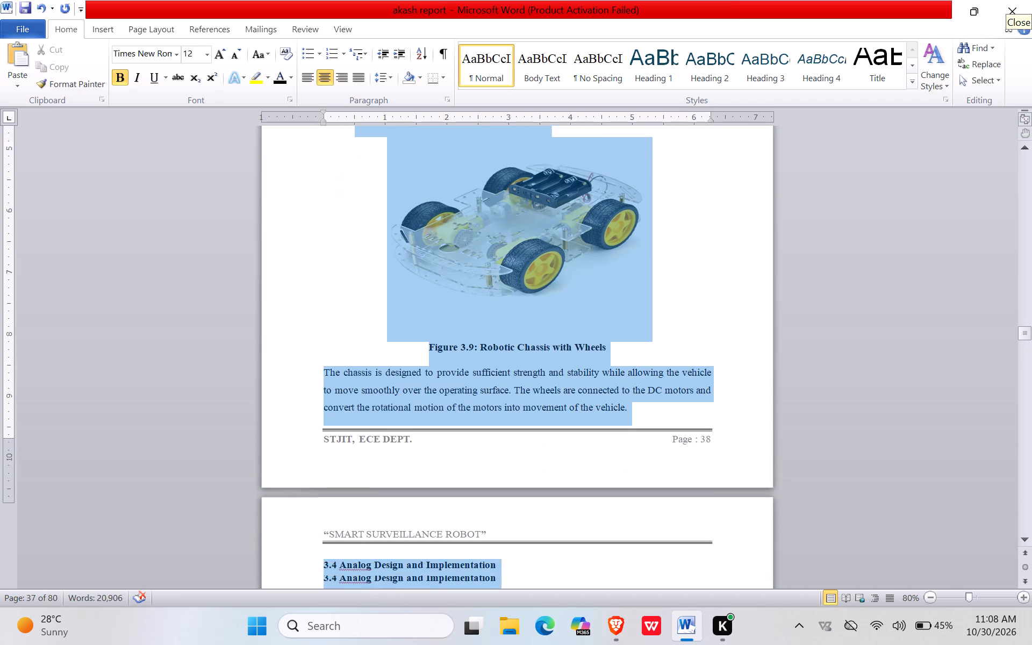
left_click_drag(644, 584, 642, 326)
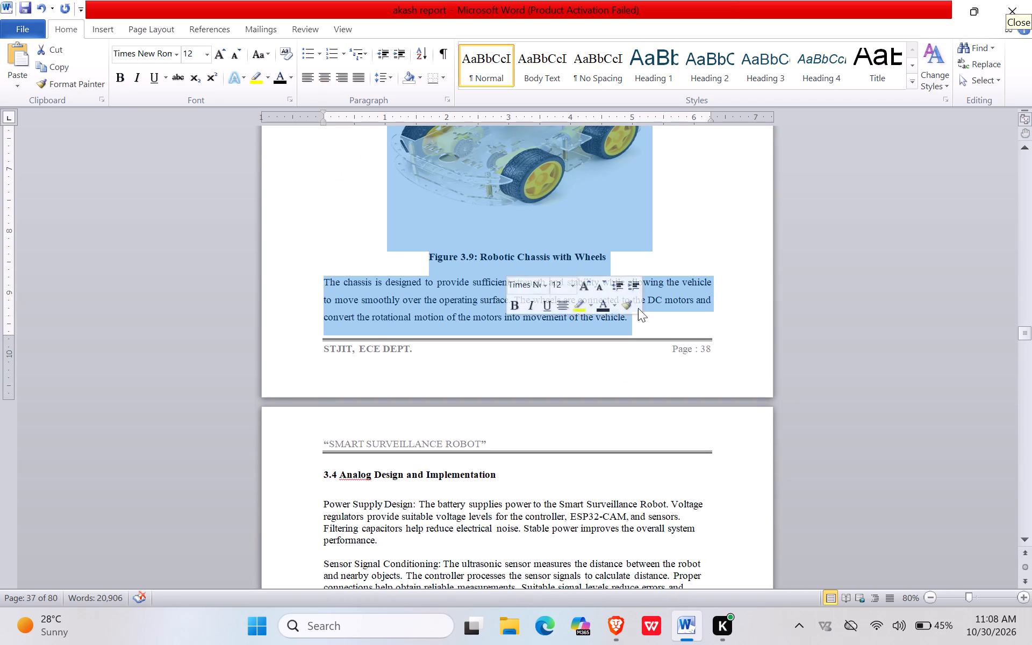
left_click(353, 77)
left_click(390, 76)
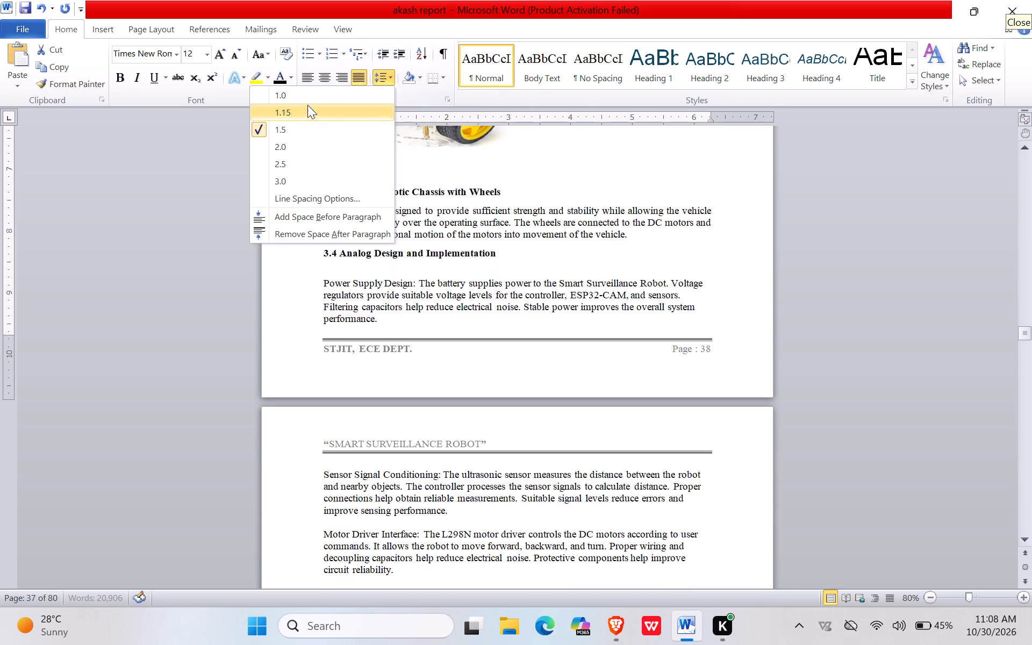
left_click(292, 128)
Centre the Robotic Chassis with Wheels picture and its caption.
left_click(417, 155)
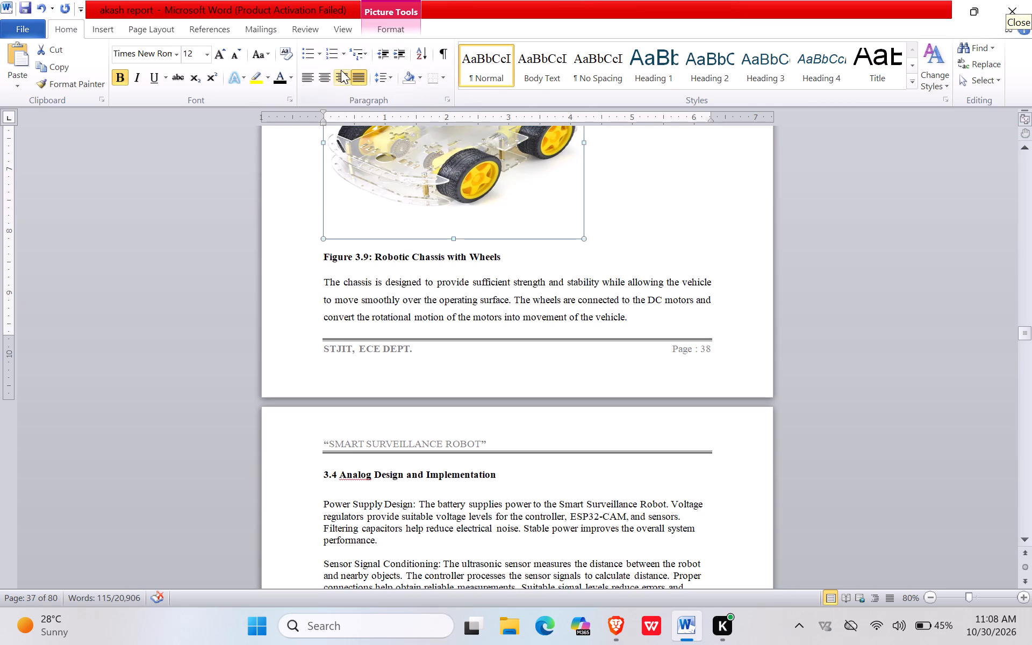
left_click(321, 82)
left_click(299, 455)
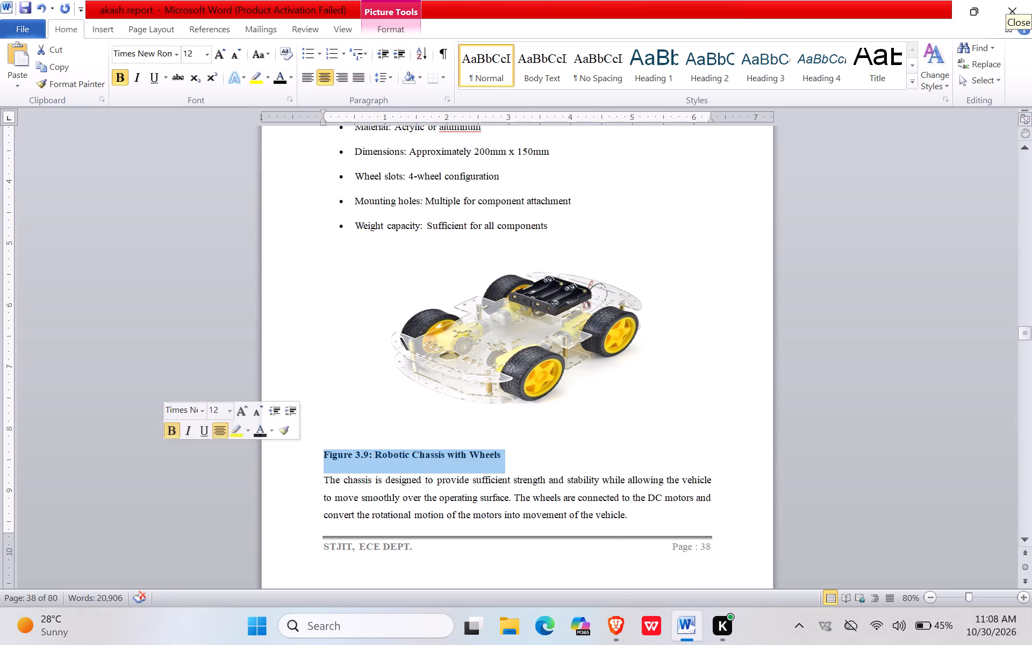
left_click(324, 82)
scroll(329, 249, "down", 1)
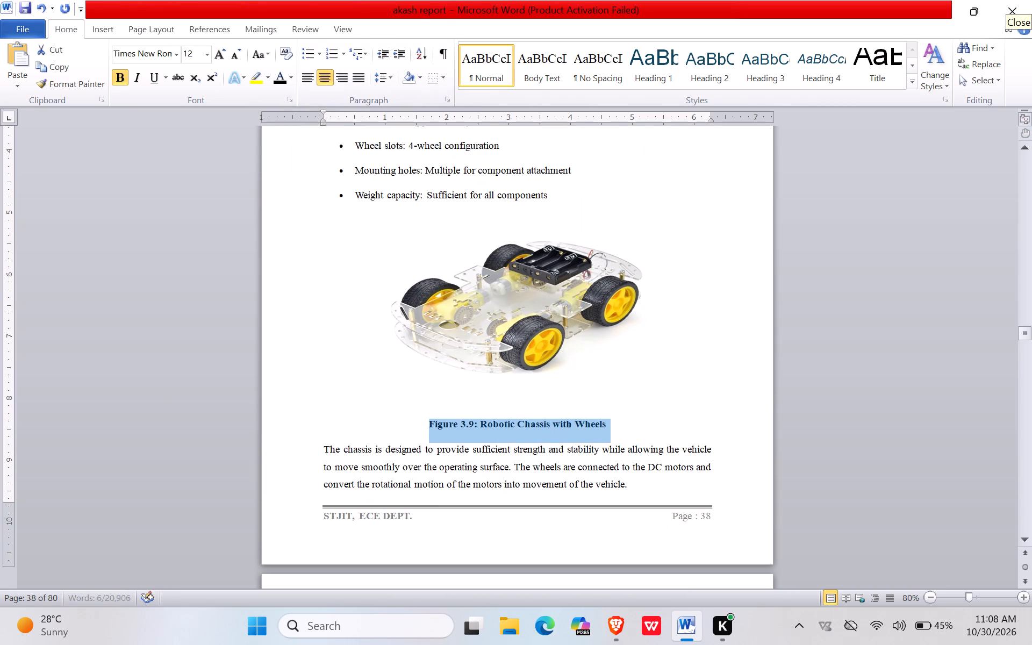
left_click(350, 274)
Renumber the Buzzer Module caption as Figure 3.3.7 to match its section number.
scroll(352, 261, "up", 12)
left_click(389, 302)
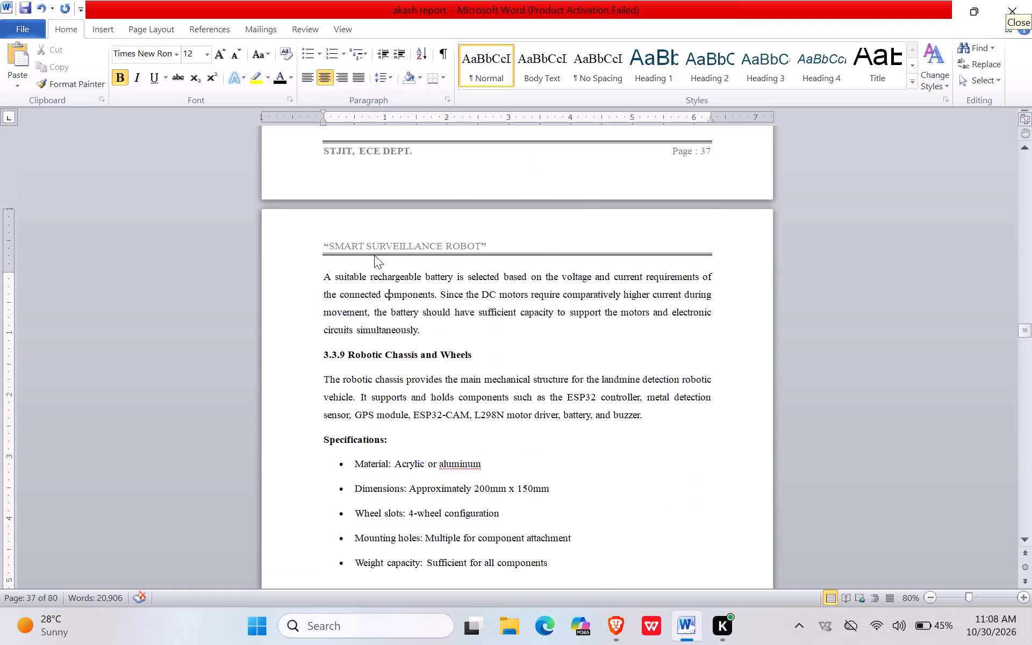
scroll(374, 254, "up", 15)
left_click(384, 233)
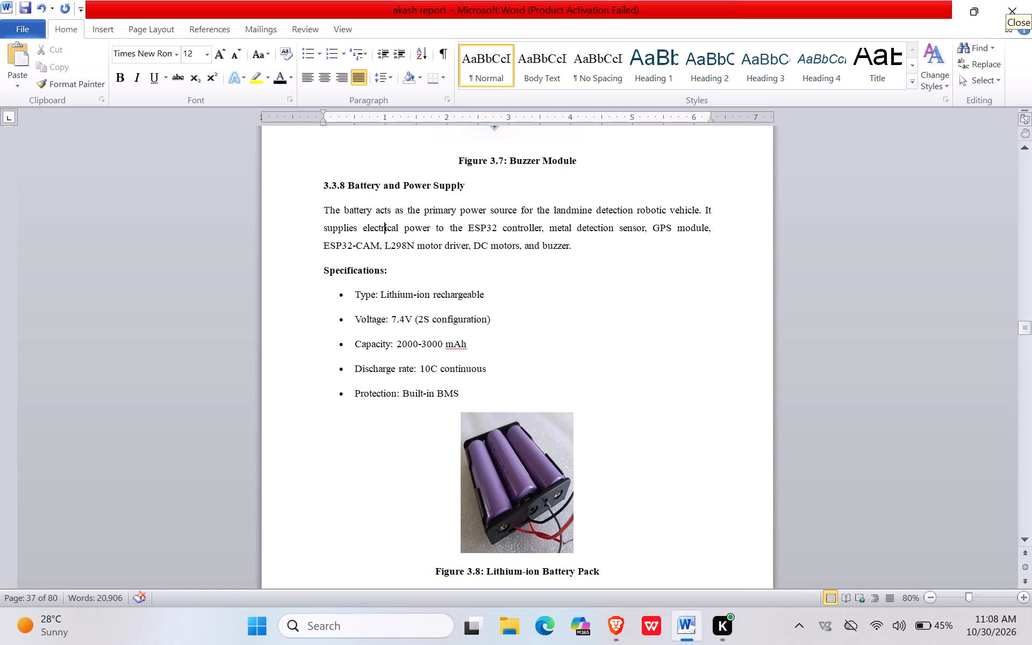
scroll(393, 258, "down", 20)
scroll(393, 258, "down", 2)
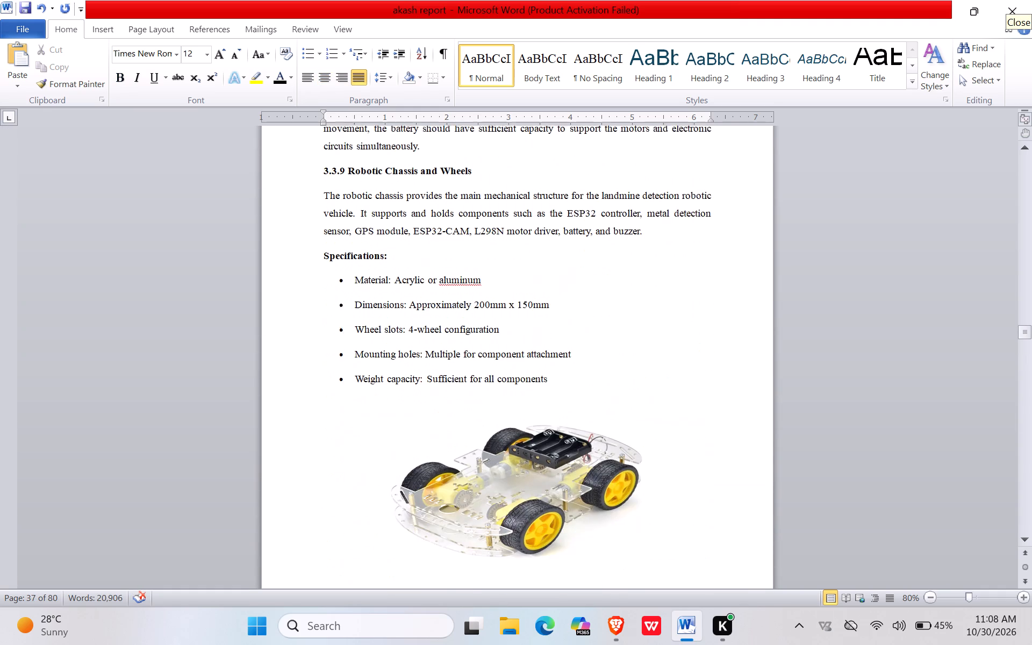
scroll(350, 225, "up", 16)
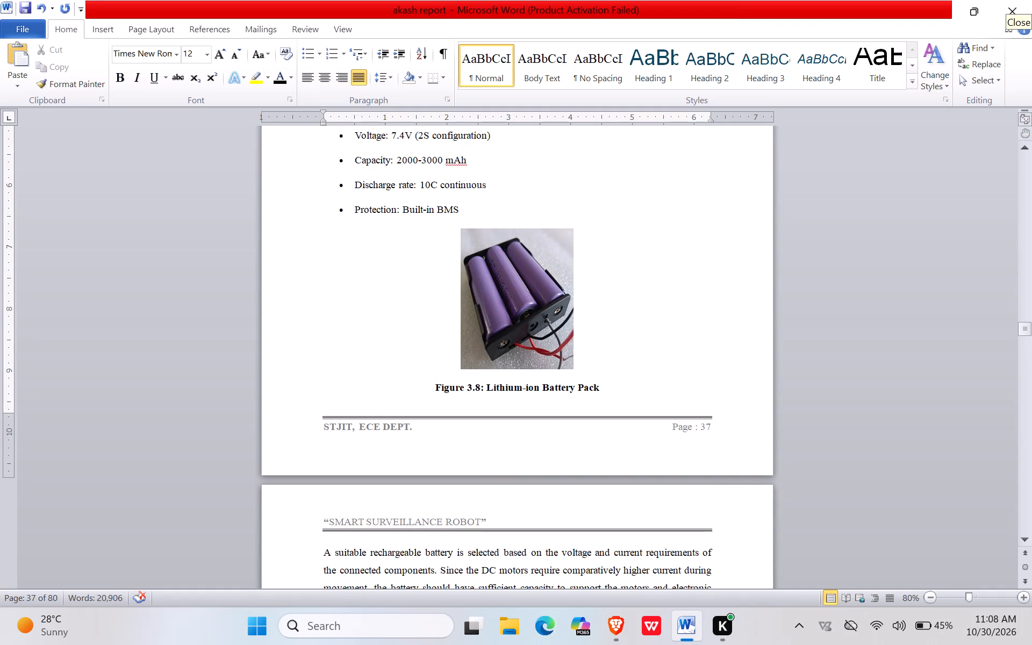
scroll(366, 222, "down", 2)
scroll(367, 223, "up", 11)
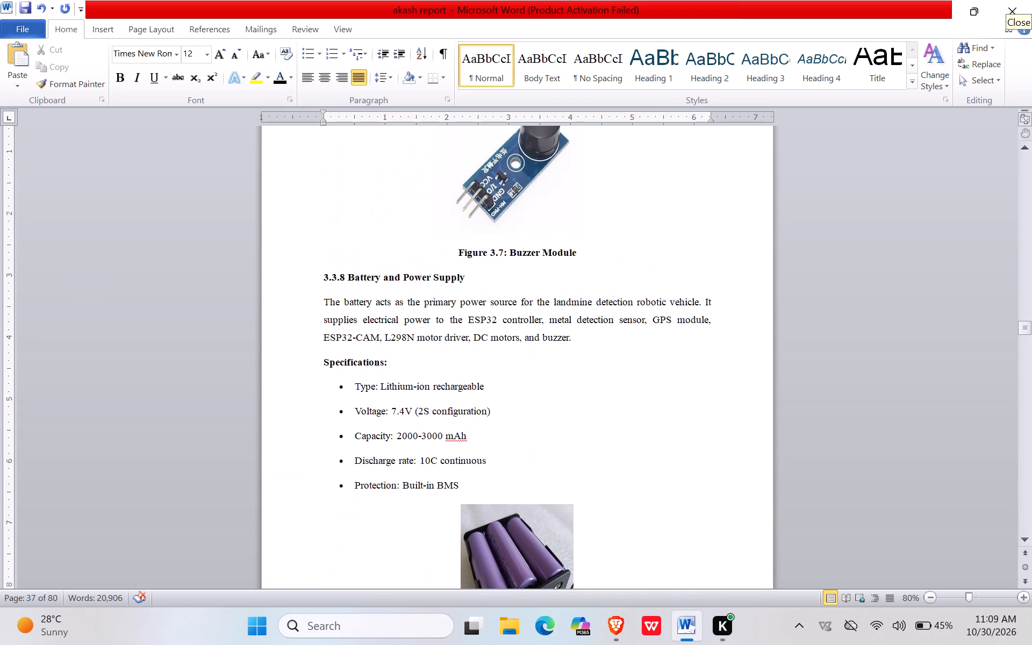
left_click(503, 253)
left_click(490, 253)
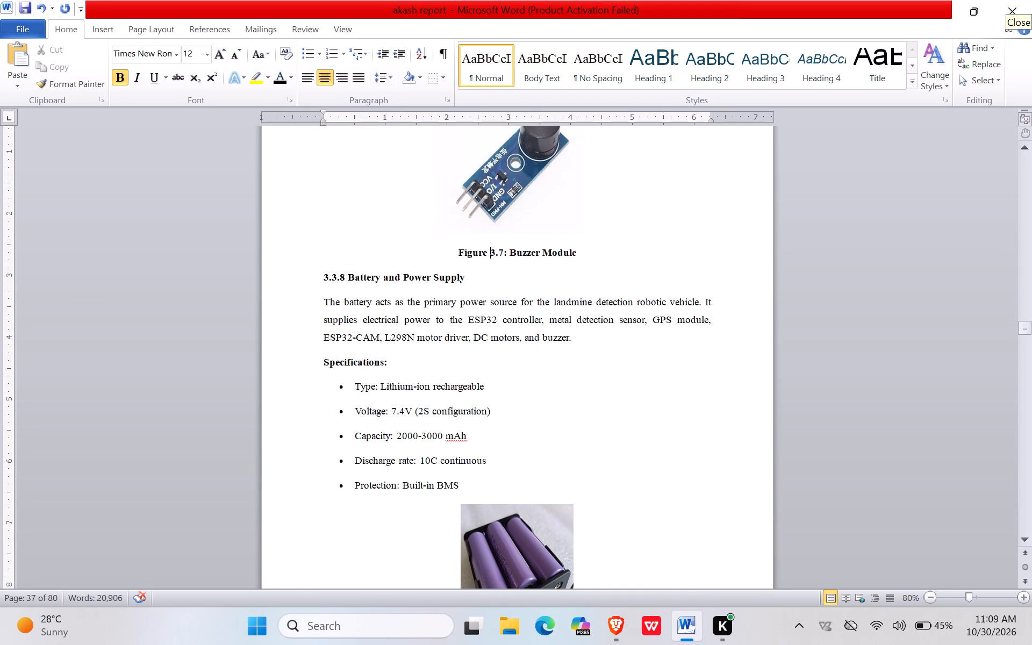
type("3.")
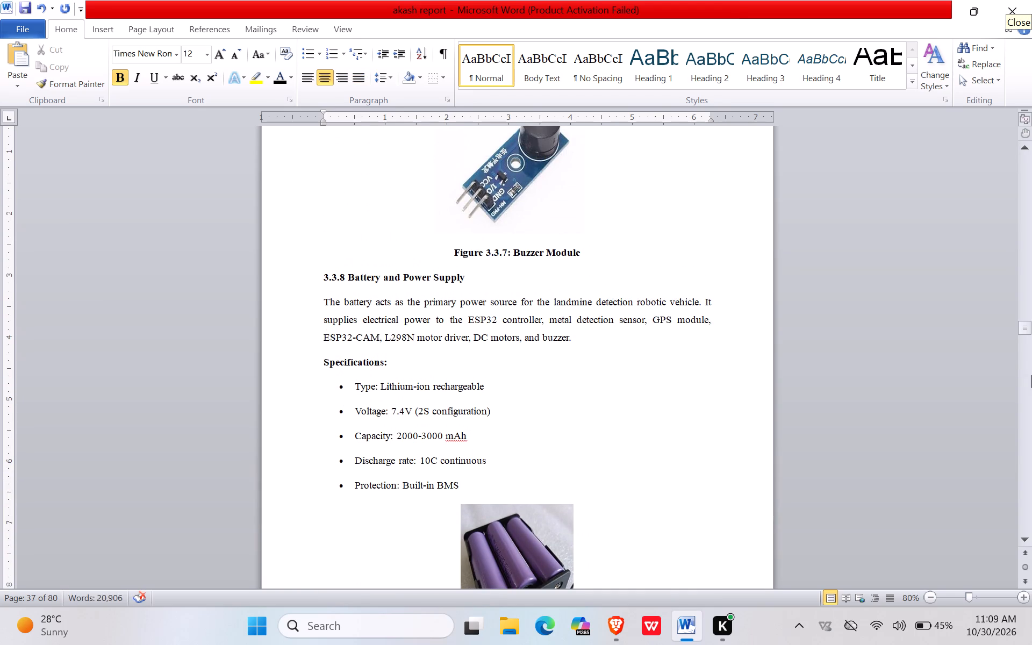
Renumber the Lithium-ion Battery Pack caption as Figure 3.3.8 to match its section number.
scroll(478, 365, "up", 20)
scroll(478, 365, "up", 3)
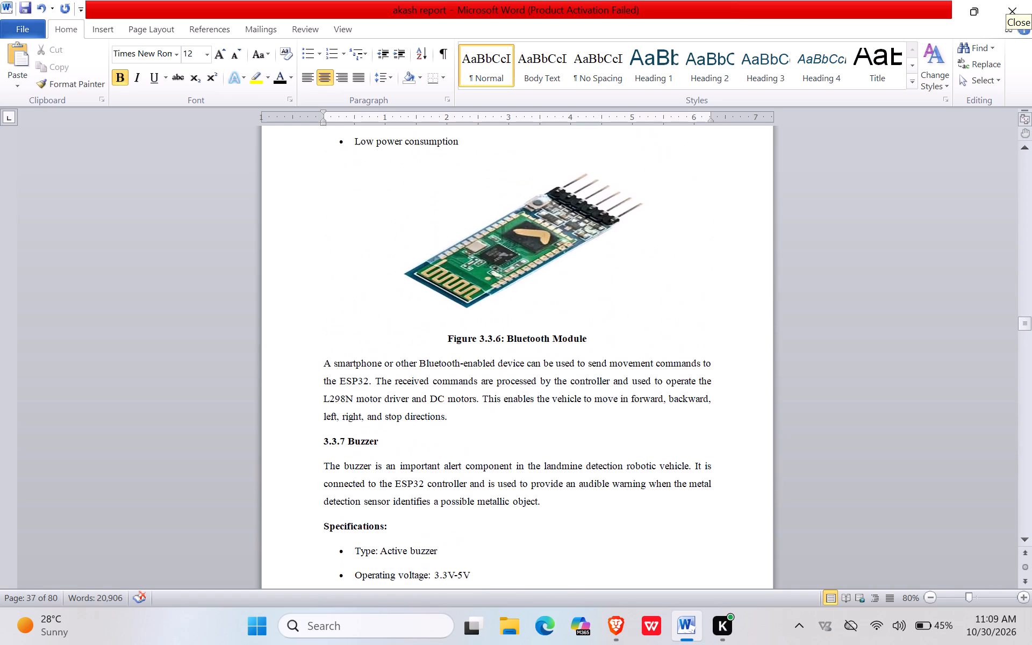
scroll(470, 340, "down", 9)
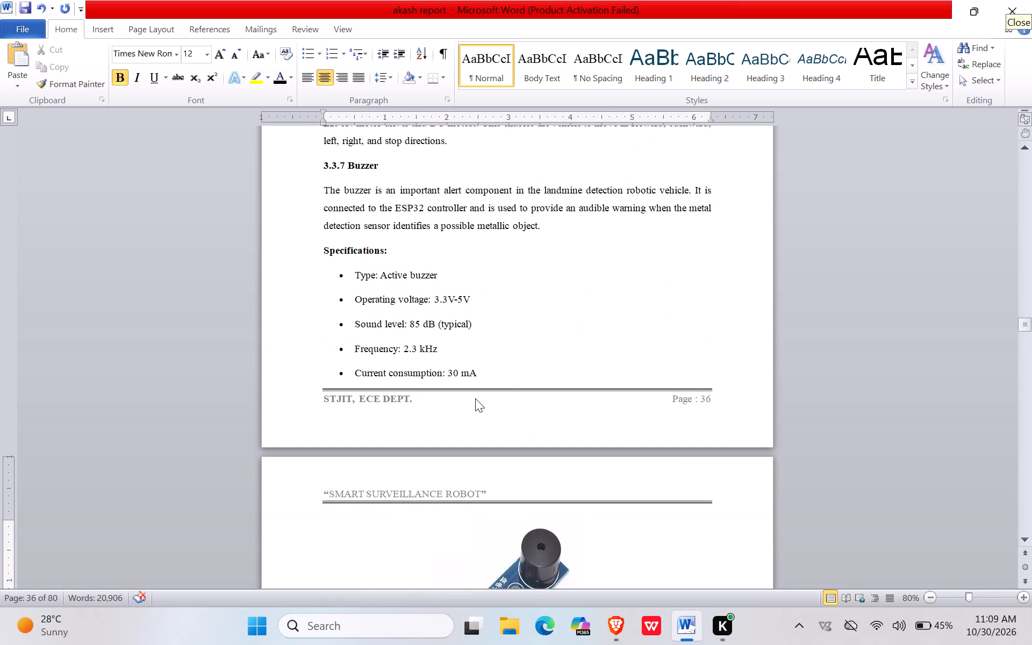
scroll(475, 397, "down", 13)
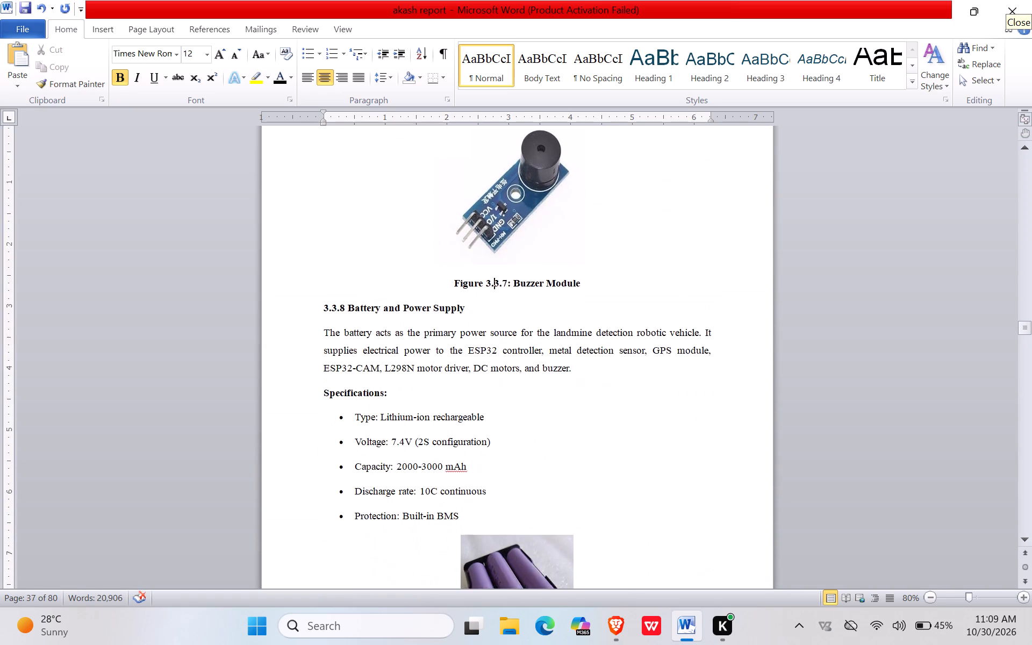
scroll(411, 378, "down", 11)
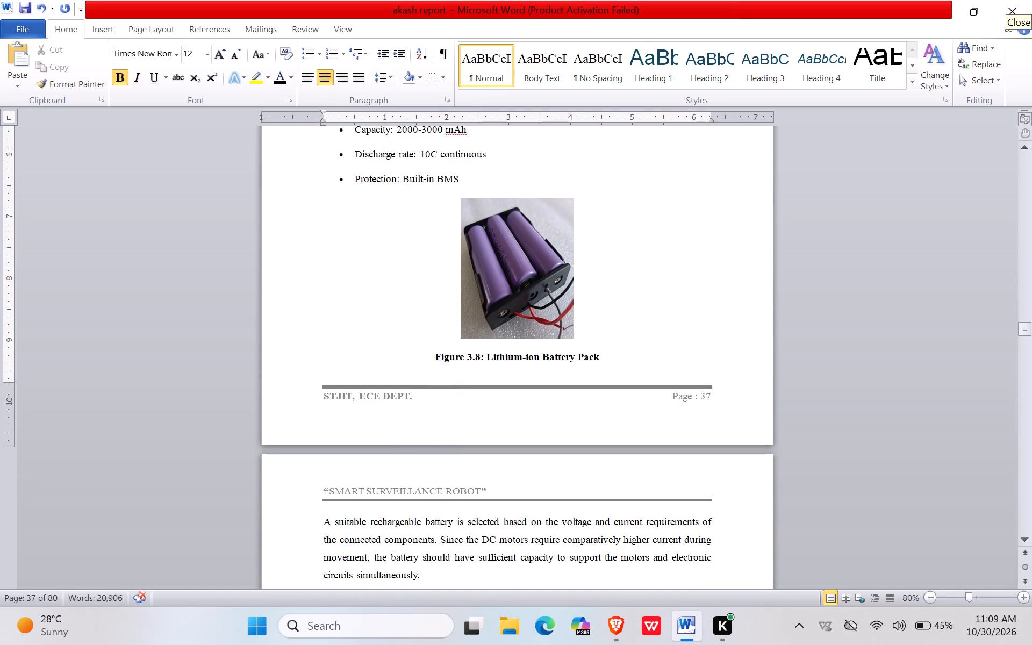
left_click(467, 356)
type("3.")
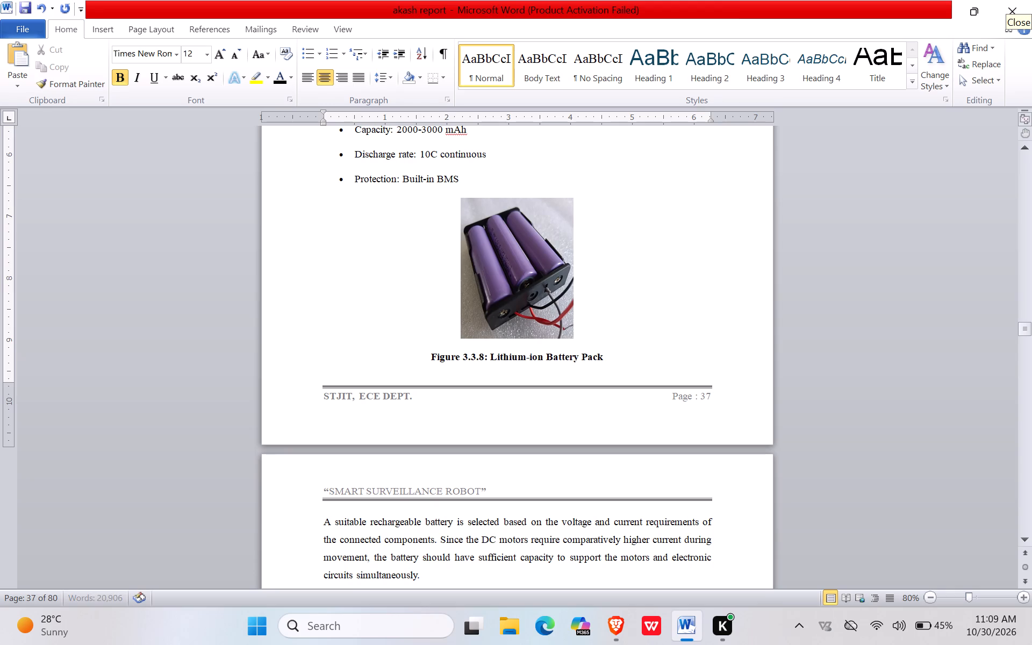
Renumber the Robotic Chassis with Wheels caption as Figure 3.3.9 to match its section number.
scroll(481, 359, "down", 9)
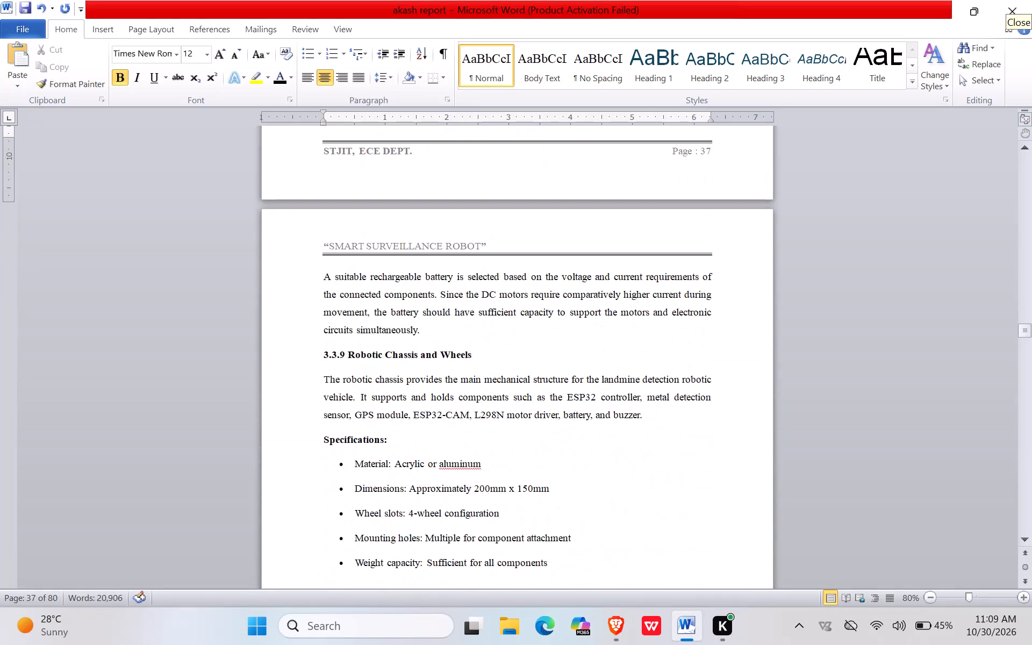
scroll(395, 348, "down", 9)
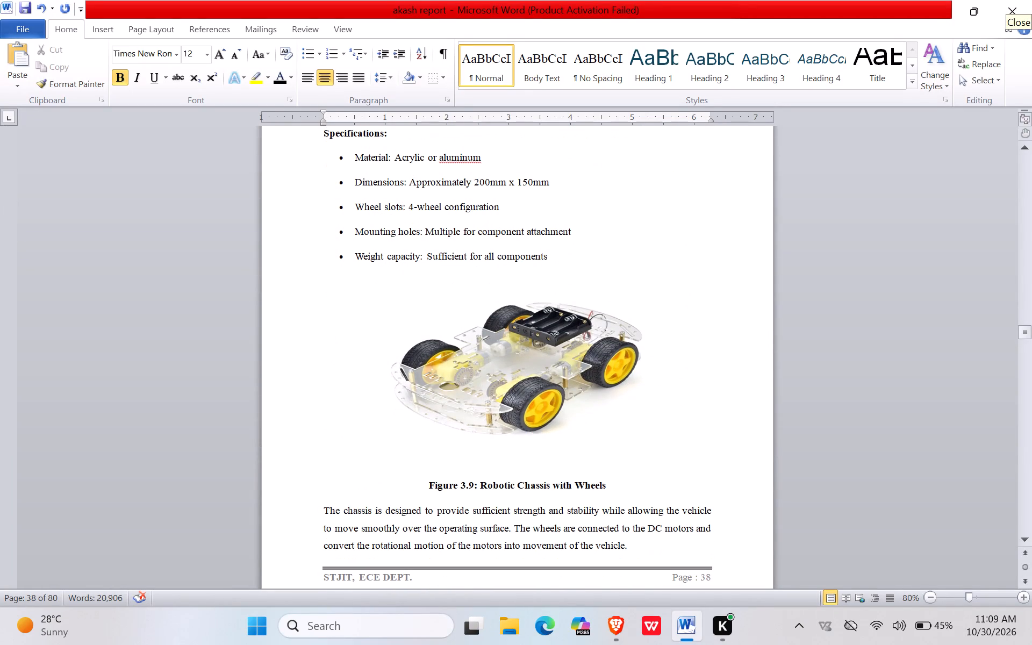
left_click(458, 484)
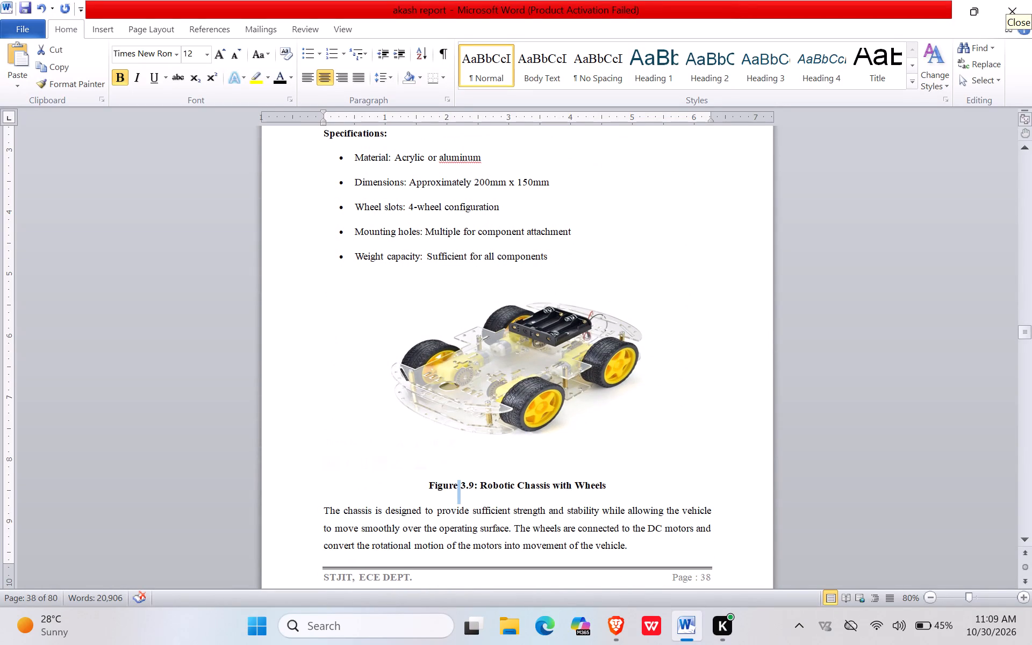
left_click(456, 485)
left_click(460, 485)
type("3.")
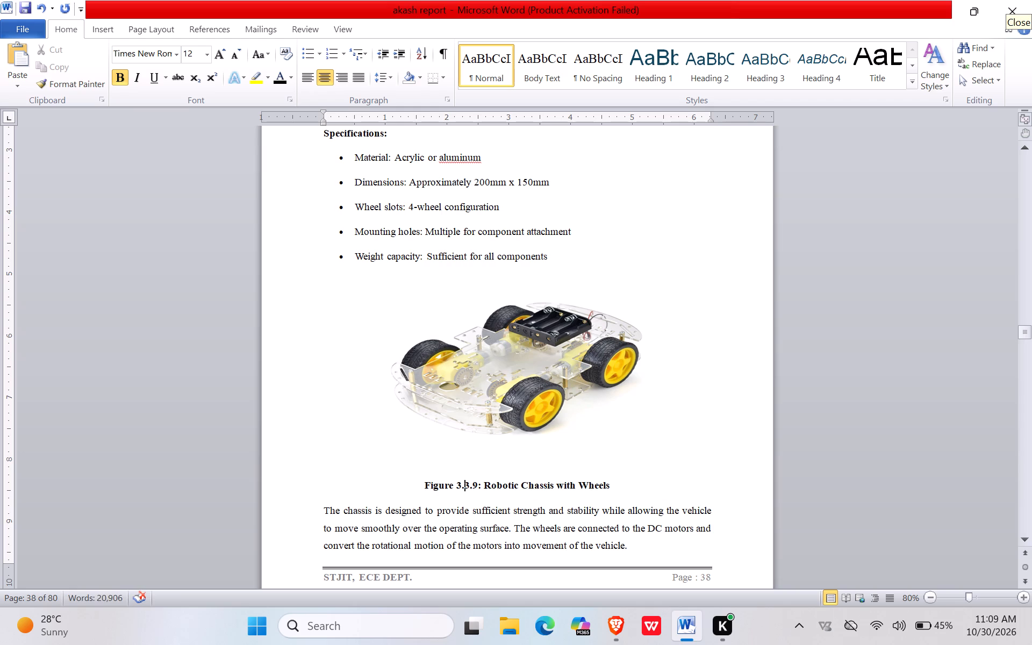
Save the report document.
scroll(451, 406, "down", 10)
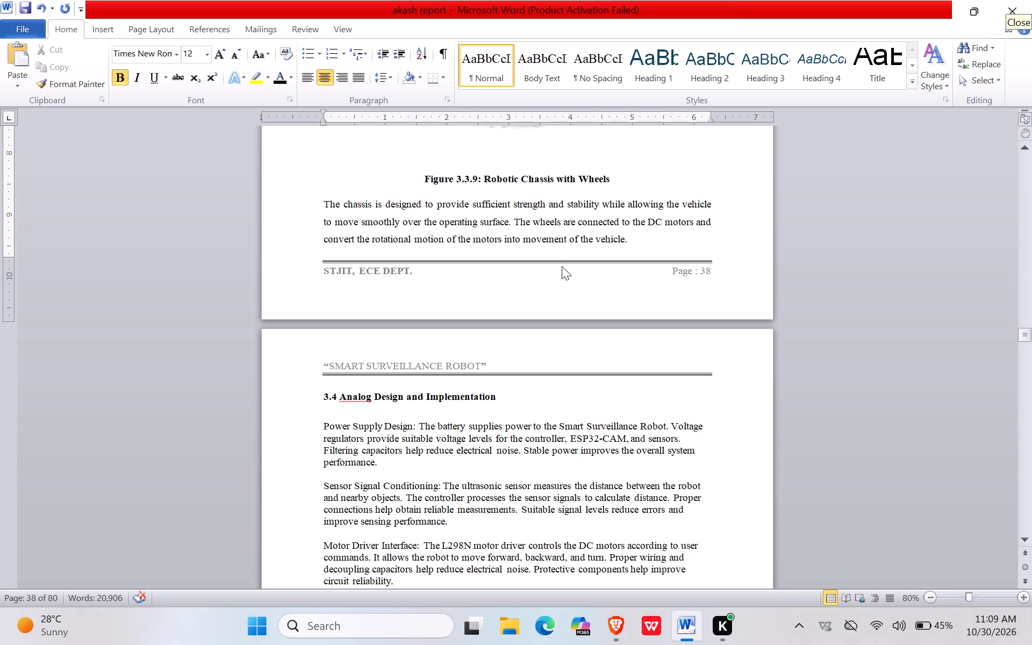
key("ctrl+s")
key("ctrl+s")
key("ctrl+s")
key("ctrl+s")
key("ctrl+s")
Review the layout and figure captions of sections 3.3.7 to 3.3.9.
scroll(510, 266, "up", 3)
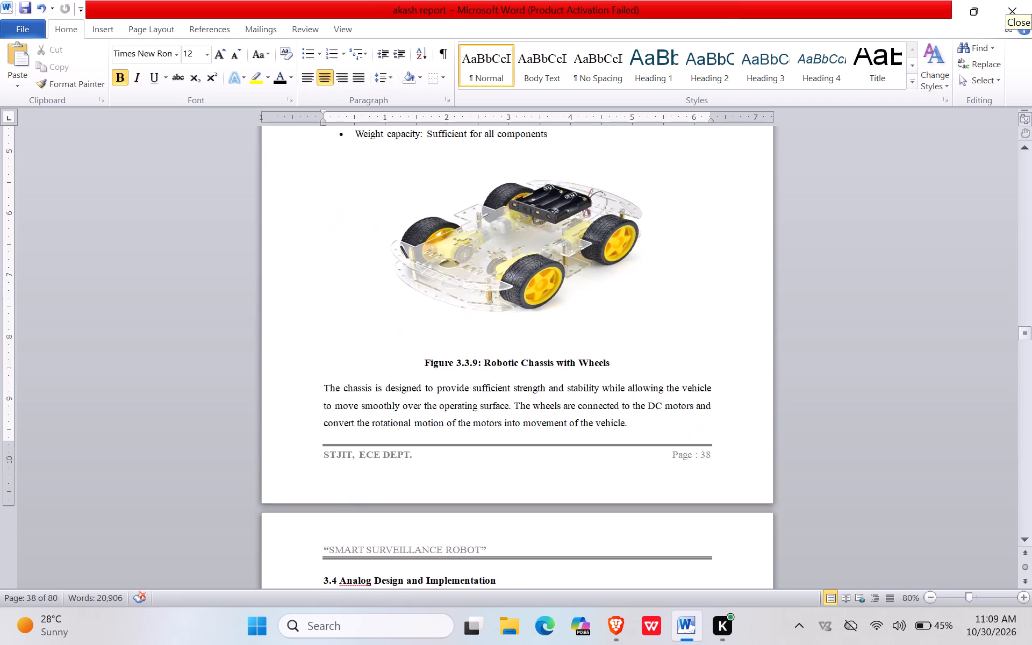
scroll(511, 263, "up", 19)
scroll(531, 276, "up", 7)
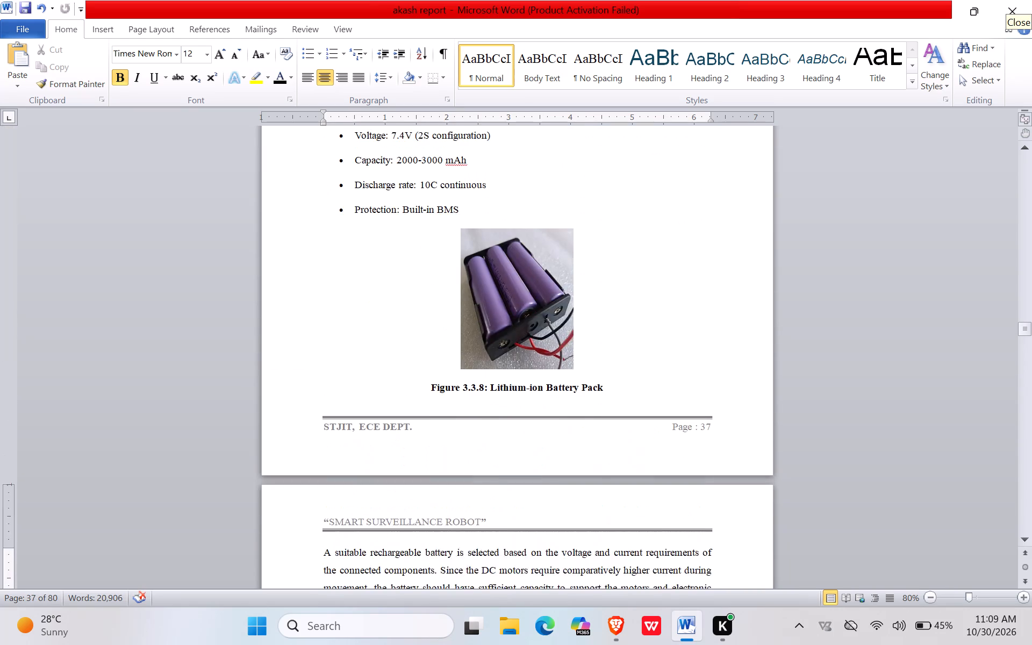
scroll(531, 276, "up", 18)
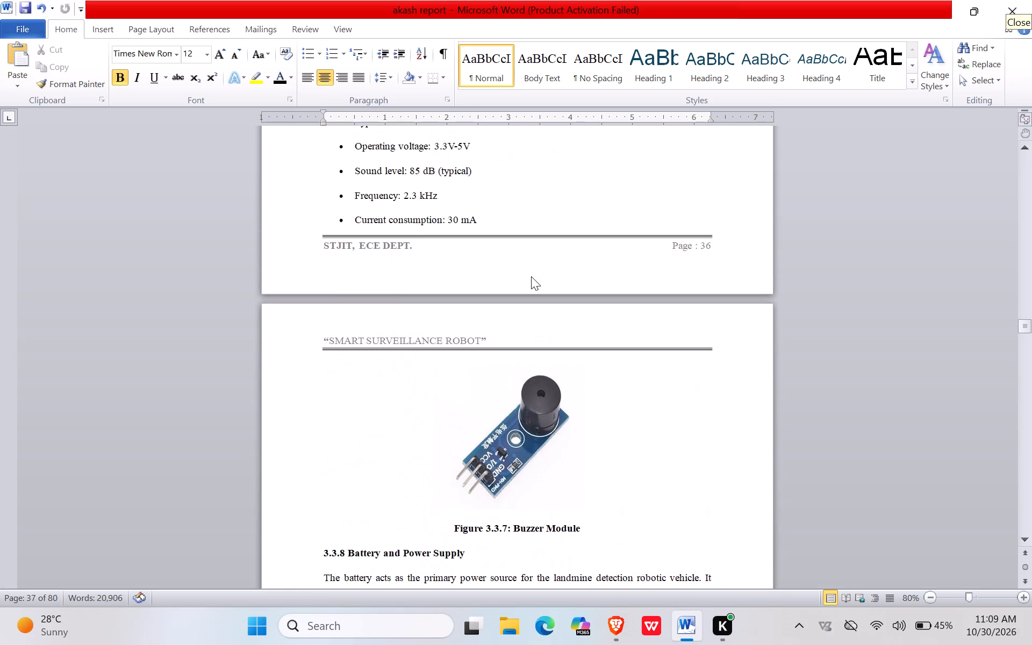
scroll(531, 276, "down", 12)
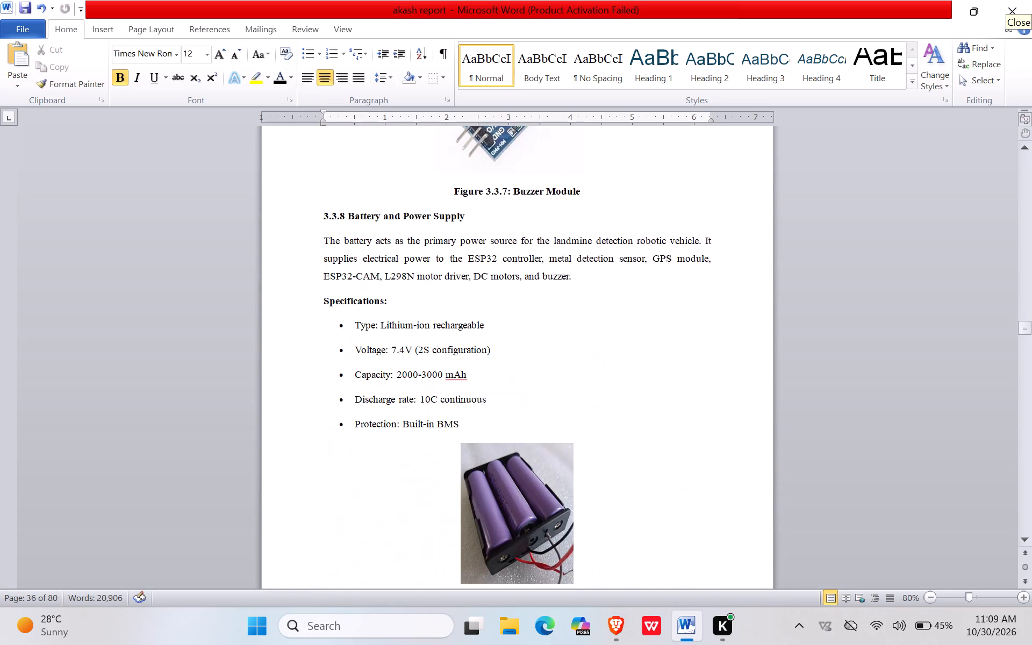
scroll(535, 286, "down", 19)
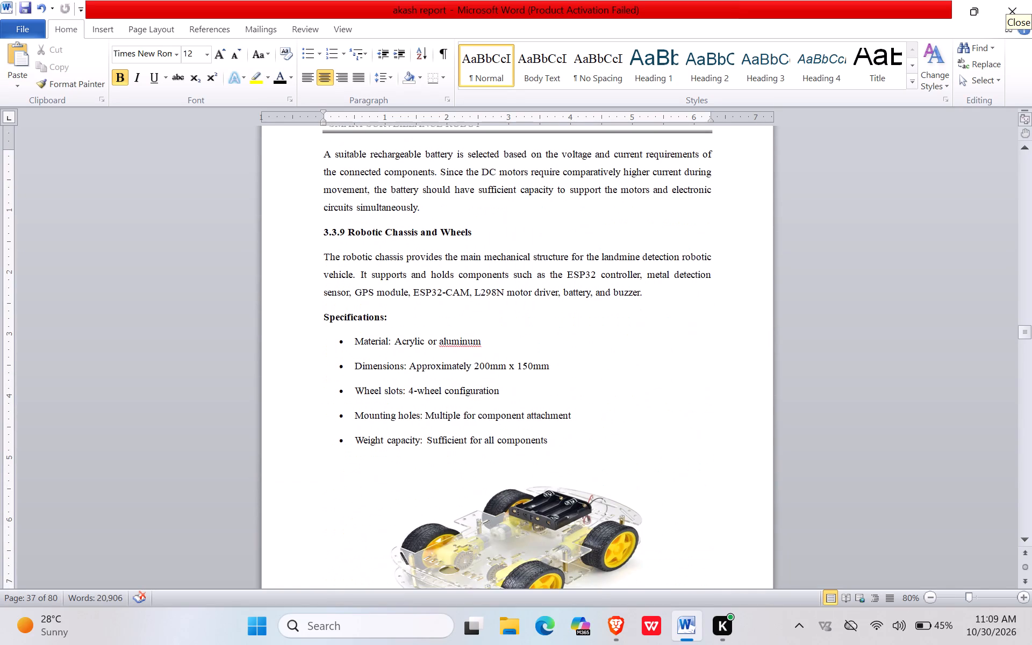
Justify the 3.4 Analog Design and Implementation section, from its heading through the Circuit Protection and Stability paragraph, and set 1.5 line spacing.
scroll(536, 288, "down", 18)
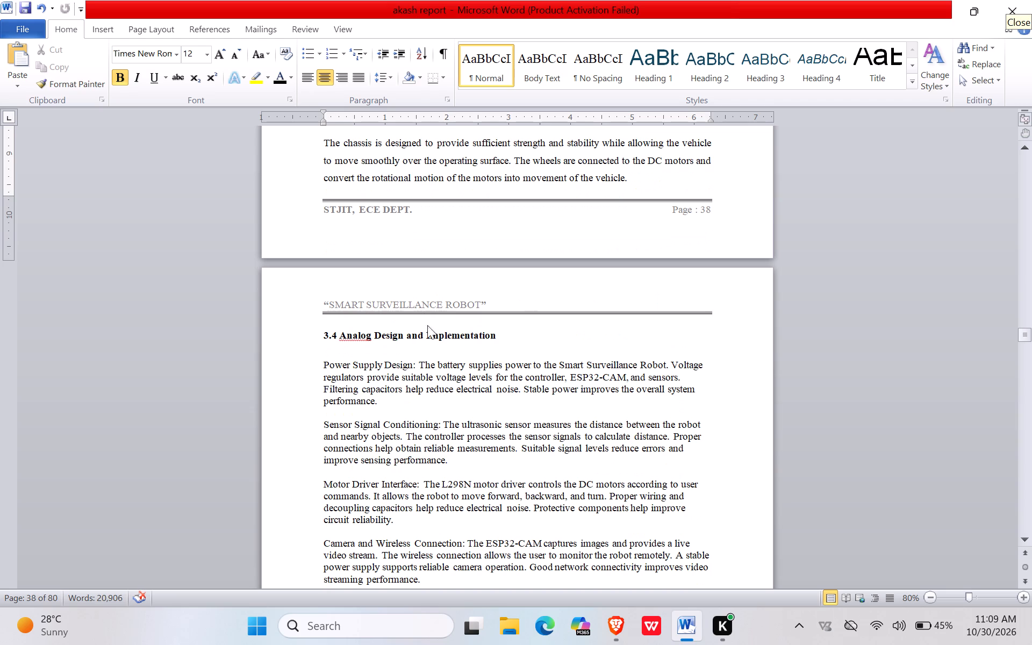
left_click_drag(318, 336, 439, 553)
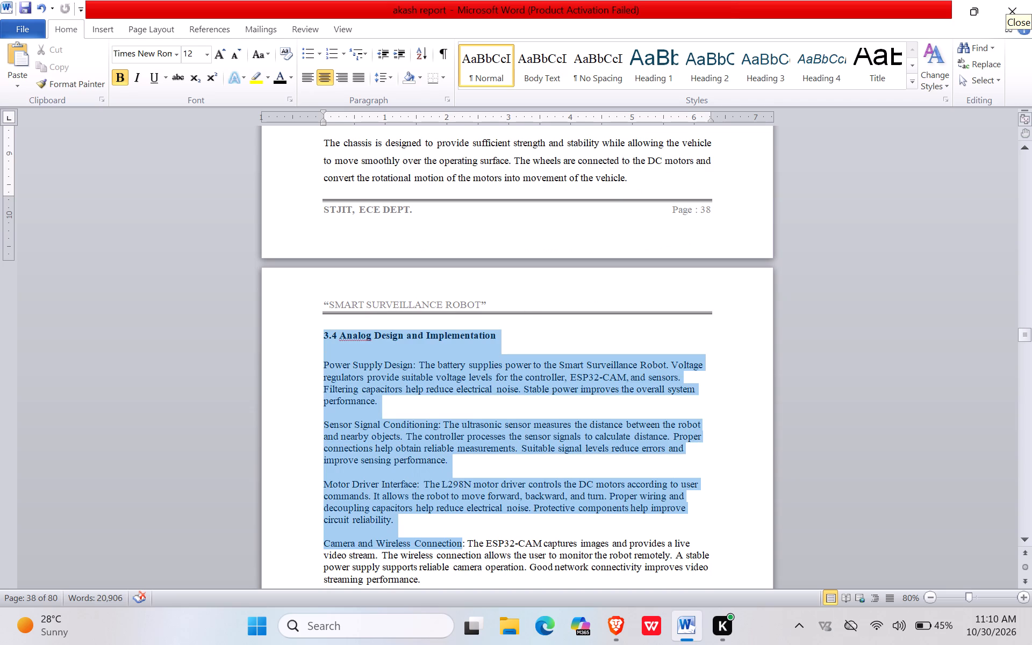
left_click_drag(439, 553, 505, 504)
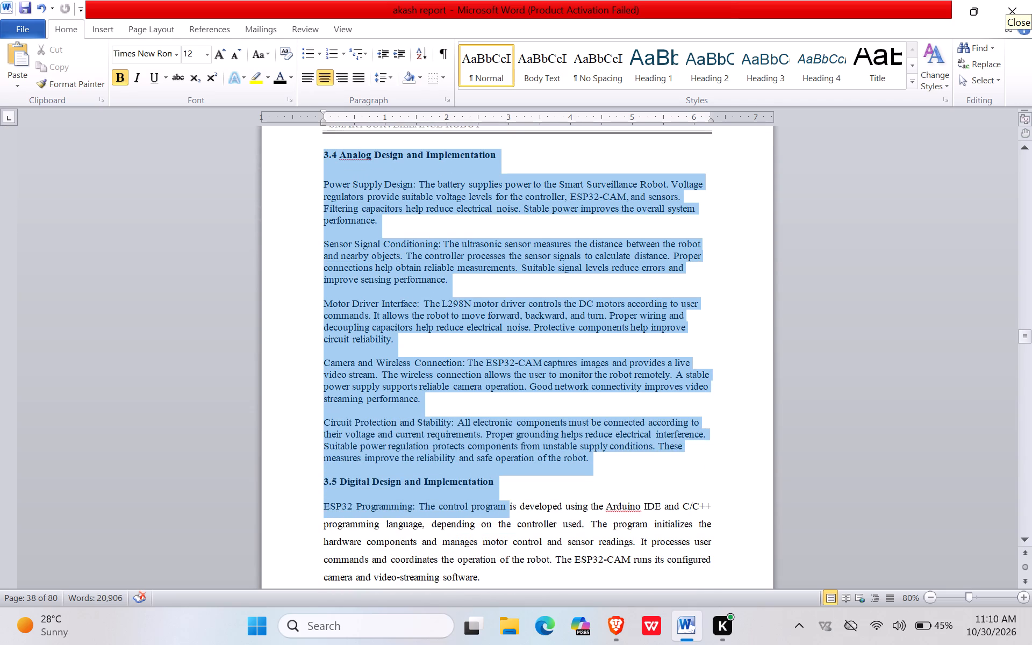
left_click_drag(505, 504, 602, 463)
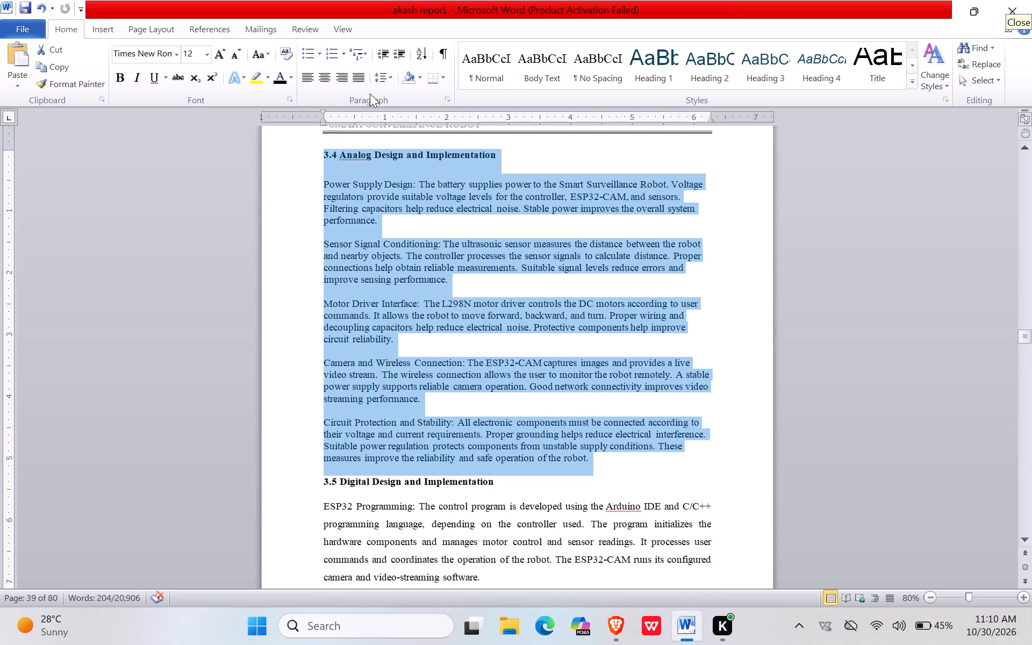
left_click(362, 81)
left_click(379, 78)
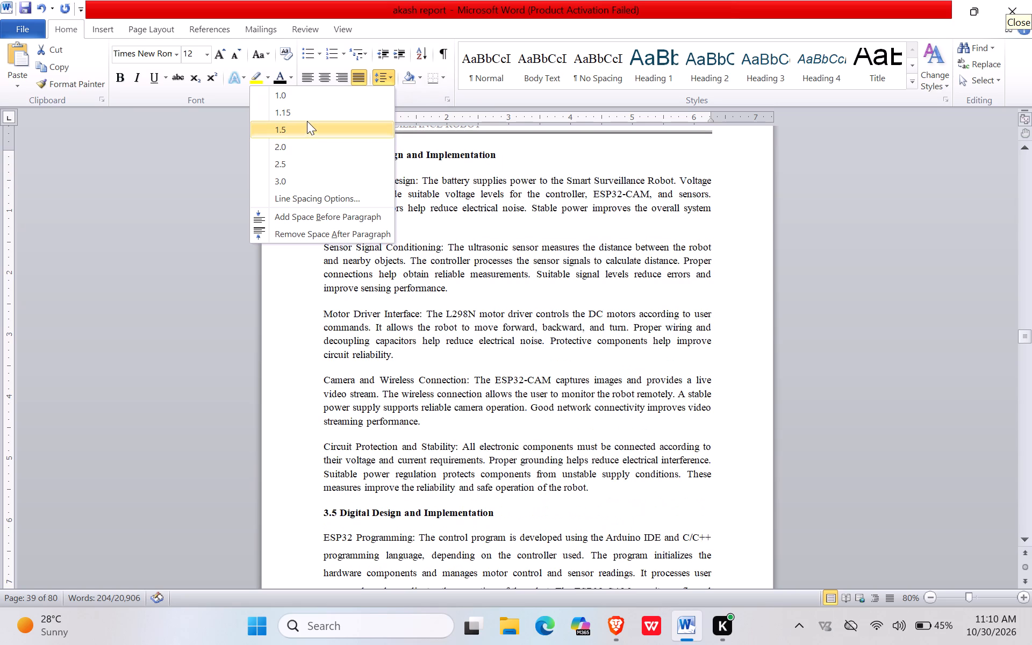
left_click(307, 123)
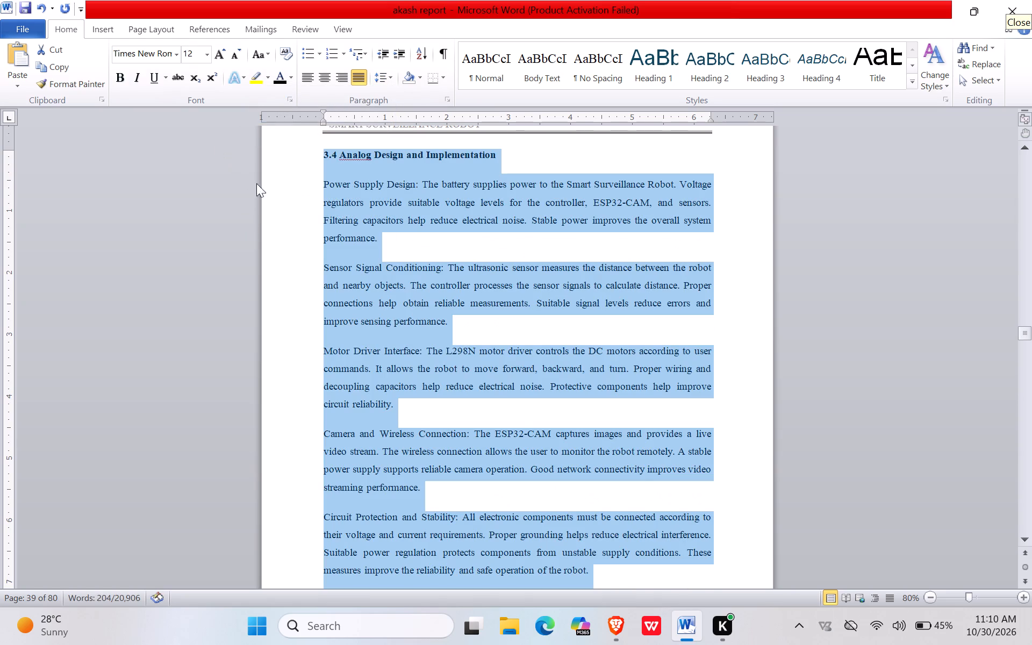
left_click(374, 79)
left_click(317, 133)
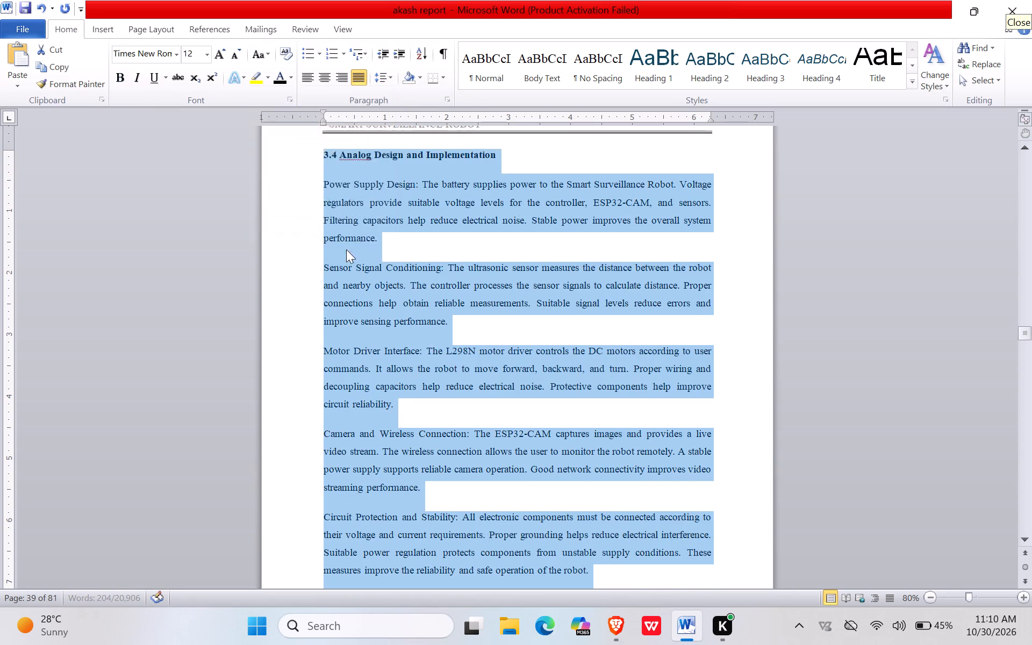
scroll(356, 261, "down", 10)
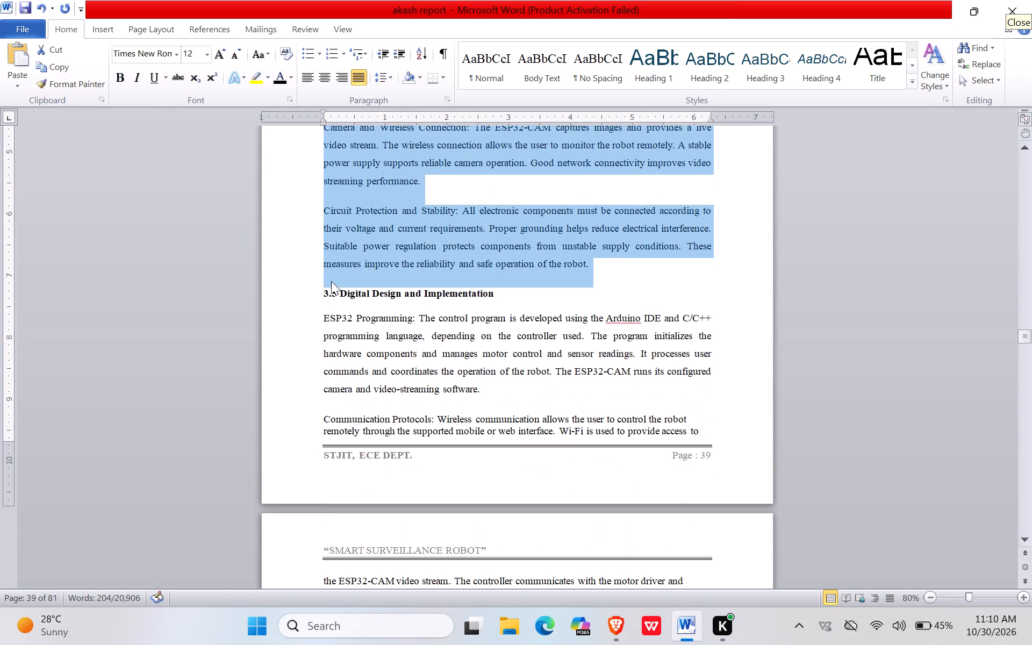
Justify section 3.5 Digital Design and Implementation, from its heading through the Control Logic paragraph, and set 1.5 line spacing.
left_click(325, 292)
left_click_drag(325, 292, 537, 478)
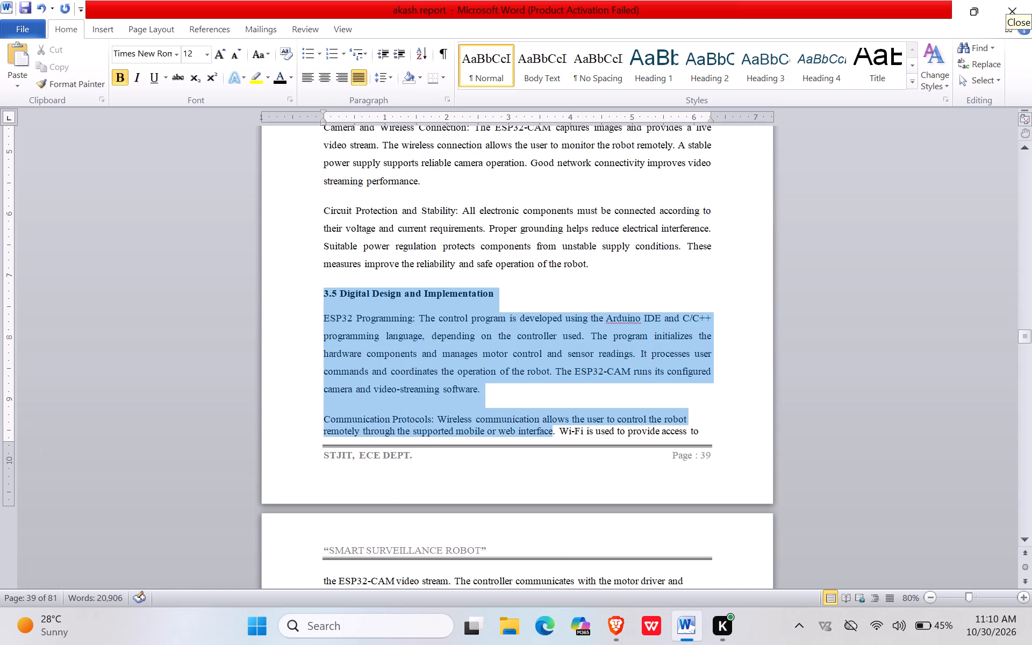
left_click_drag(537, 478, 562, 584)
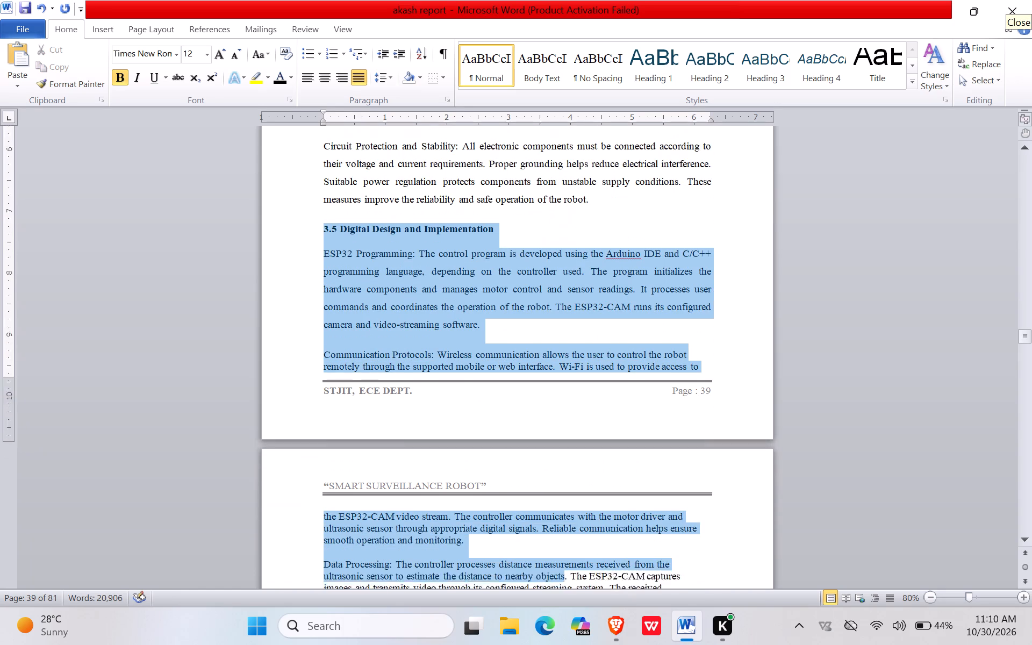
left_click_drag(562, 584, 559, 463)
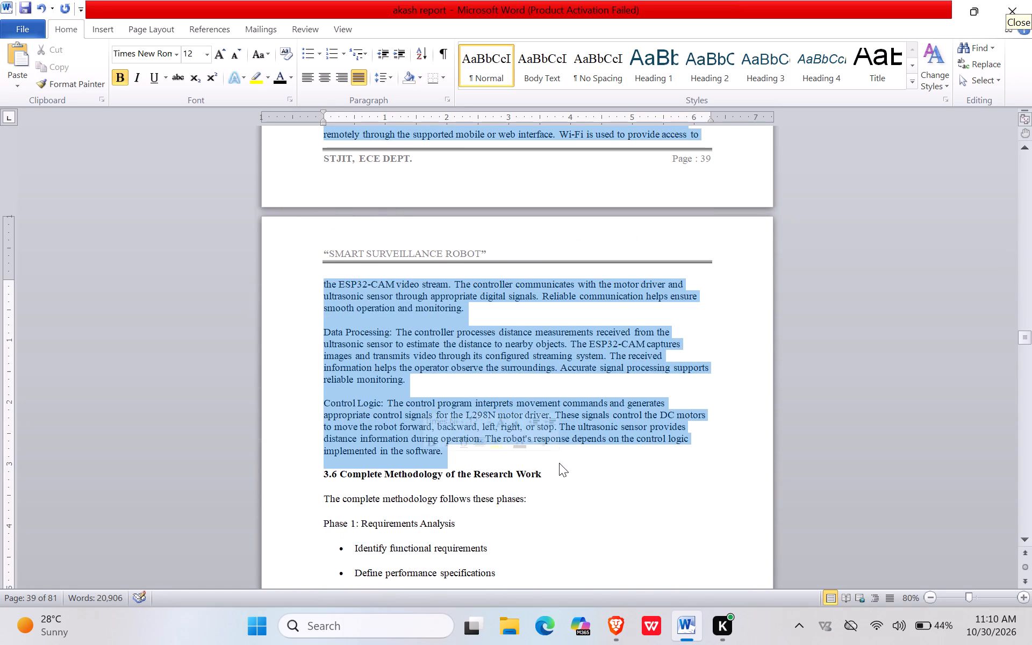
left_click(353, 78)
left_click(384, 82)
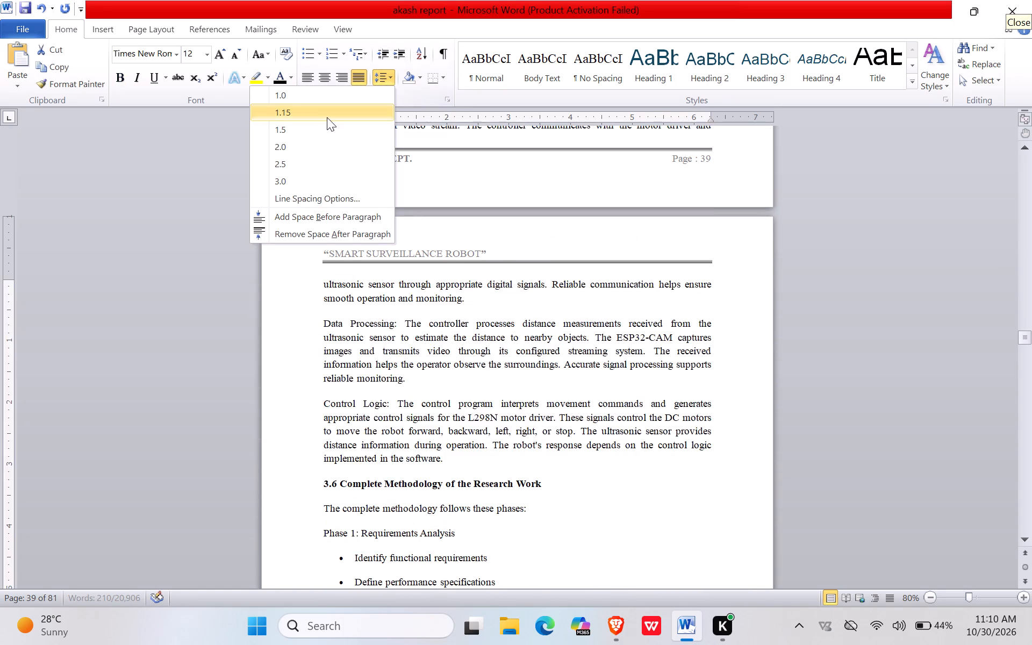
left_click(326, 133)
scroll(360, 202, "down", 4)
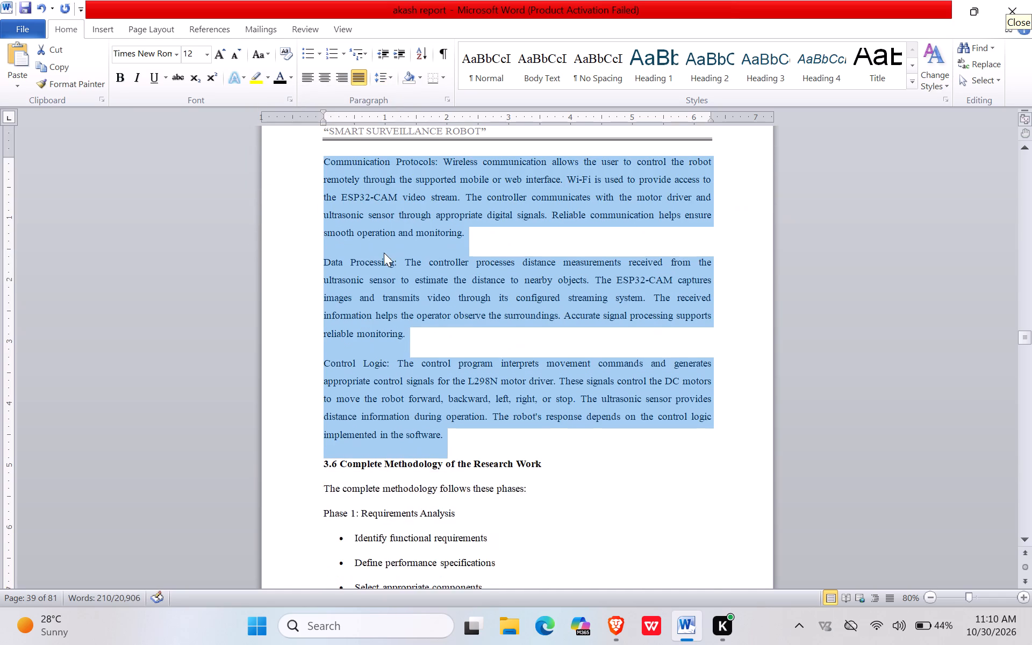
scroll(384, 253, "up", 14)
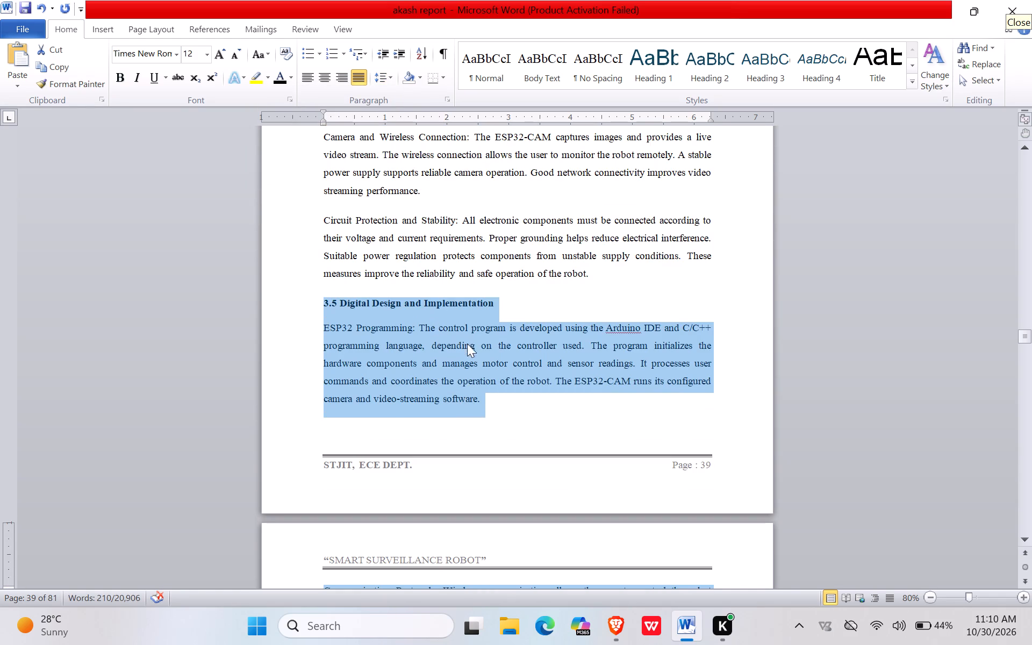
left_click(467, 343)
Left-align section 3.6 Complete Methodology of the Research Work, from its heading through the Prepare final report bullet, with 1.5 line spacing.
scroll(468, 343, "down", 20)
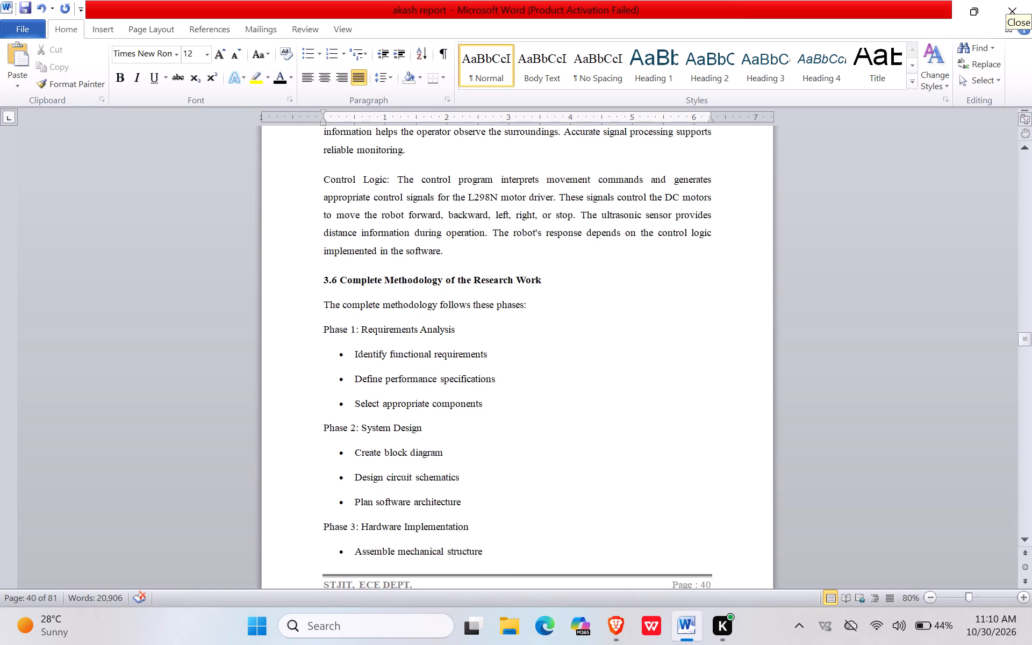
left_click_drag(322, 280, 468, 569)
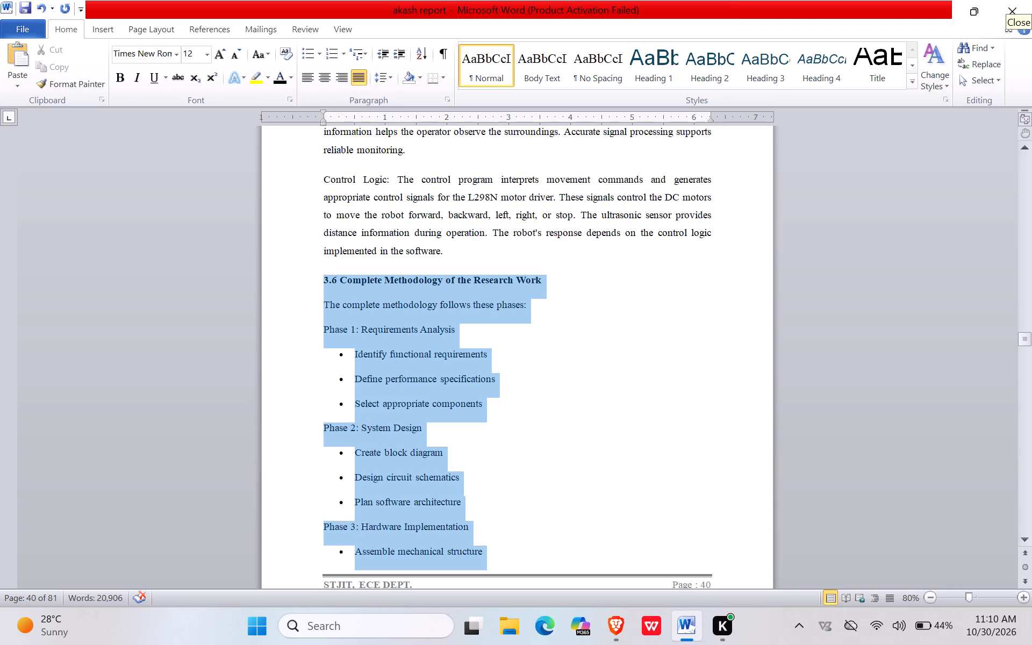
left_click_drag(468, 569, 471, 587)
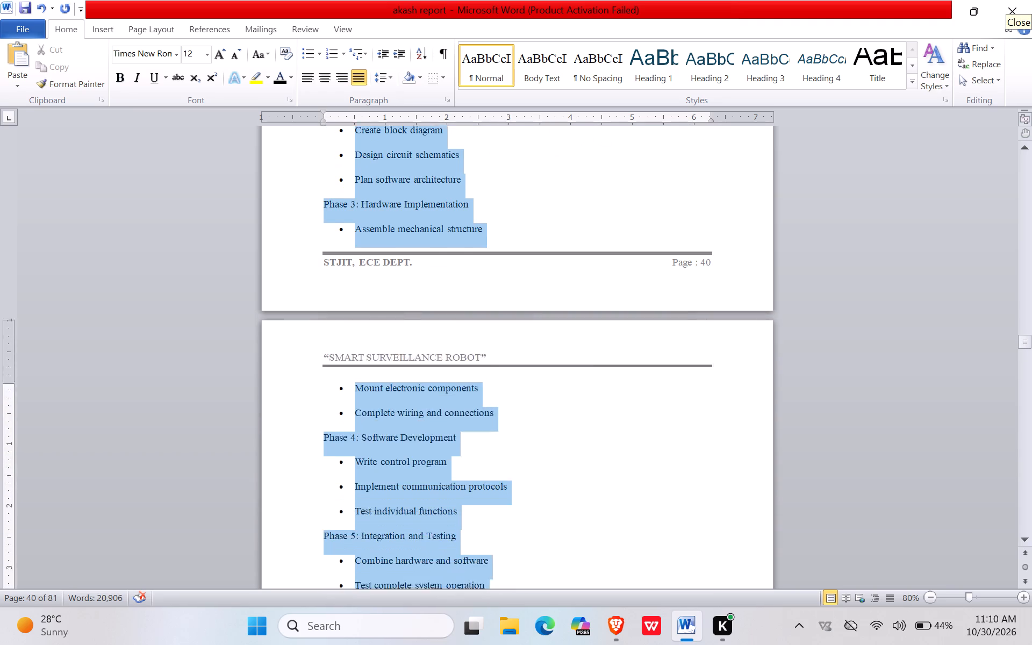
left_click_drag(471, 587, 489, 435)
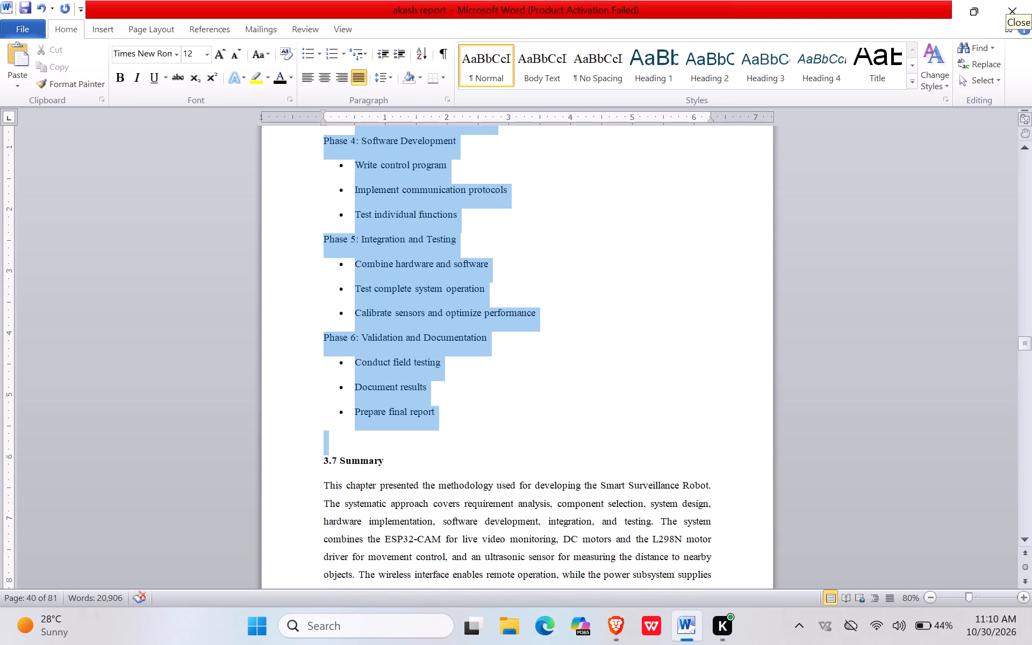
left_click_drag(489, 435, 492, 422)
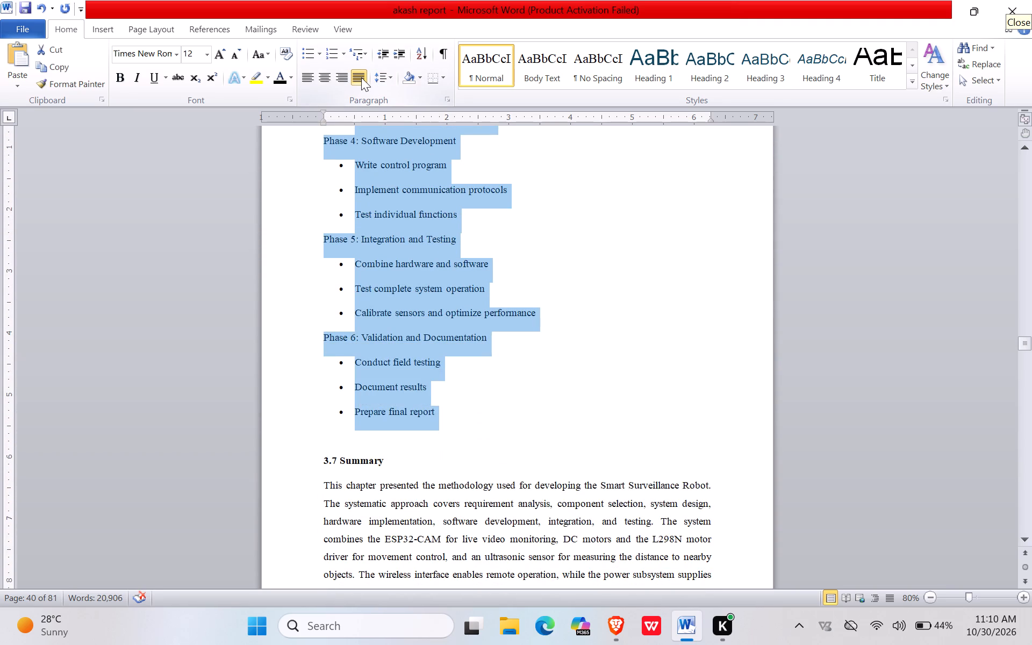
left_click(361, 77)
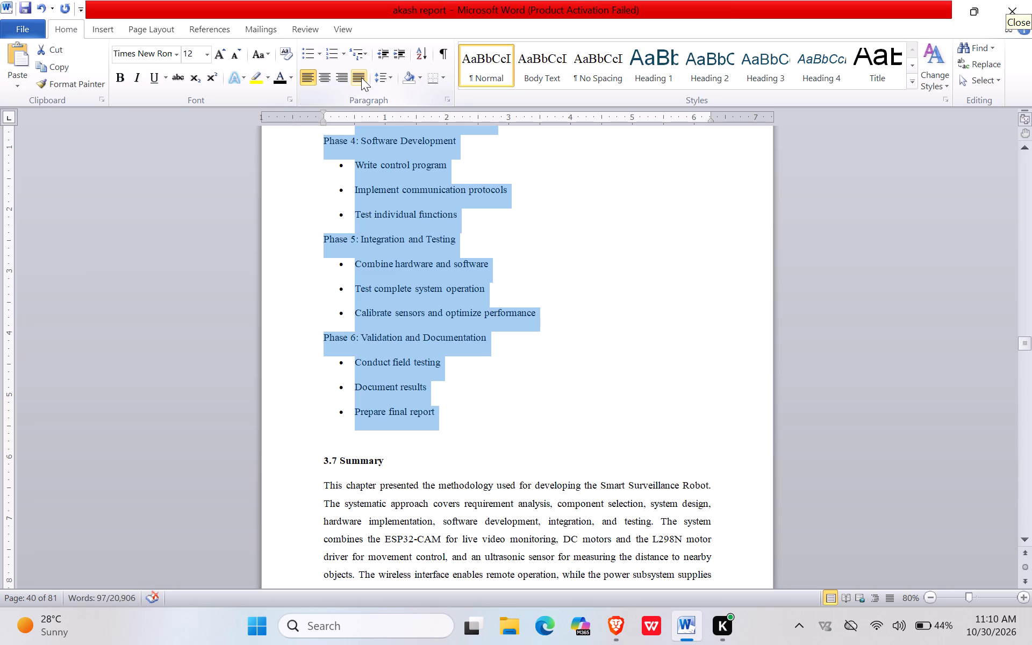
left_click(385, 77)
left_click(310, 128)
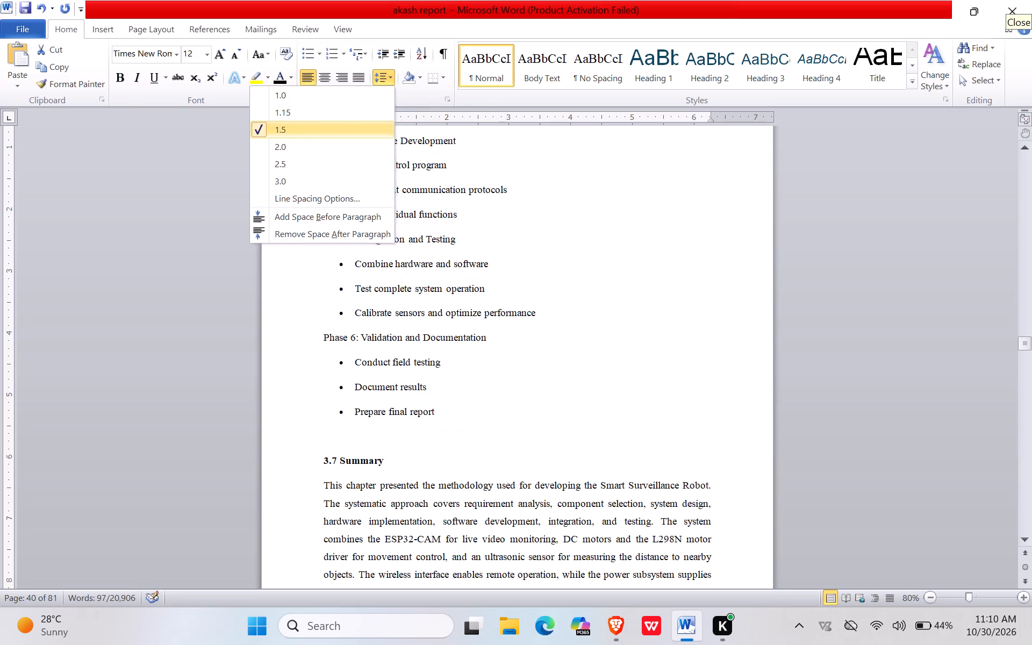
scroll(456, 248, "up", 19)
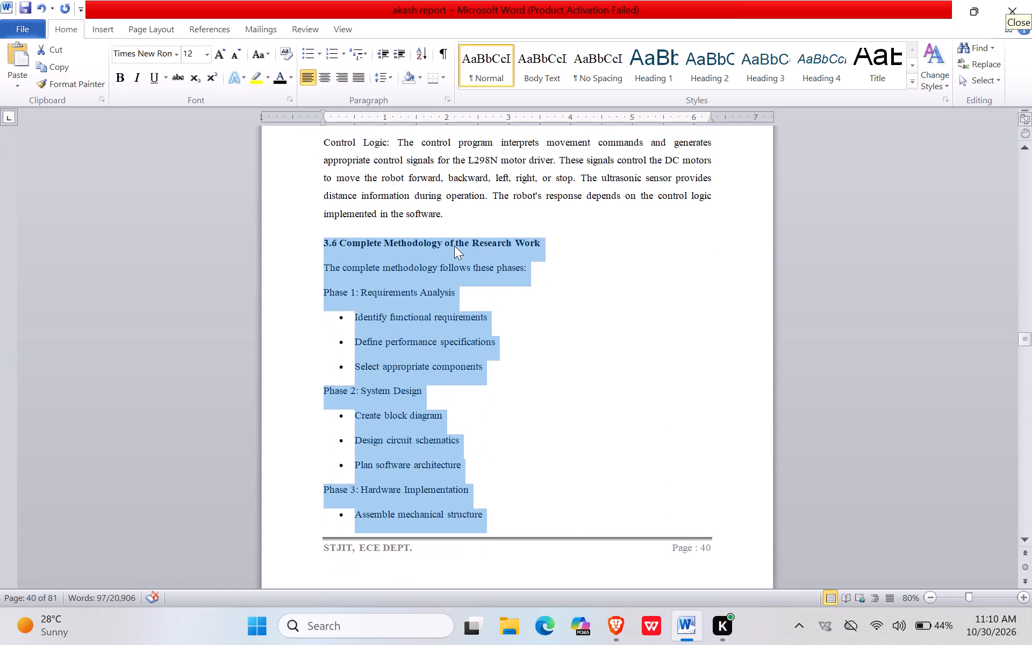
left_click(571, 297)
Review the alignment, spacing and page breaks of sections 3.5 and 3.6.
scroll(571, 298, "down", 4)
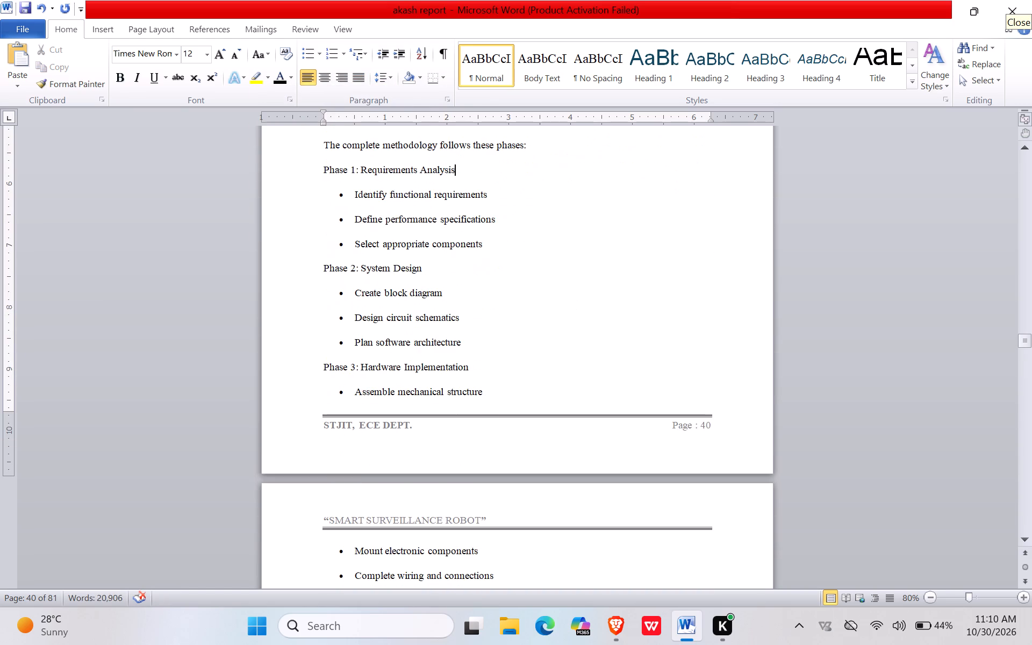
scroll(571, 298, "up", 5)
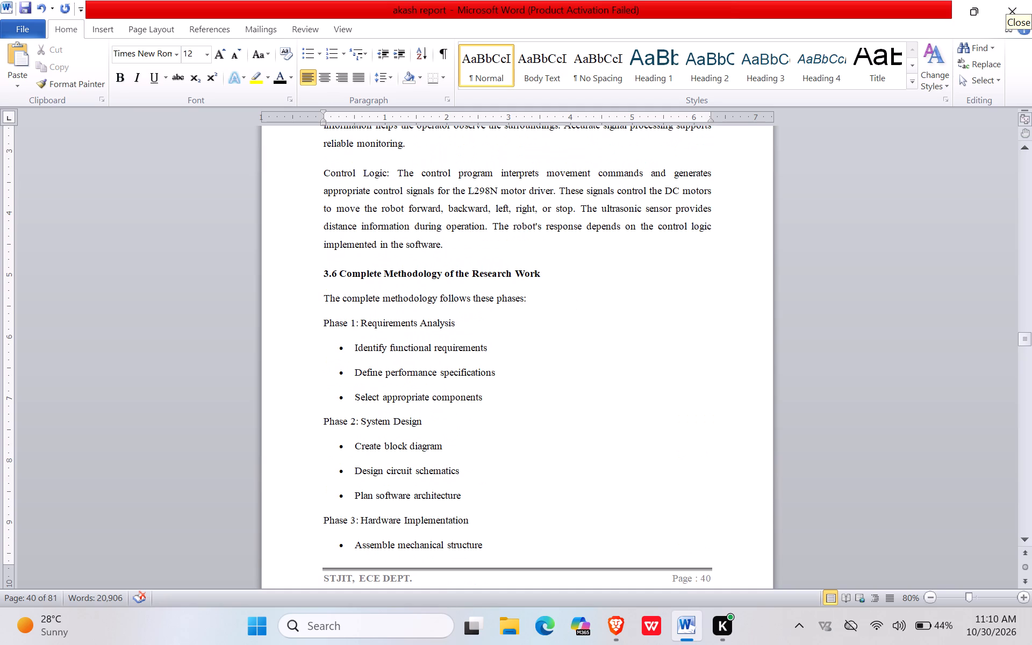
scroll(571, 298, "up", 14)
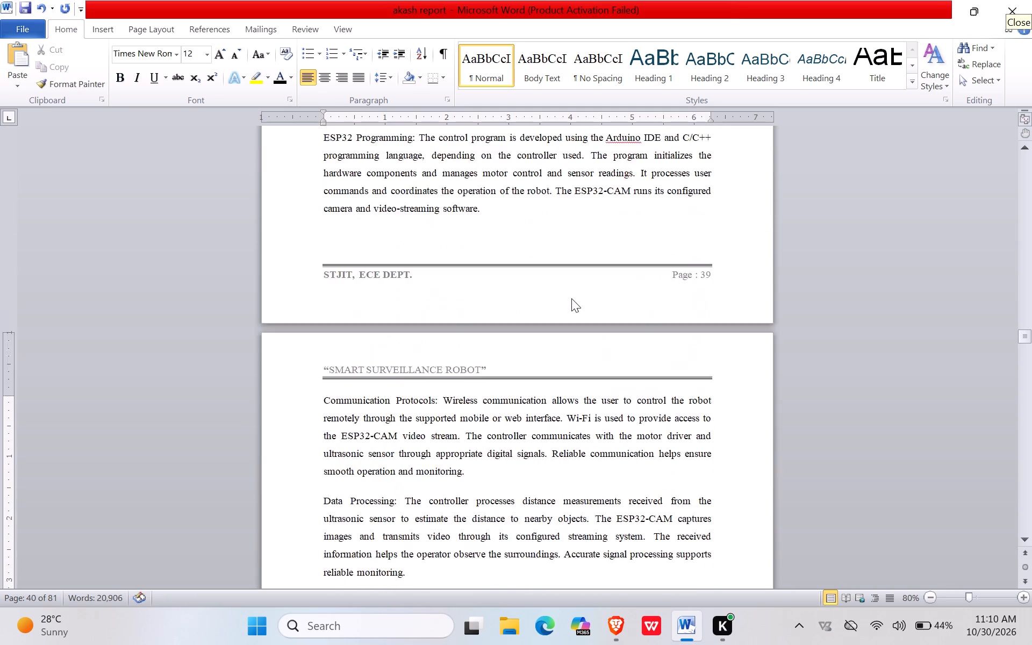
scroll(571, 298, "up", 2)
scroll(571, 298, "down", 5)
scroll(571, 299, "up", 4)
scroll(571, 299, "down", 5)
scroll(571, 299, "up", 1)
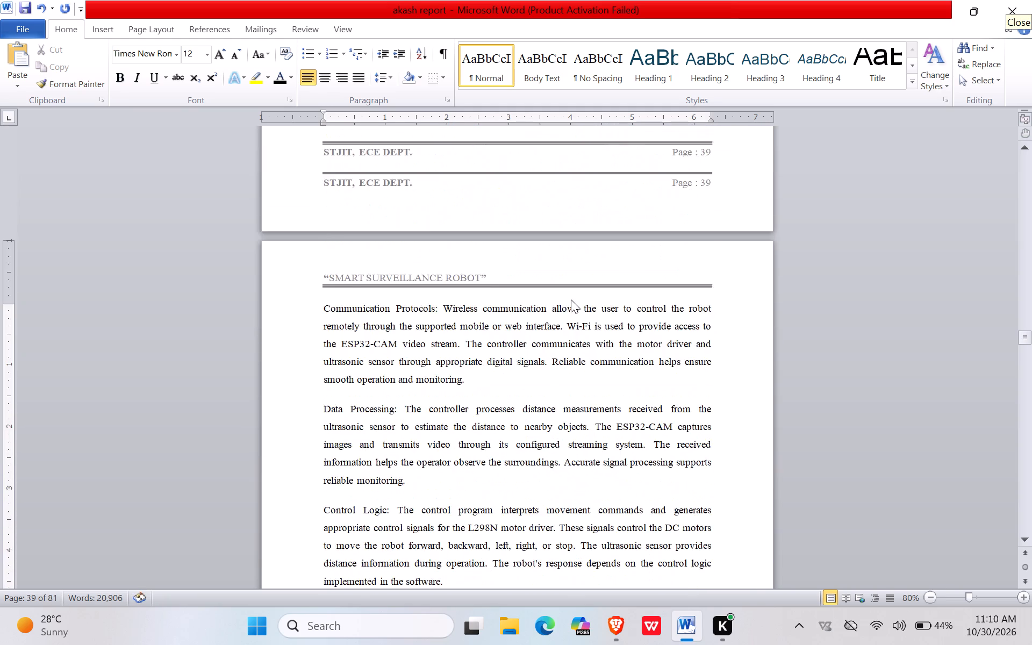
scroll(571, 299, "down", 10)
scroll(571, 304, "down", 18)
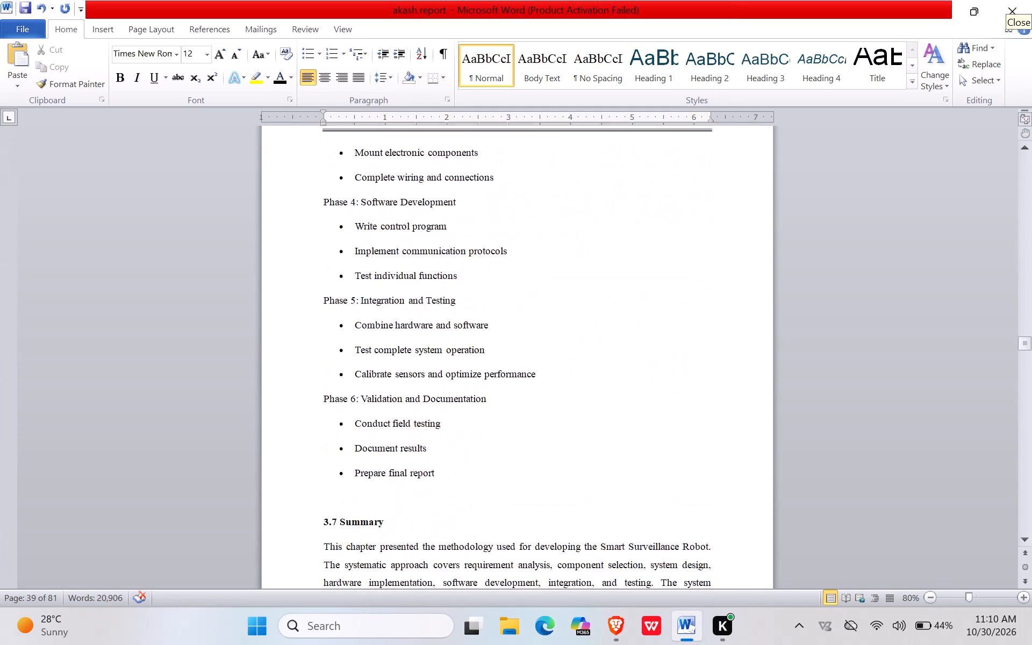
Delete the blank line above the 3.7 Summary heading.
scroll(571, 305, "down", 12)
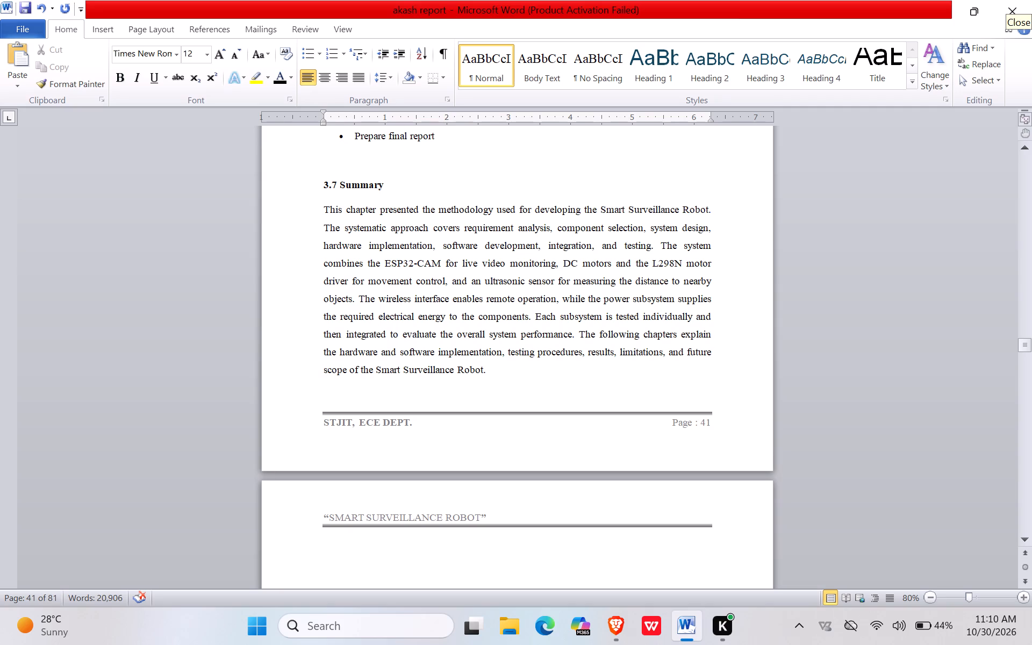
left_click_drag(318, 183, 325, 195)
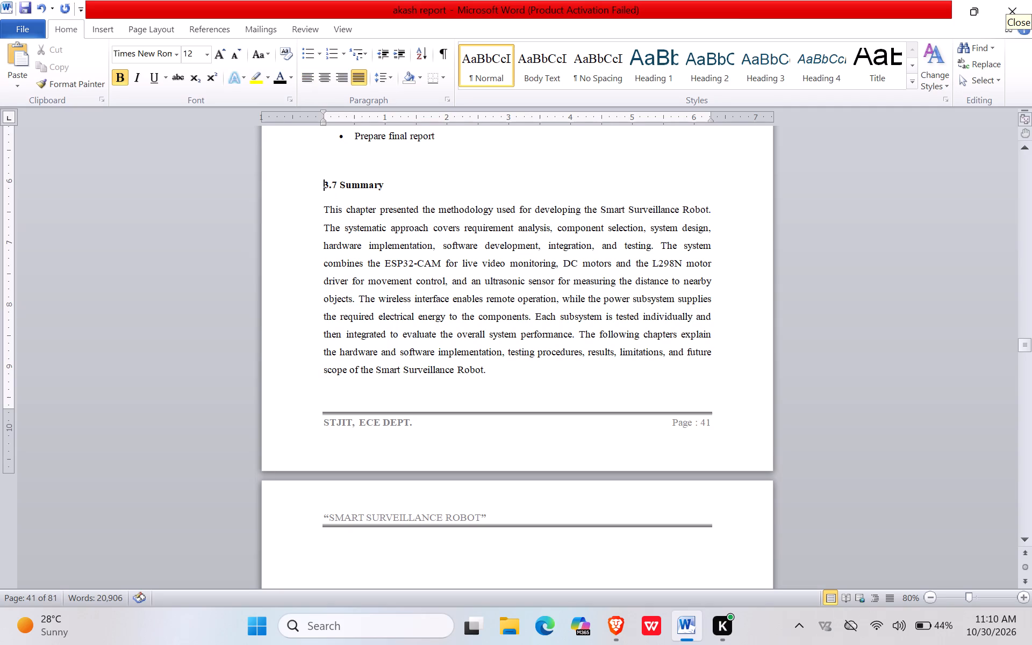
key("BackSpace")
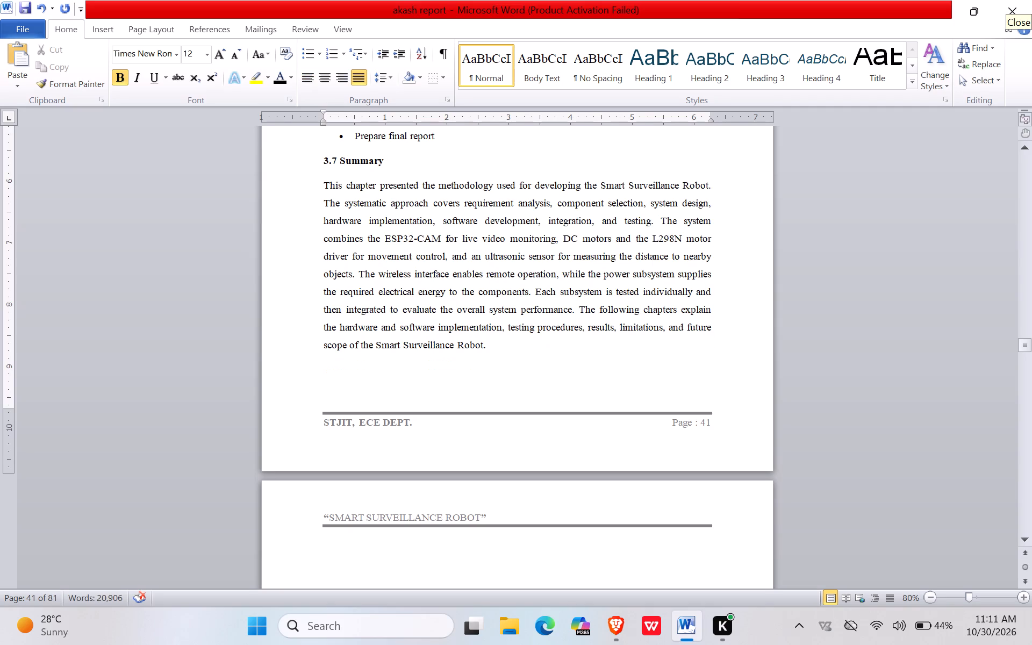
Justify the 3.7 Summary heading and its paragraph, and set 1.5 line spacing.
left_click_drag(322, 163, 570, 521)
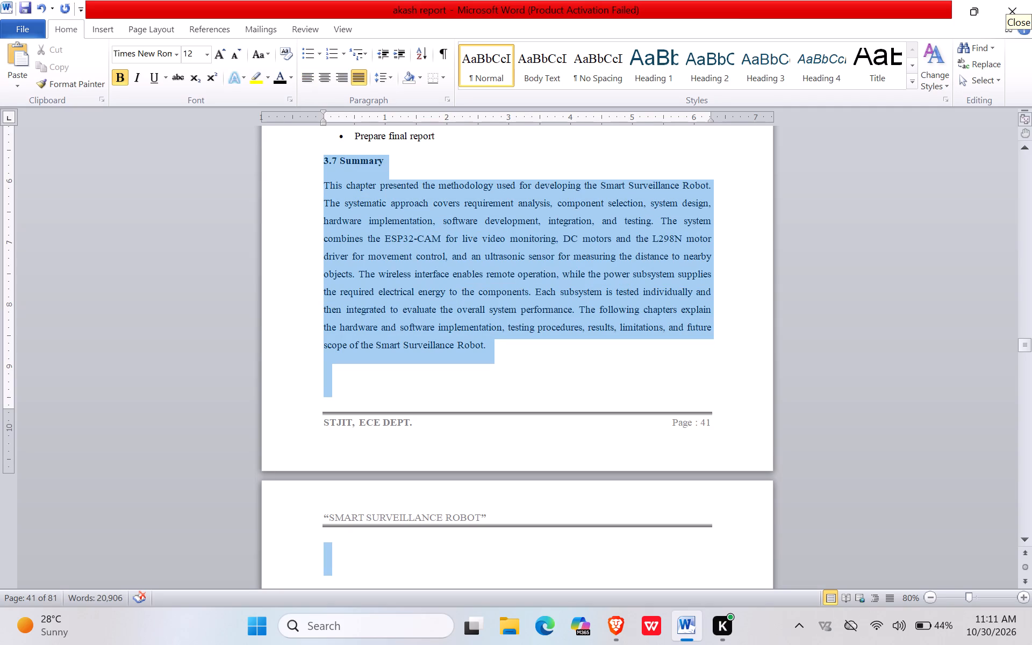
left_click_drag(570, 521, 579, 595)
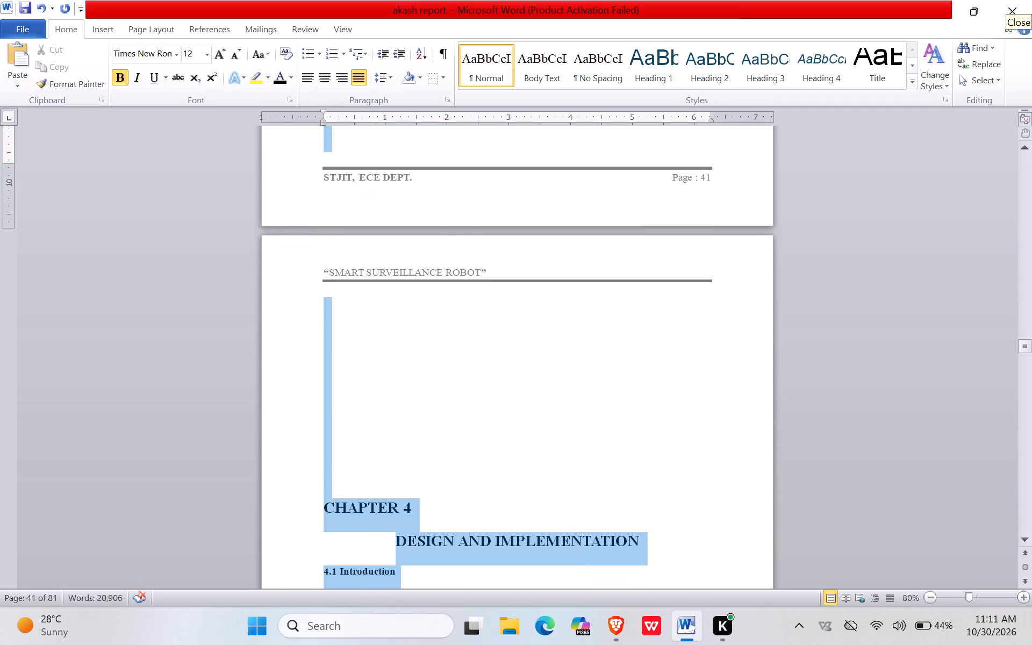
left_click_drag(579, 595, 567, 174)
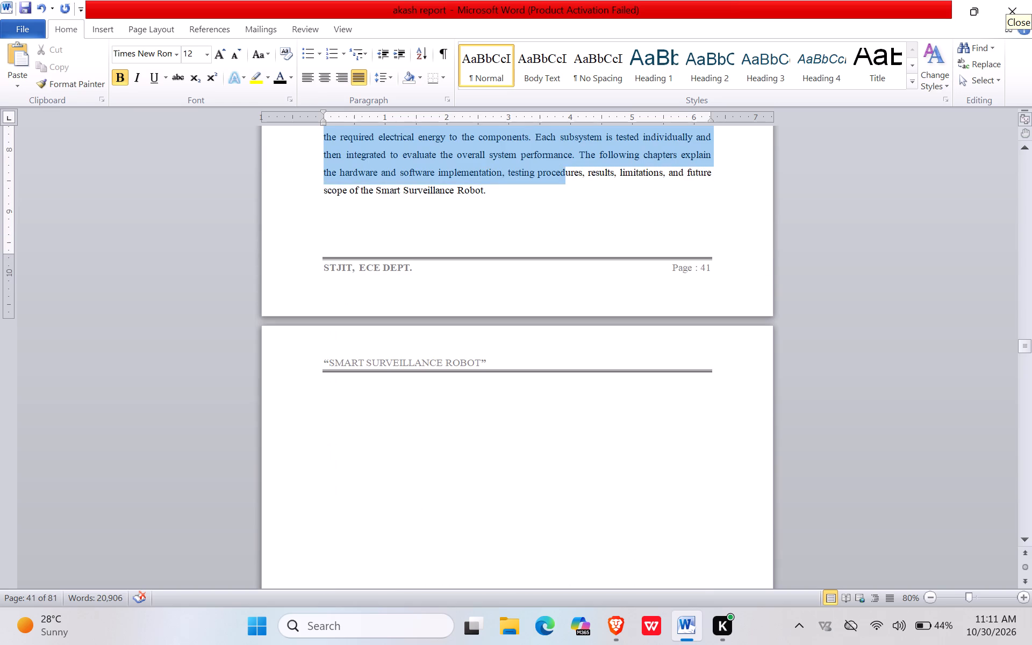
left_click_drag(567, 174, 566, 186)
left_click(354, 77)
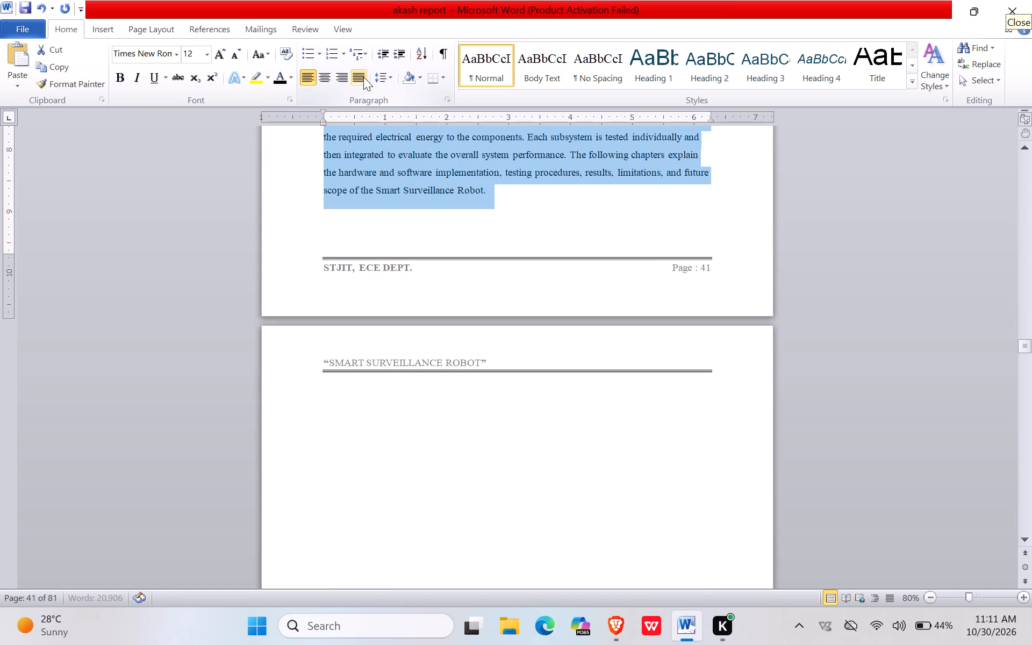
left_click(363, 76)
left_click(378, 78)
left_click(327, 126)
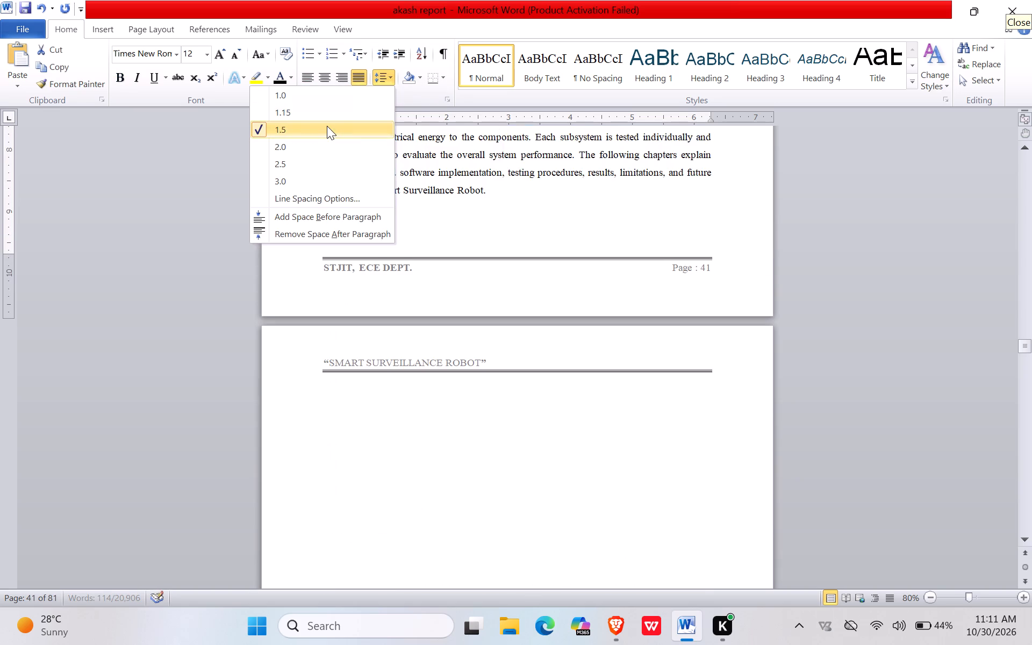
scroll(471, 236, "up", 7)
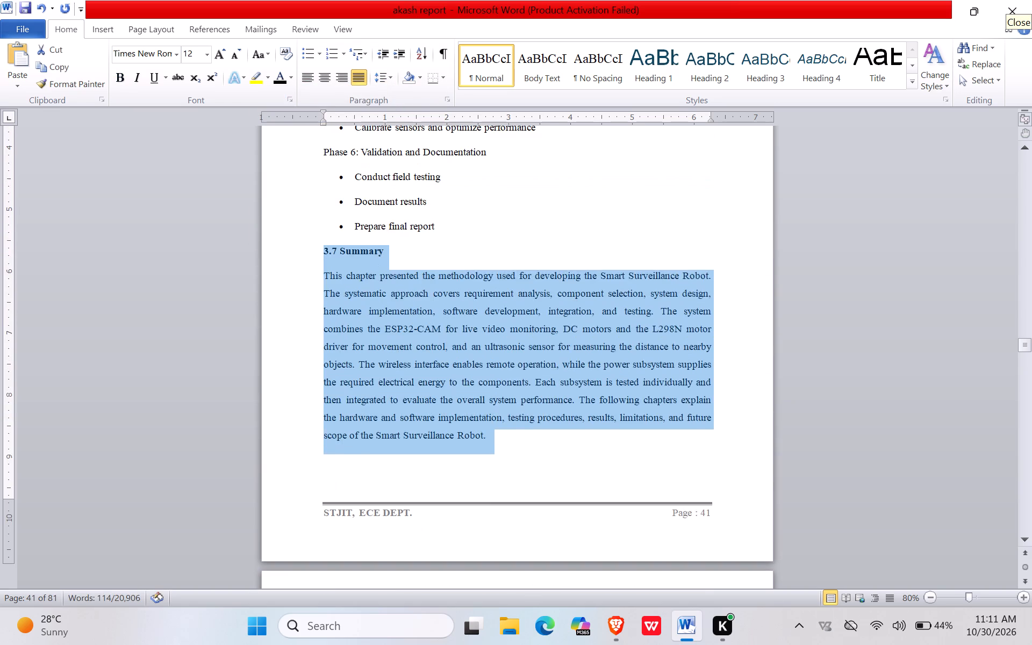
scroll(472, 236, "up", 1)
left_click(489, 236)
Delete the blank lines above the CHAPTER 4 heading so that it starts at the top of its page.
scroll(493, 269, "down", 4)
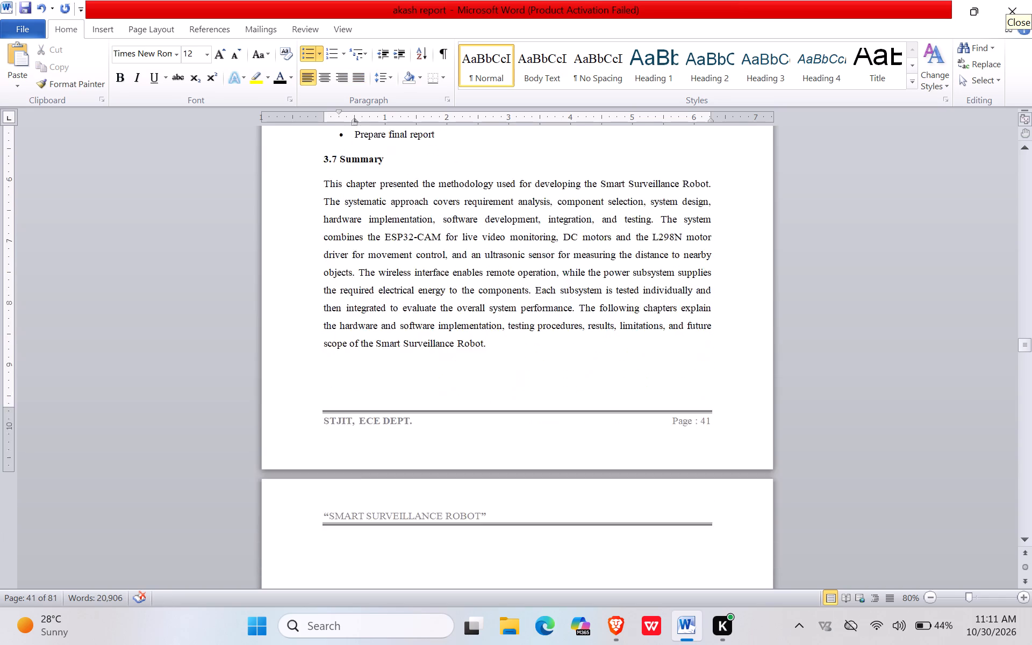
scroll(493, 274, "down", 11)
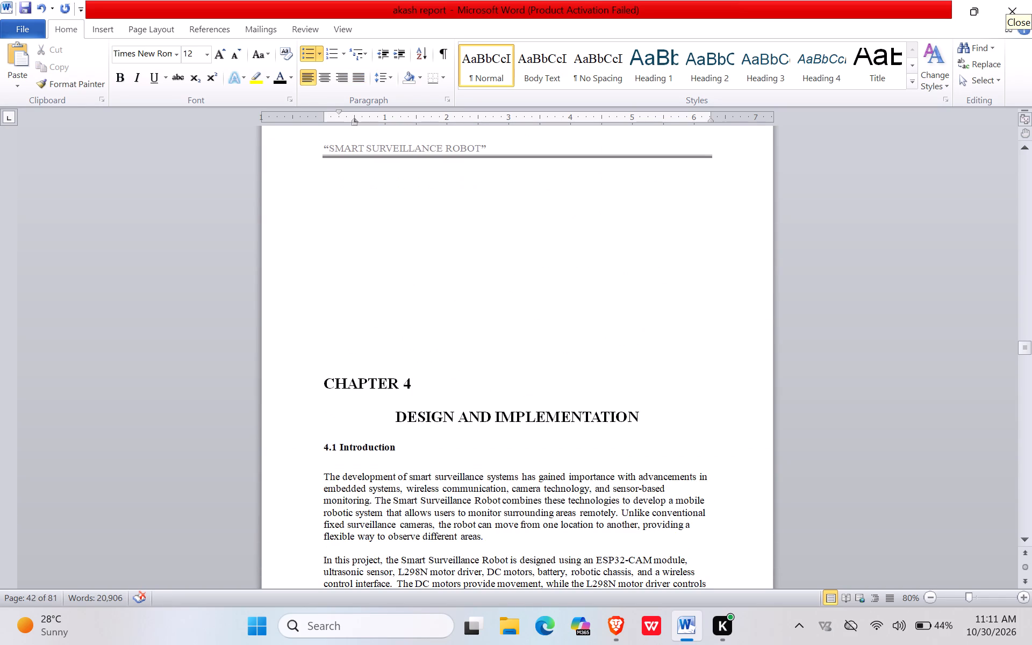
left_click(322, 385)
key("BackSpace")
key("BackSpace")
key("BackSpace")
key("BackSpace")
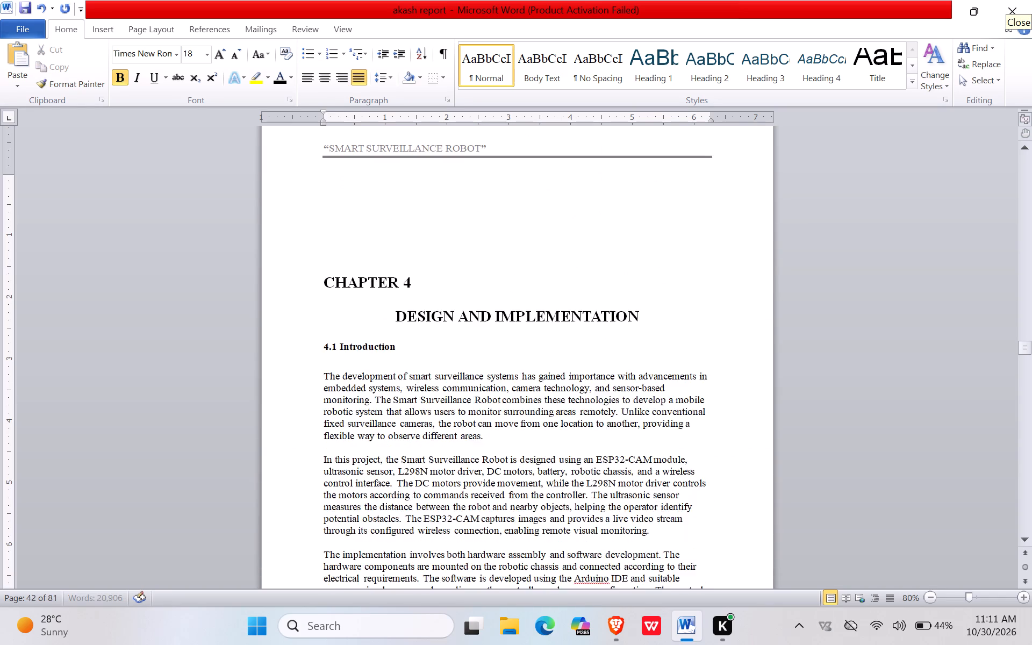
key("BackSpace")
key("BackSpace")
Review the alignment, line spacing and page breaks from section 3.4 through the 3.7 Summary.
scroll(516, 399, "up", 8)
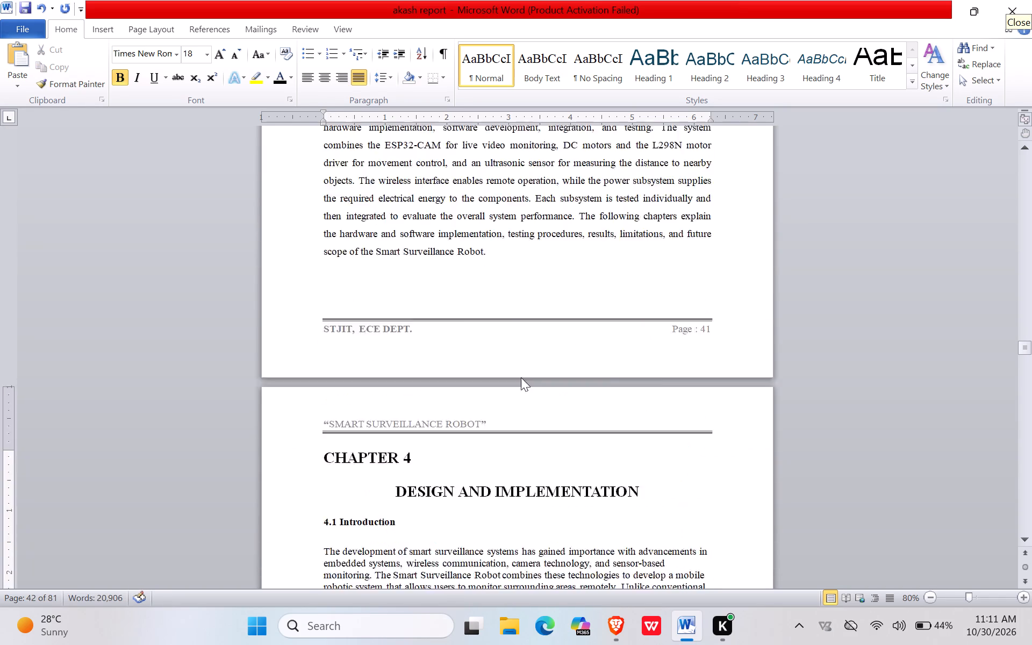
scroll(521, 377, "up", 20)
scroll(521, 377, "up", 19)
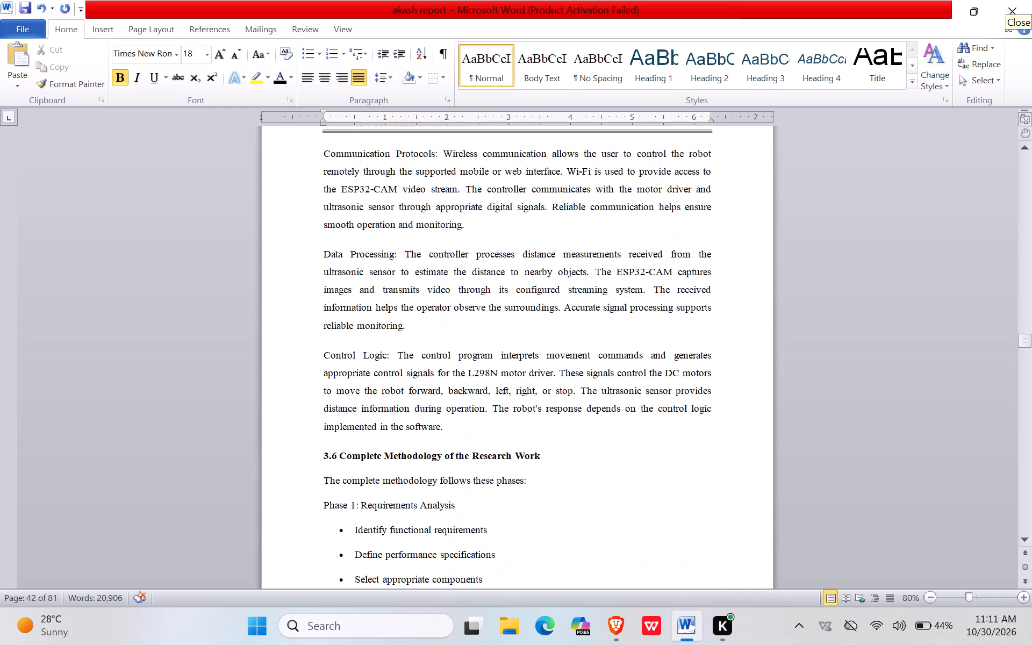
scroll(521, 371, "up", 20)
scroll(521, 371, "up", 7)
scroll(520, 371, "down", 3)
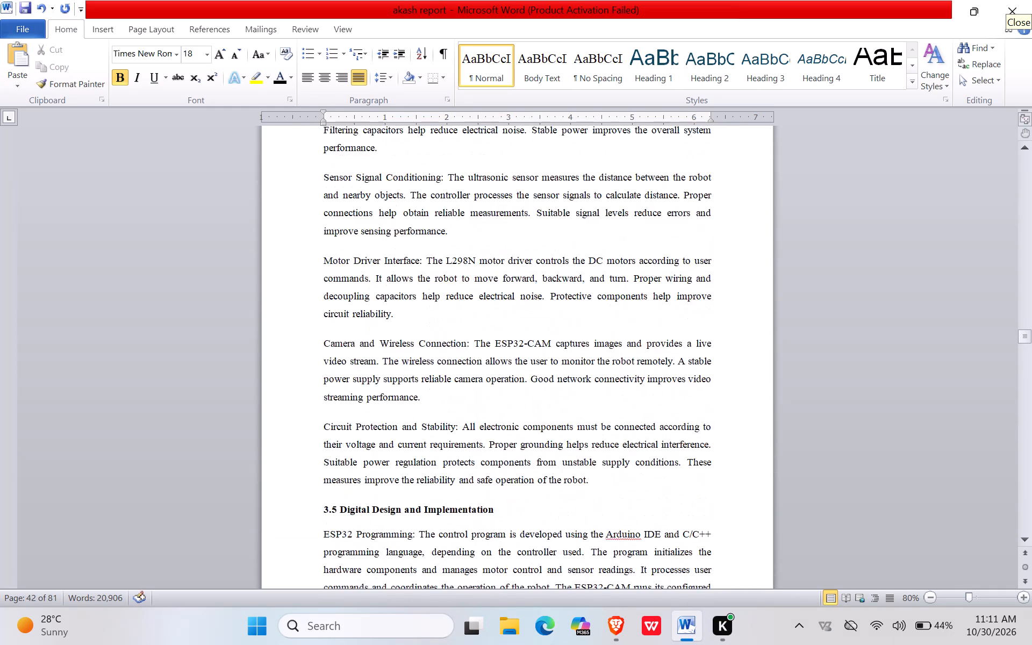
scroll(520, 371, "down", 20)
scroll(520, 371, "down", 12)
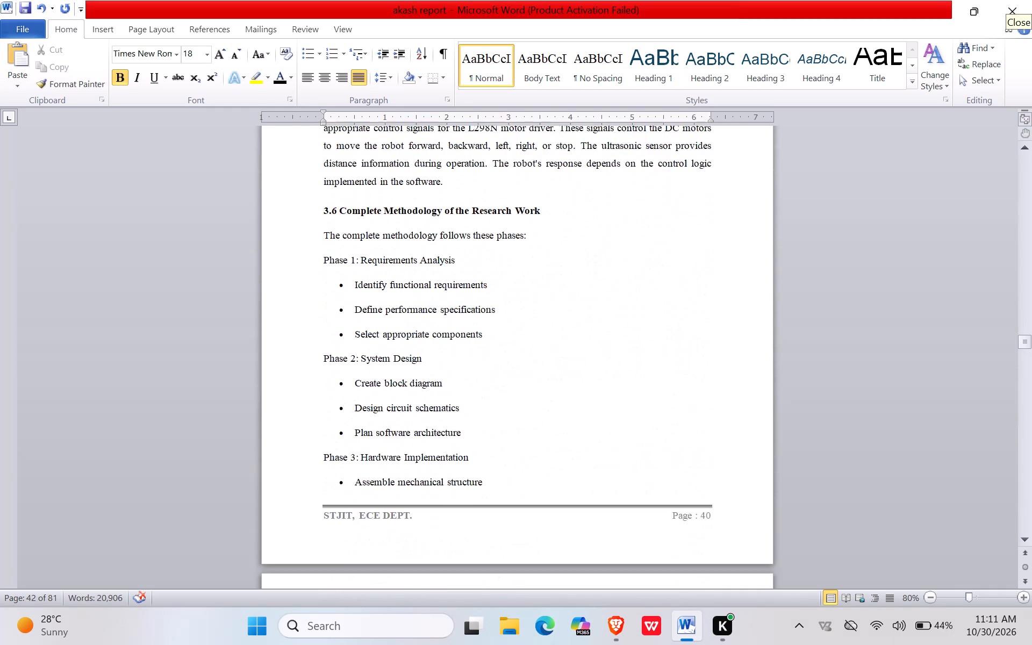
scroll(529, 329, "down", 19)
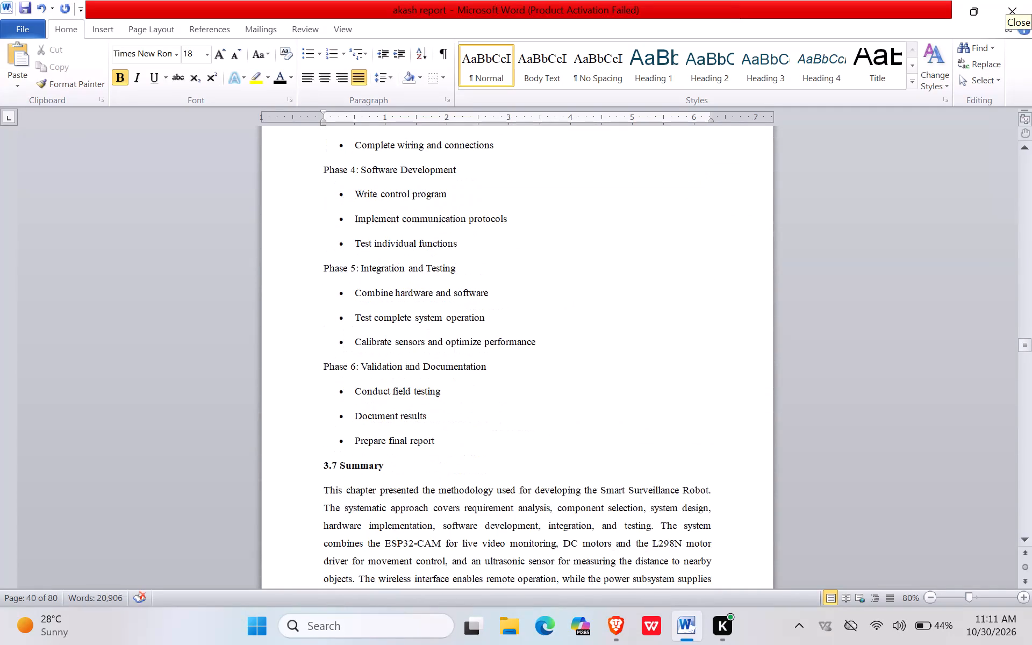
scroll(497, 313, "up", 20)
scroll(497, 313, "up", 1)
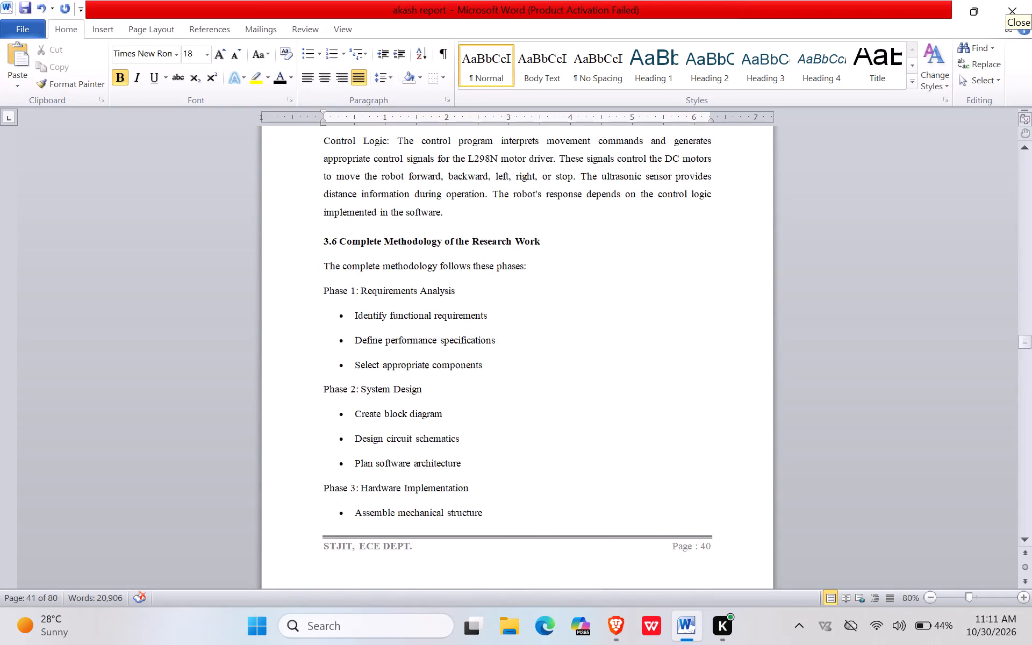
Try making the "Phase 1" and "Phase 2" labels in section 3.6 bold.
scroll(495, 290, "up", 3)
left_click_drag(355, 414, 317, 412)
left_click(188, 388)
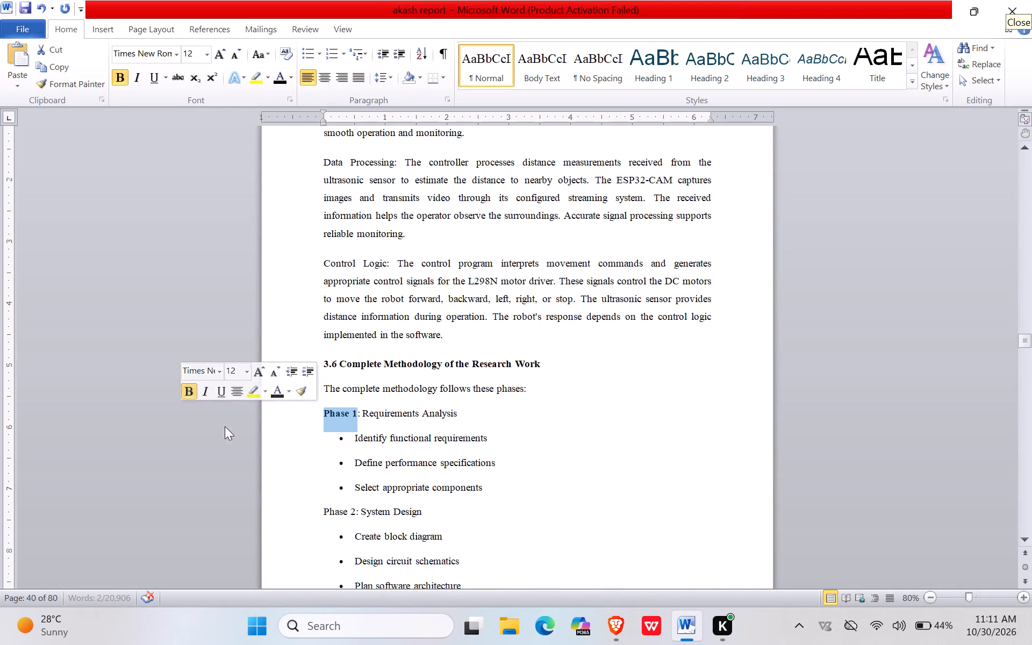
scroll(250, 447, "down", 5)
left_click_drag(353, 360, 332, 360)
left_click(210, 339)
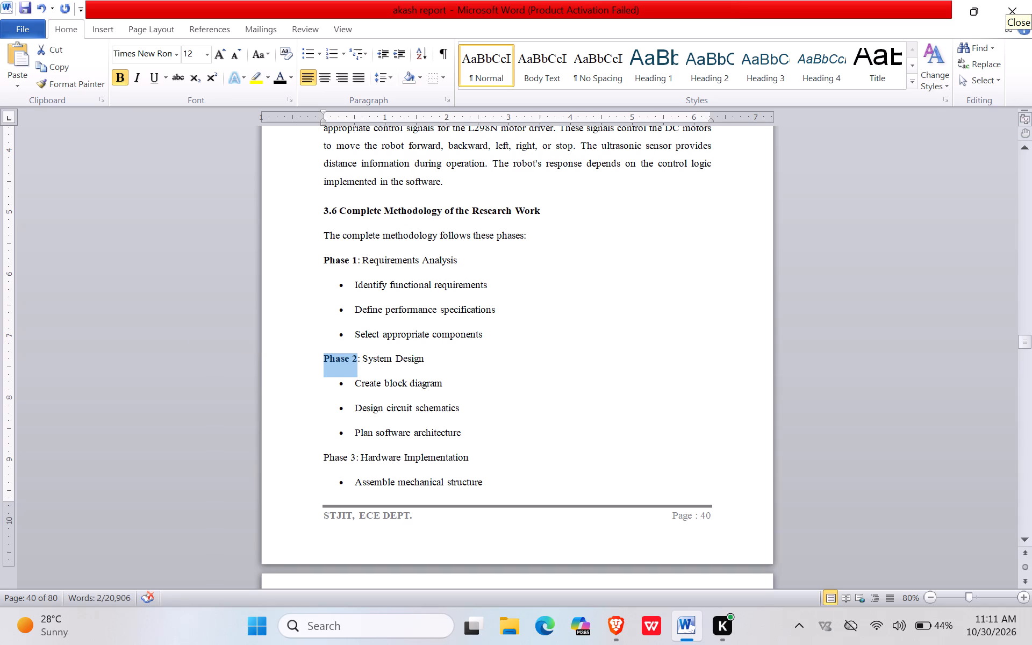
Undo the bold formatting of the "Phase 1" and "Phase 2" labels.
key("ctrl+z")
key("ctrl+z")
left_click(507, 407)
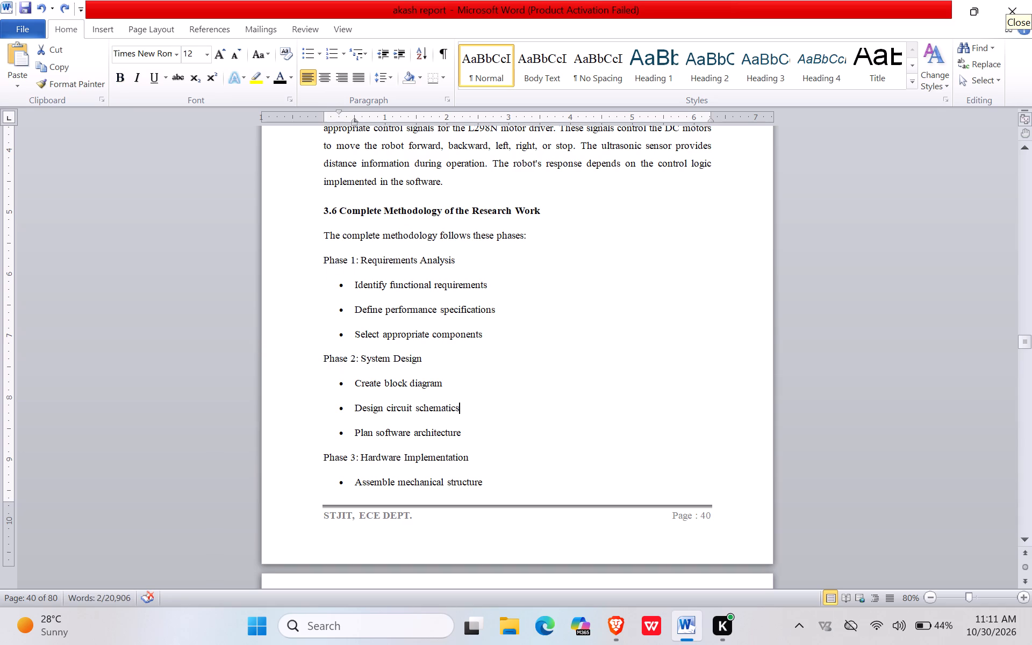
Reduce the CHAPTER 4 heading to font size 16 and set its line spacing to 1.5.
scroll(507, 407, "down", 20)
scroll(507, 407, "down", 1)
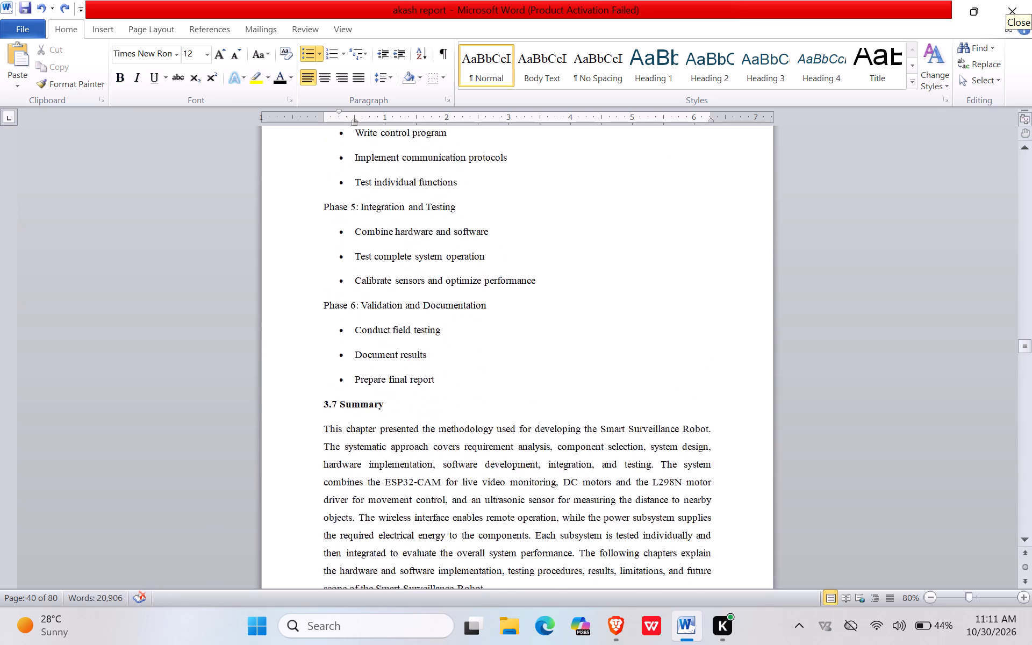
scroll(485, 447, "down", 1)
scroll(409, 354, "down", 14)
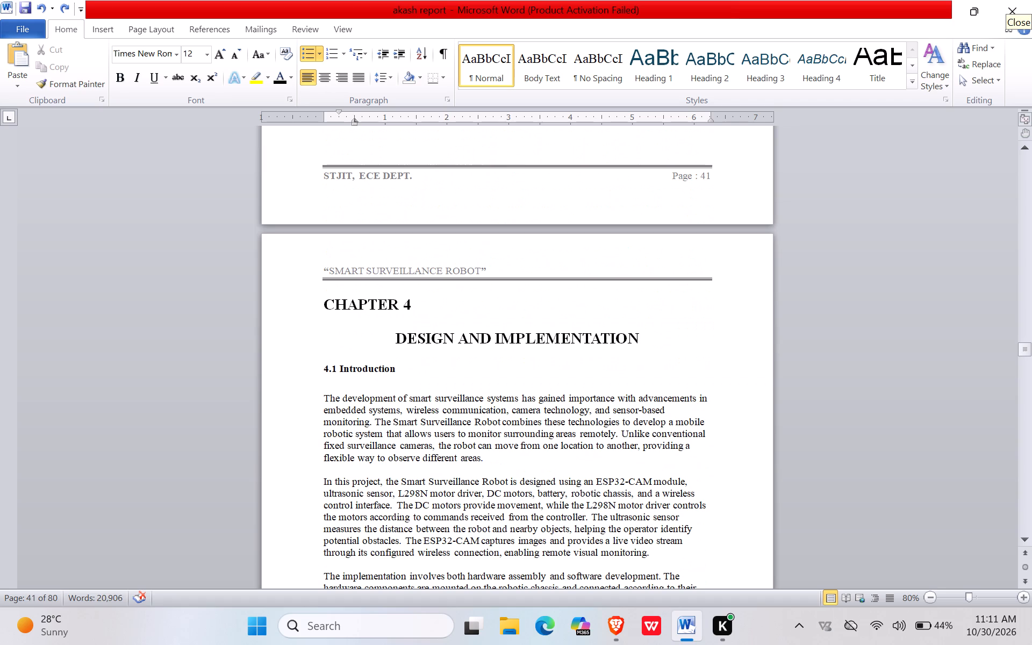
left_click(306, 278)
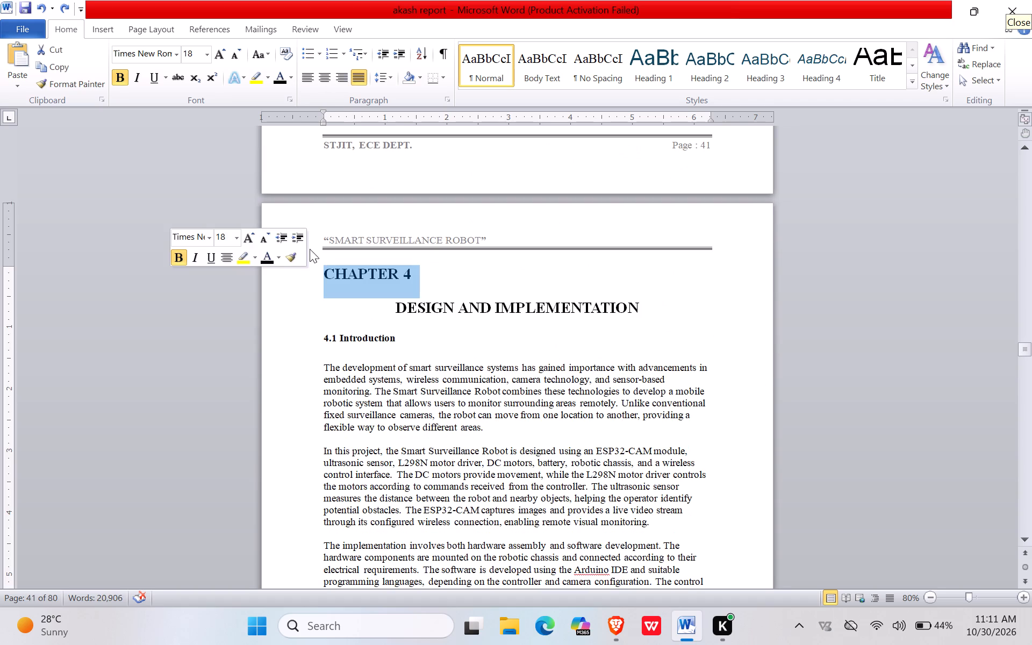
left_click(263, 239)
left_click(264, 255)
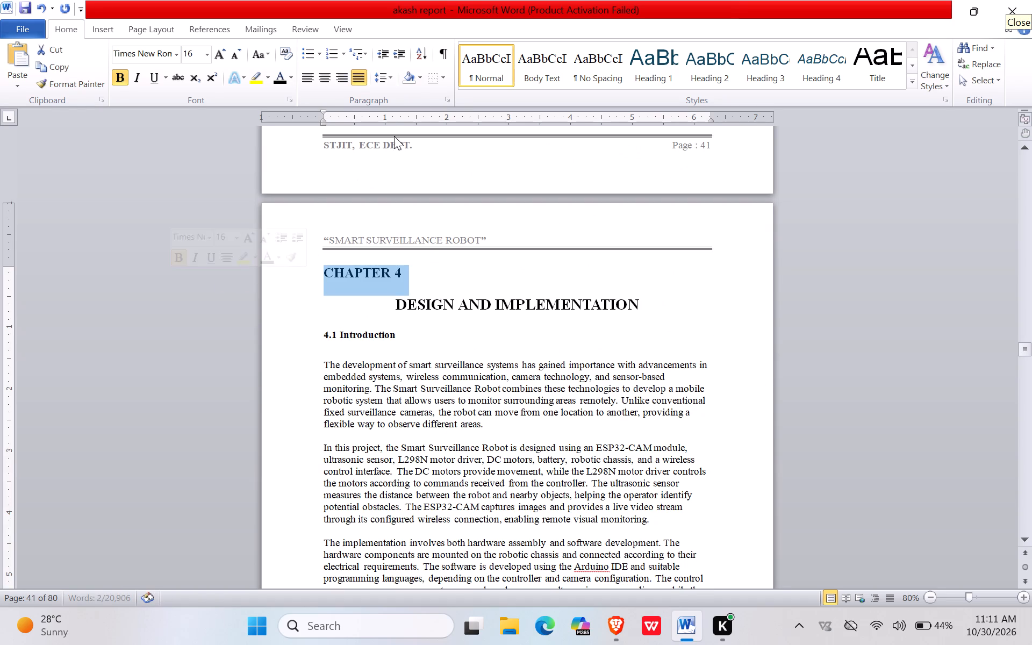
left_click(387, 84)
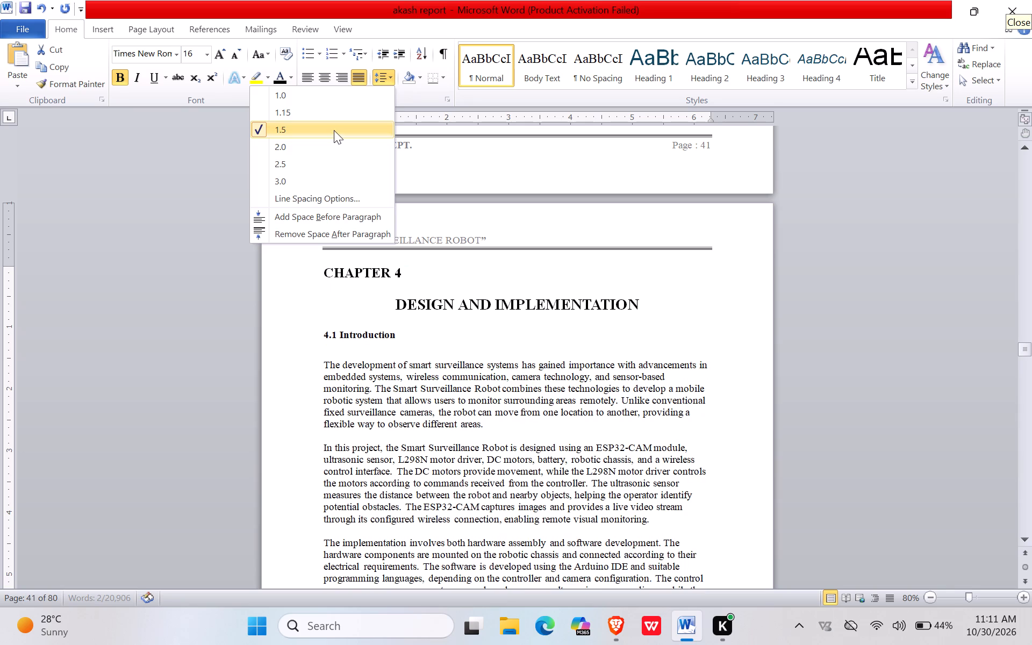
left_click(334, 130)
Set the DESIGN AND IMPLEMENTATION title to 1.5 line spacing and reduce its font size to 14.
left_click(376, 311)
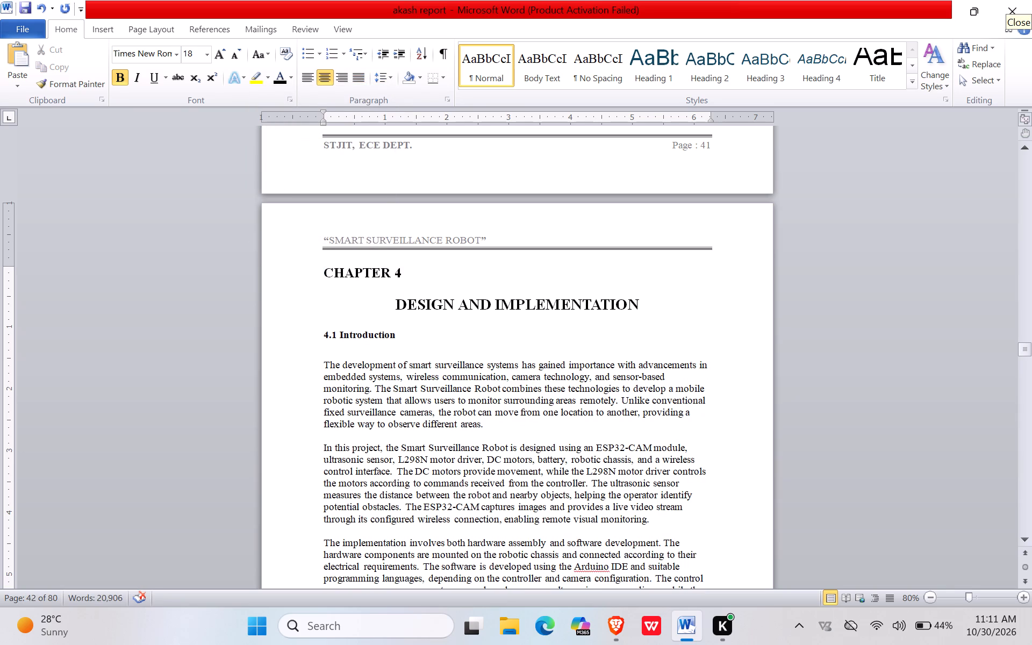
left_click(304, 307)
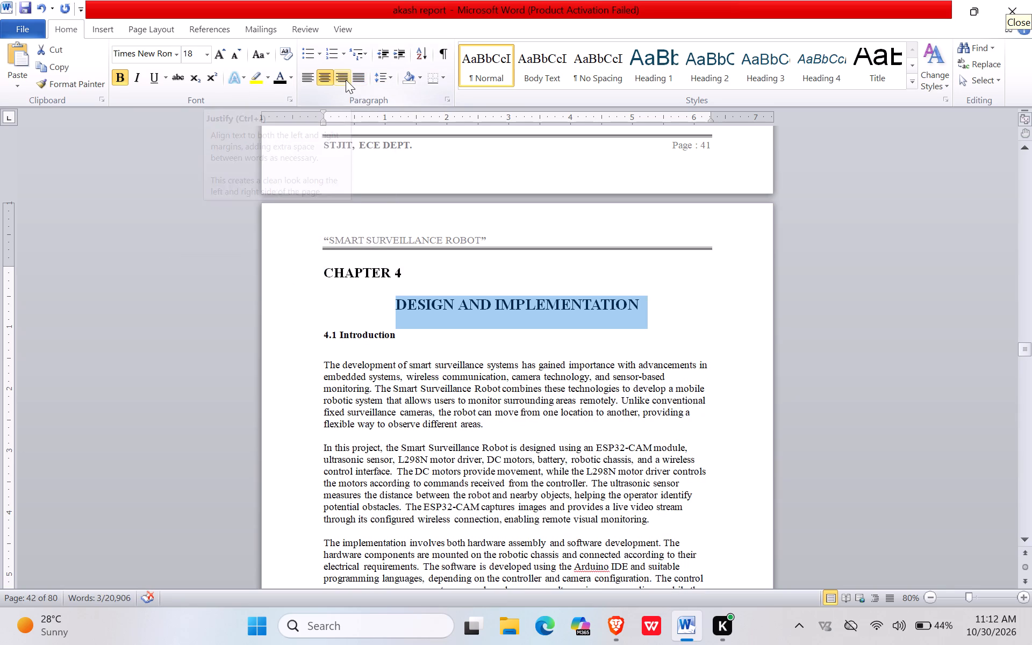
left_click(379, 76)
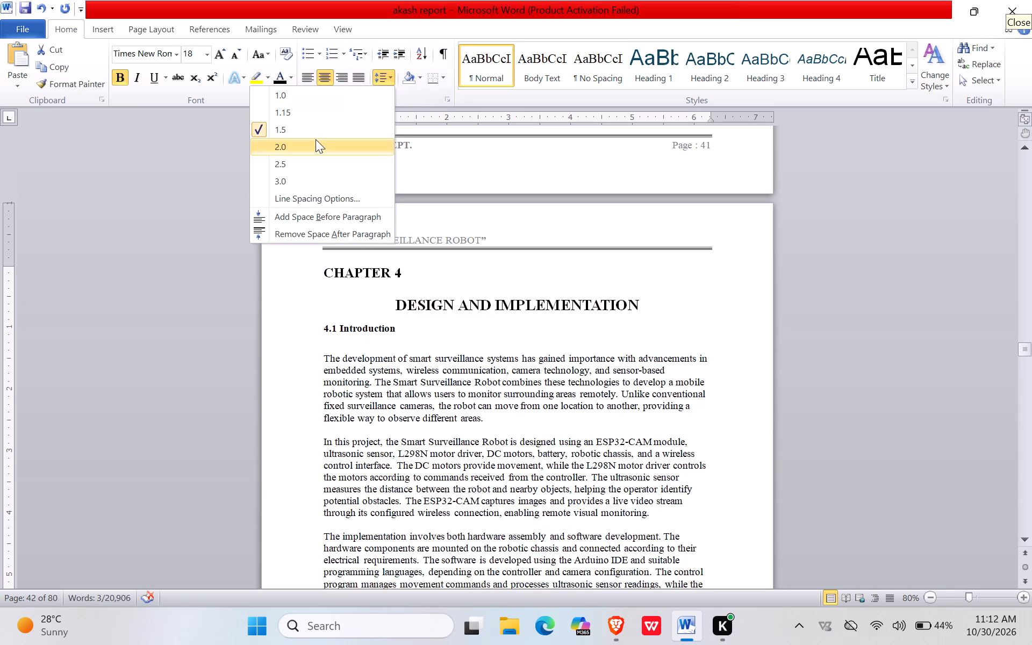
left_click(318, 132)
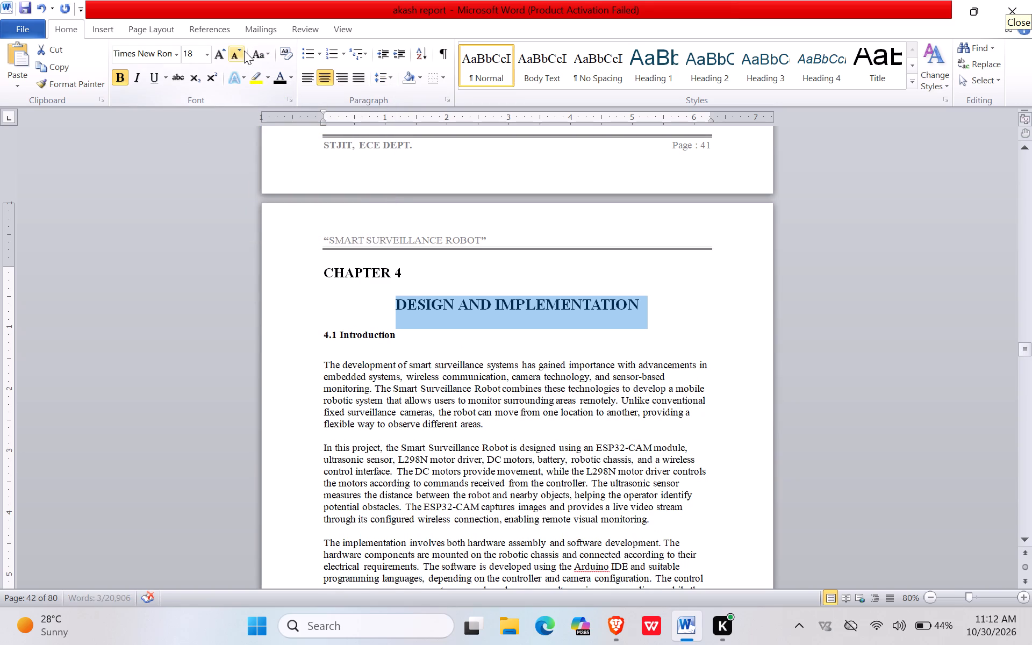
double_click(244, 51)
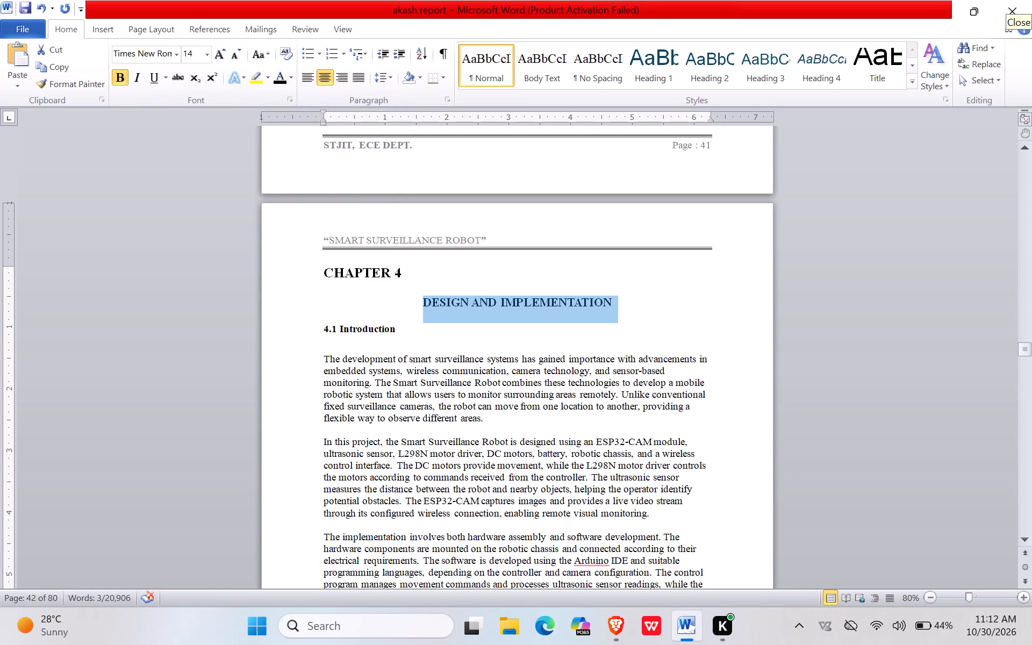
Justify the 4.1 Introduction heading and all its paragraphs, and set 1.5 line spacing.
left_click(304, 321)
left_click_drag(319, 335, 542, 505)
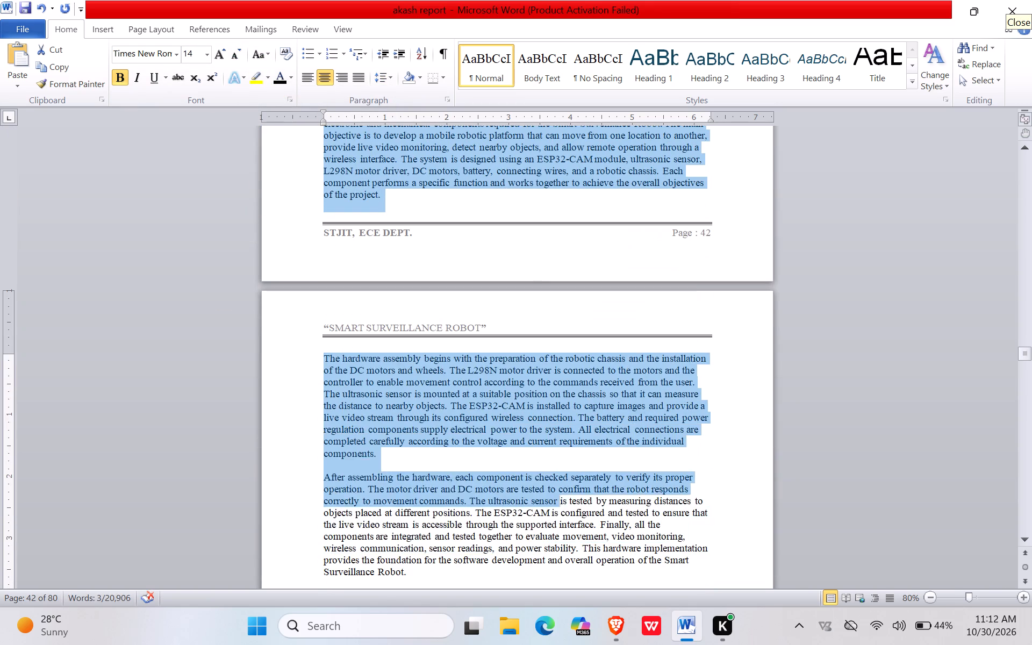
left_click_drag(542, 505, 588, 379)
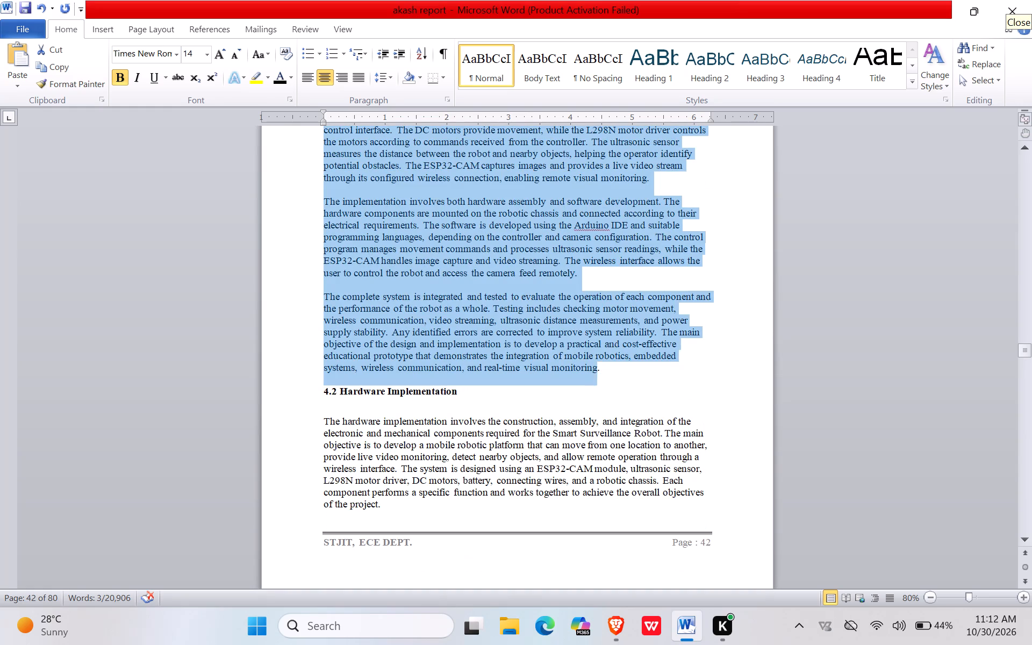
left_click_drag(588, 379, 610, 371)
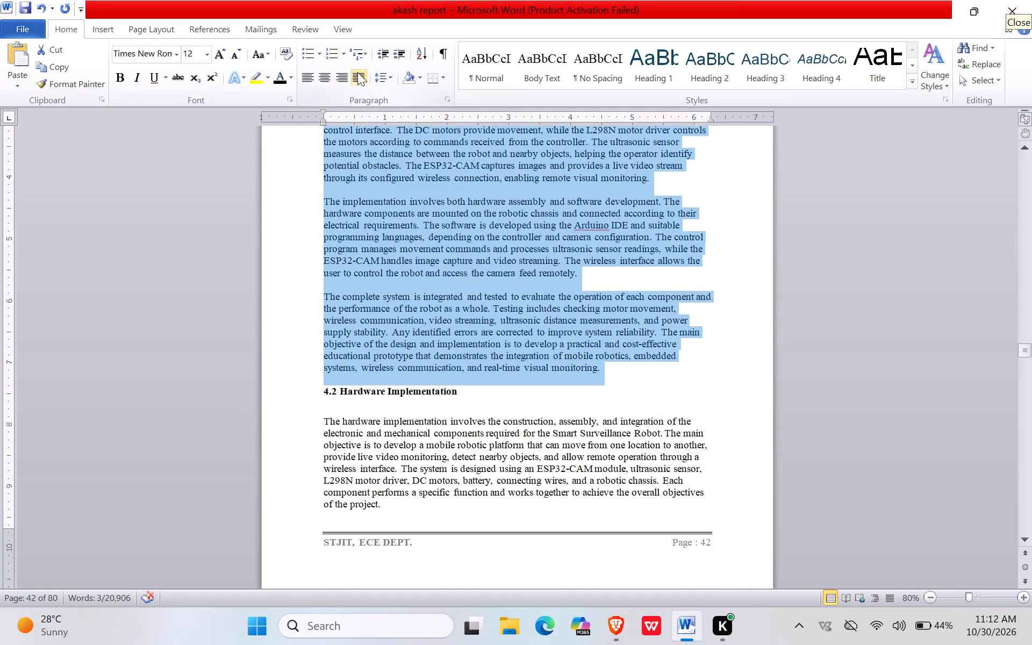
left_click(353, 74)
left_click(372, 85)
left_click(325, 127)
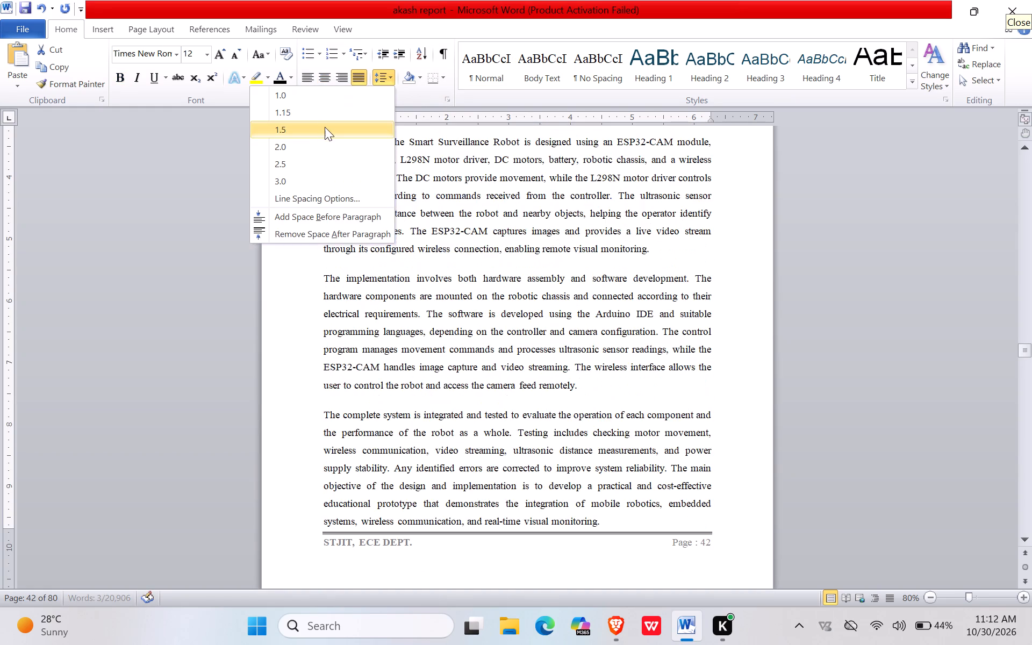
Apply 1.5 line spacing to the selected 4.1 Introduction heading and its paragraphs.
left_click(384, 74)
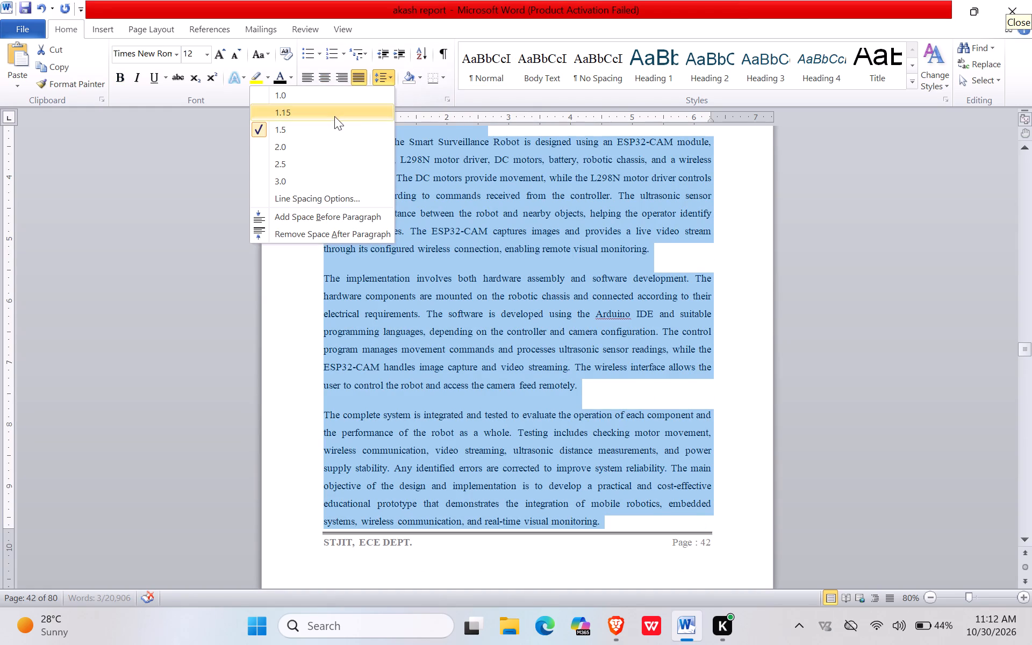
left_click(333, 127)
scroll(383, 214, "up", 12)
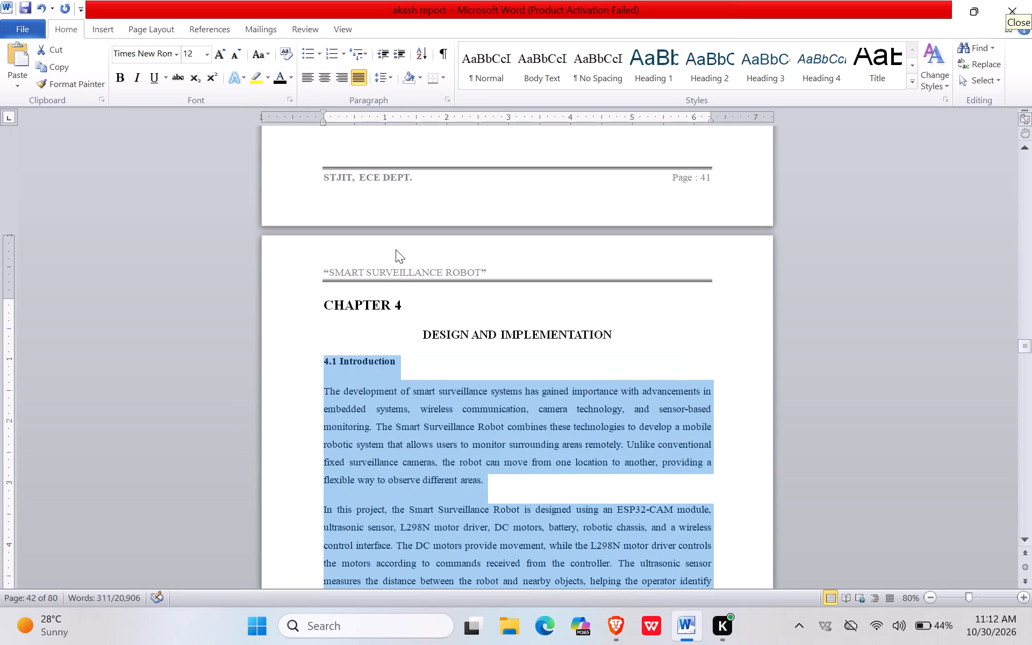
scroll(396, 250, "down", 10)
scroll(396, 251, "up", 7)
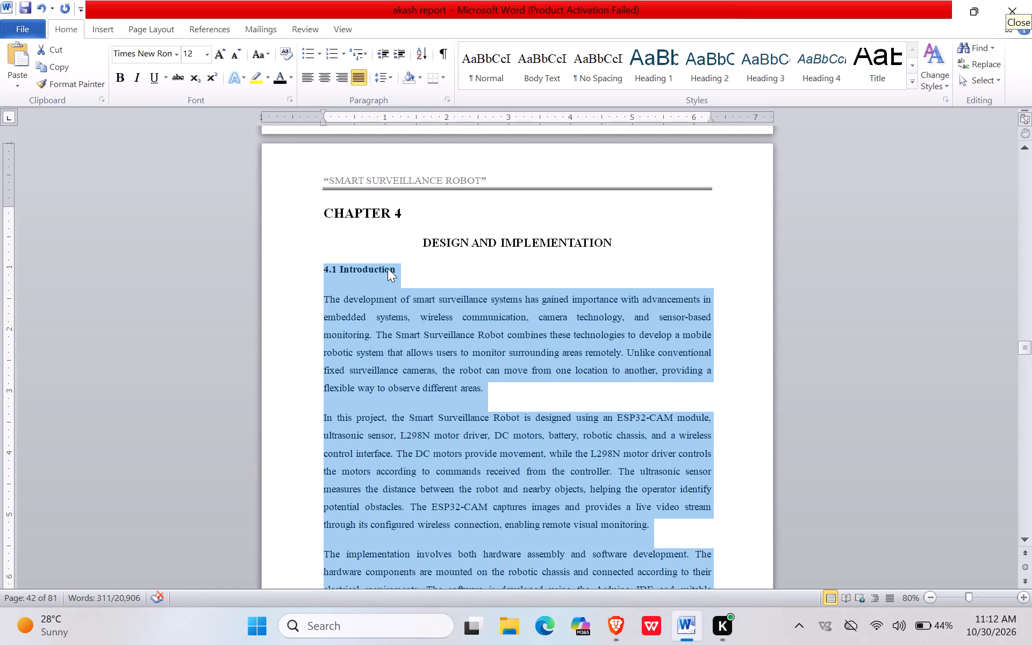
scroll(388, 268, "up", 5)
scroll(388, 268, "down", 11)
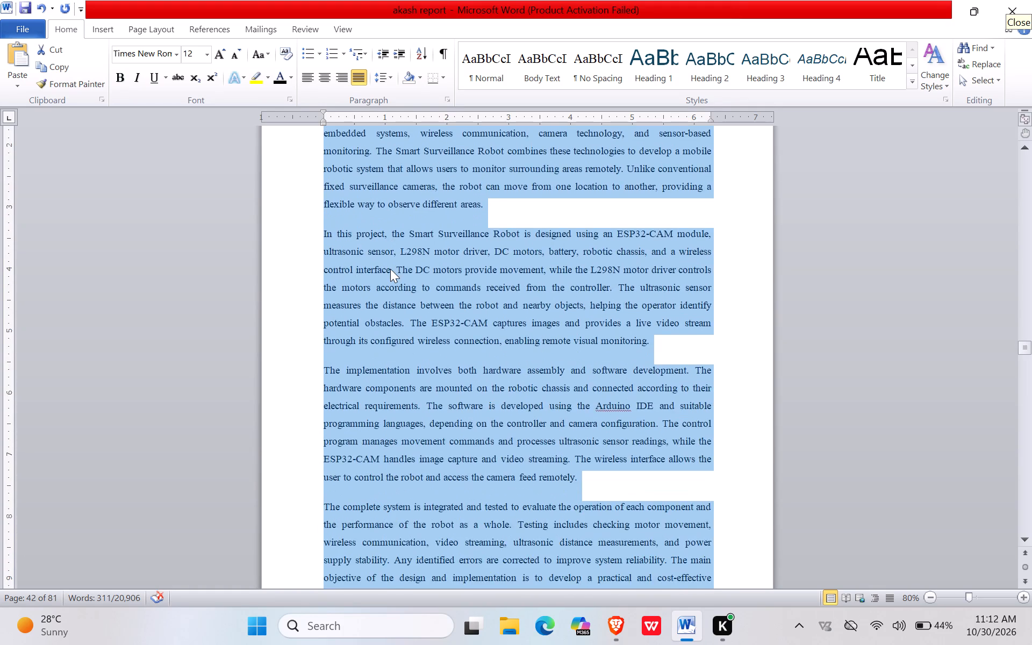
scroll(390, 269, "up", 6)
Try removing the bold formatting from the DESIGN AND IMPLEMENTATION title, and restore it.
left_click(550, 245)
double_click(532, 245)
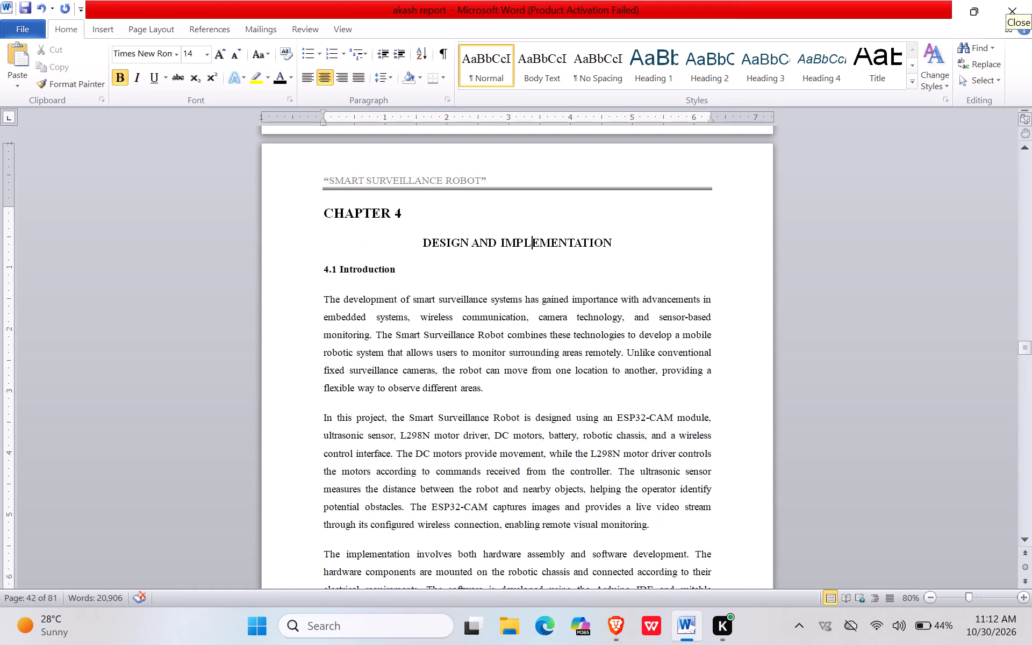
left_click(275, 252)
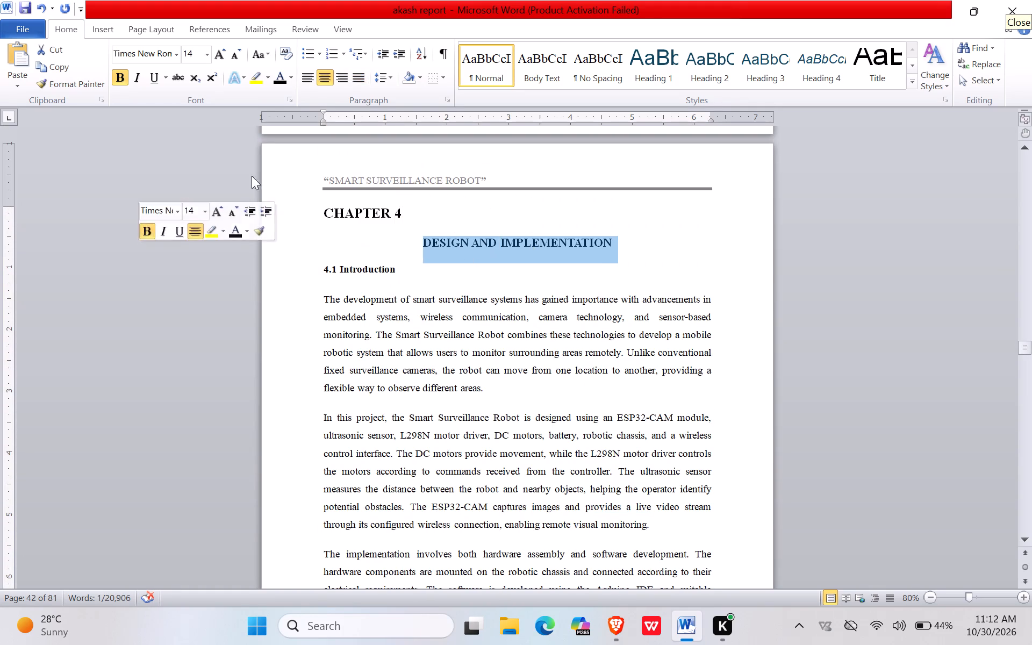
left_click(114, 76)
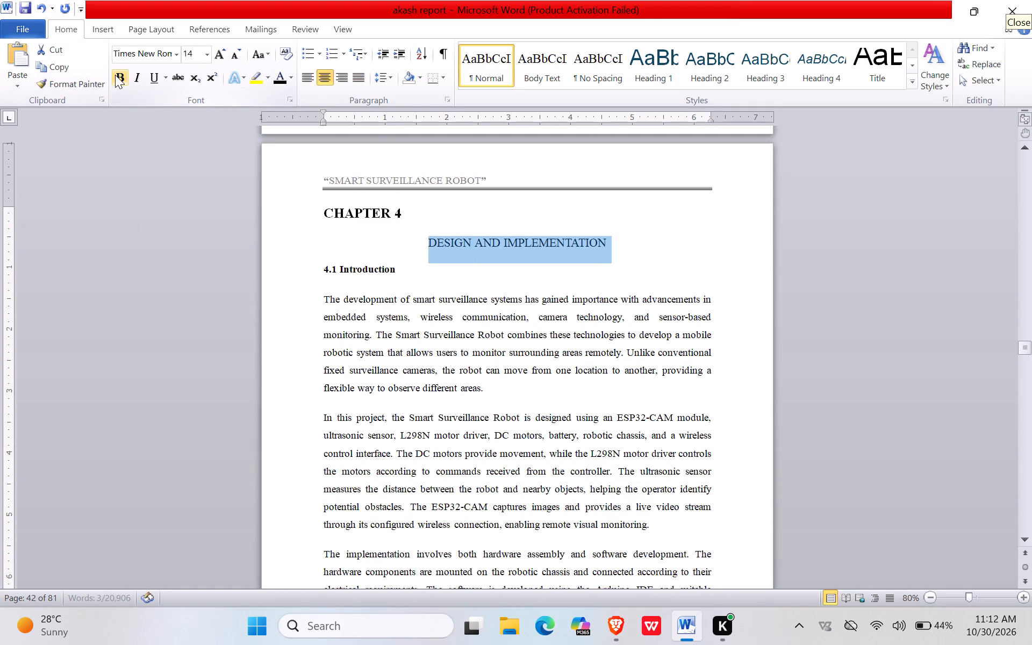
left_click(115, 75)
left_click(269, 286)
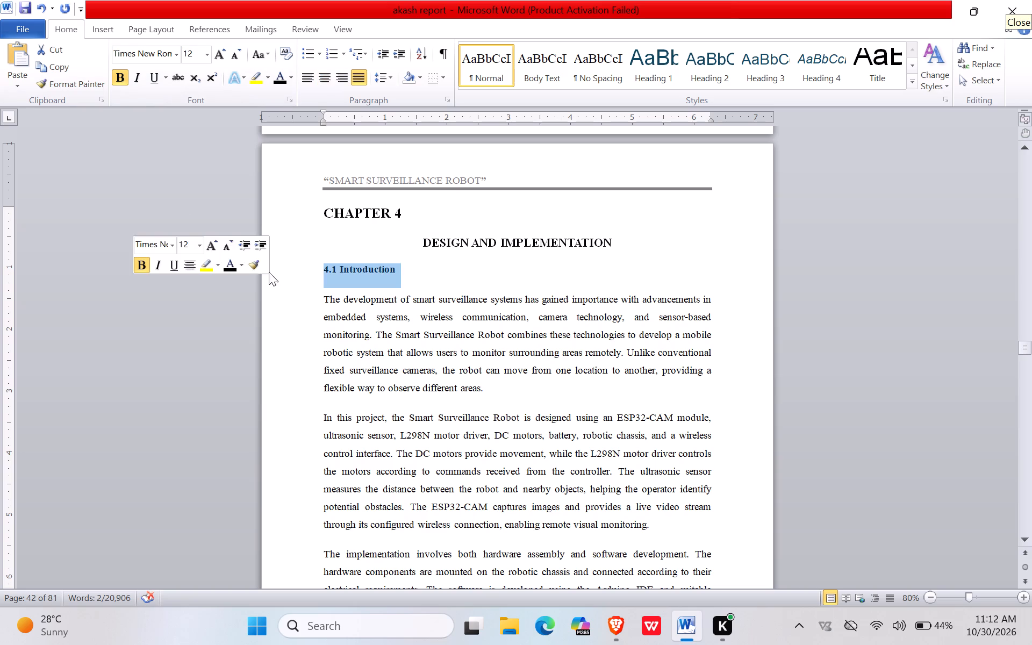
Justify the 4.2 Hardware Implementation heading and its three paragraphs, and set their line spacing to 1.5.
scroll(375, 550, "down", 4)
scroll(398, 461, "down", 13)
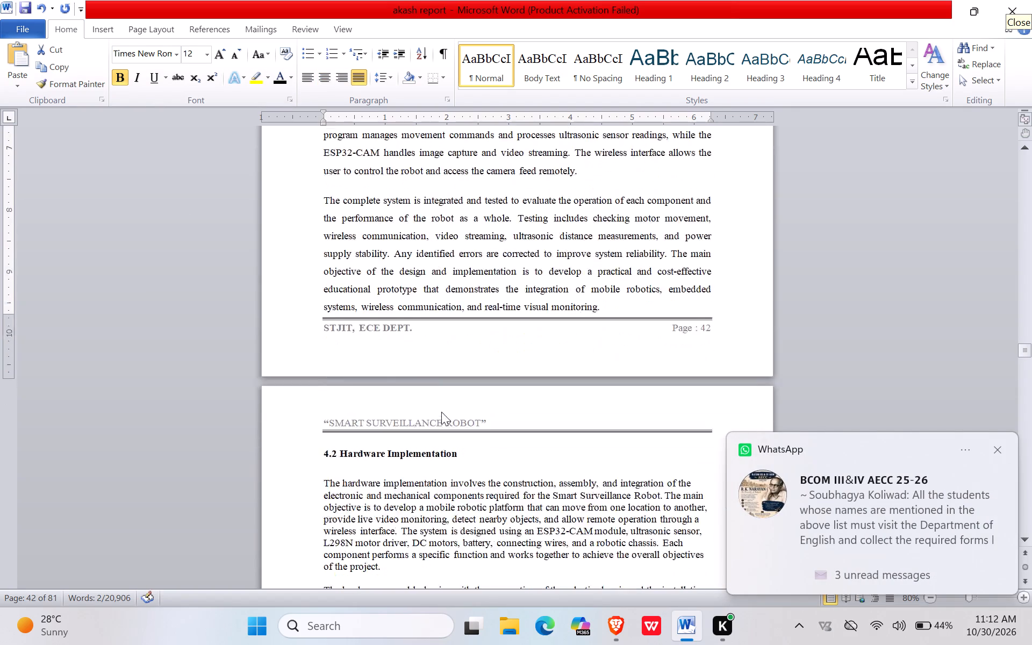
scroll(441, 412, "down", 1)
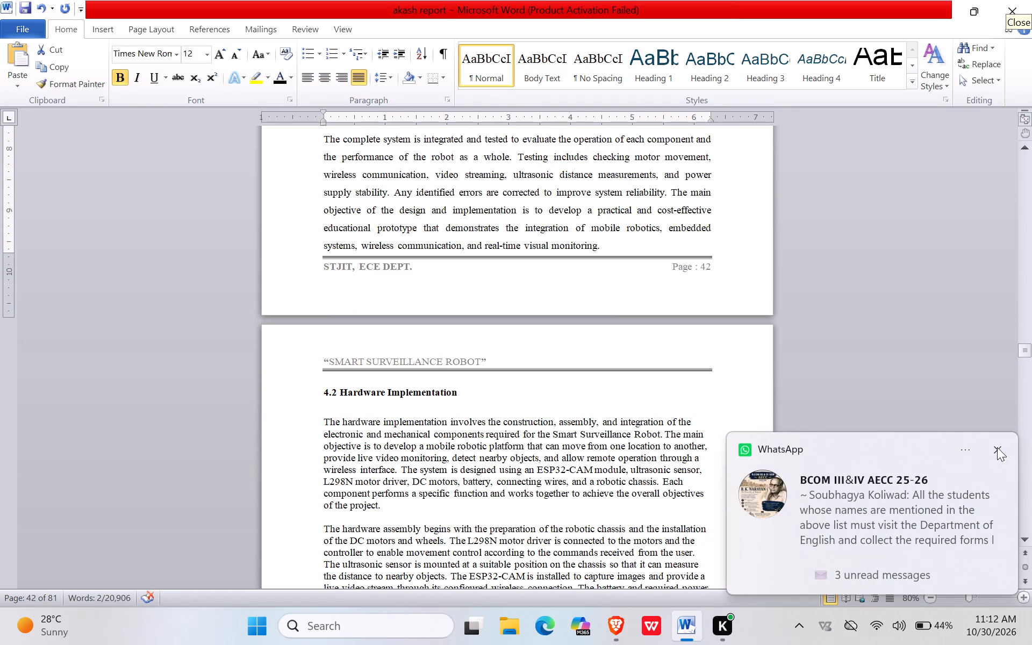
left_click(997, 447)
left_click_drag(315, 390, 532, 522)
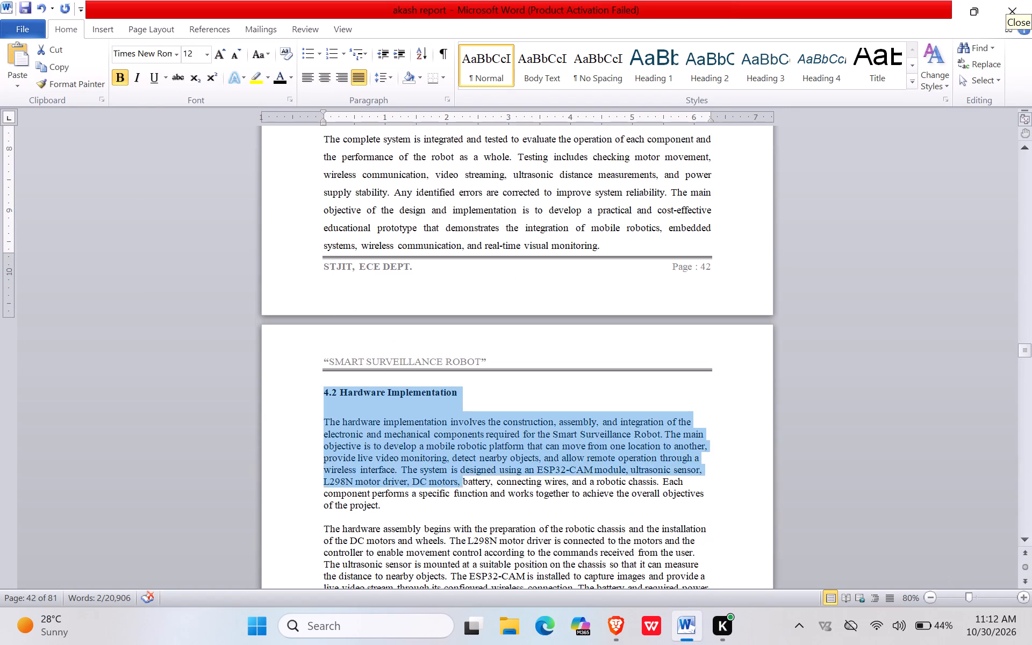
left_click_drag(532, 522, 620, 498)
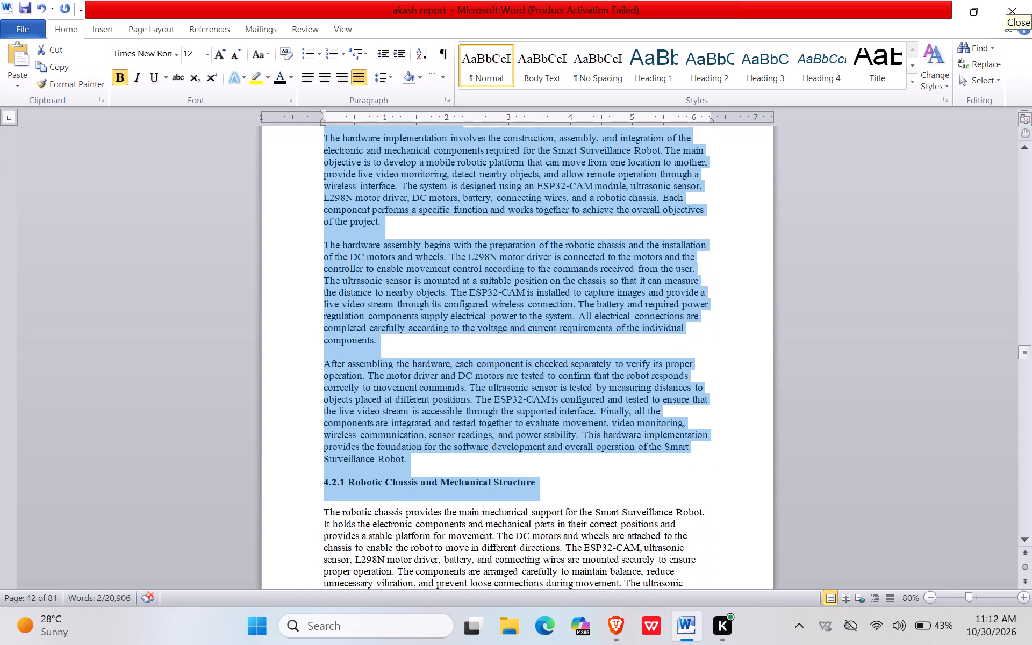
left_click_drag(620, 498, 622, 464)
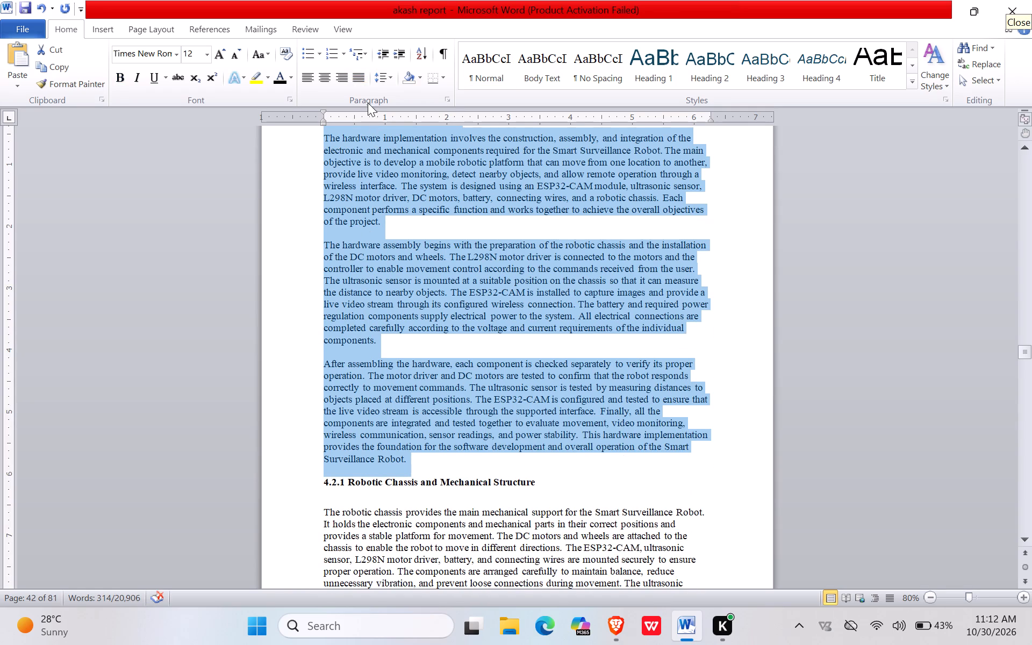
left_click(362, 84)
left_click(375, 81)
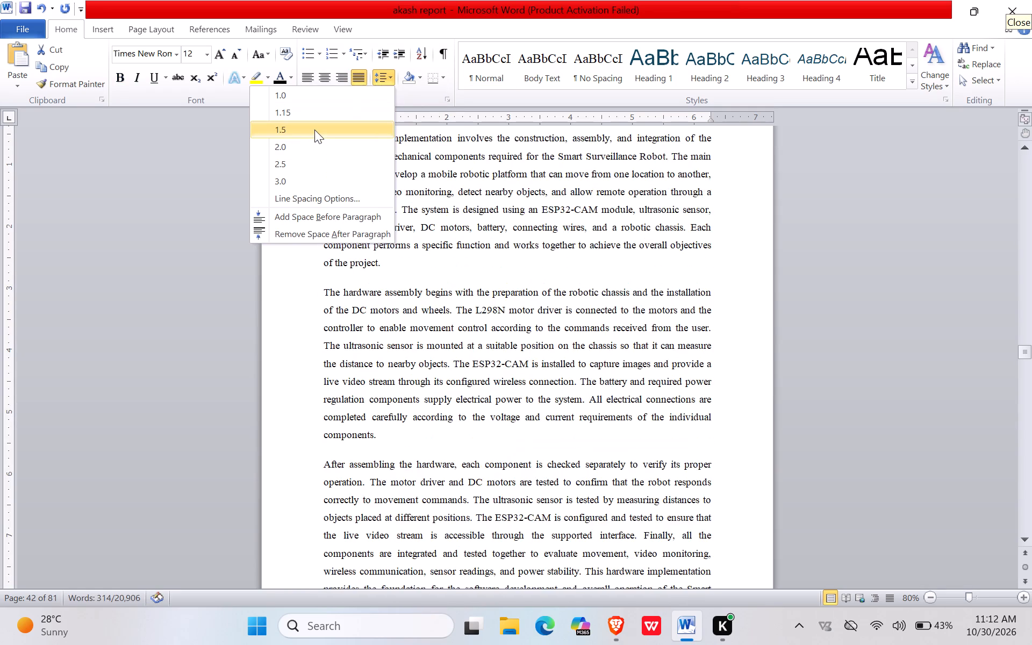
left_click(314, 130)
left_click(434, 264)
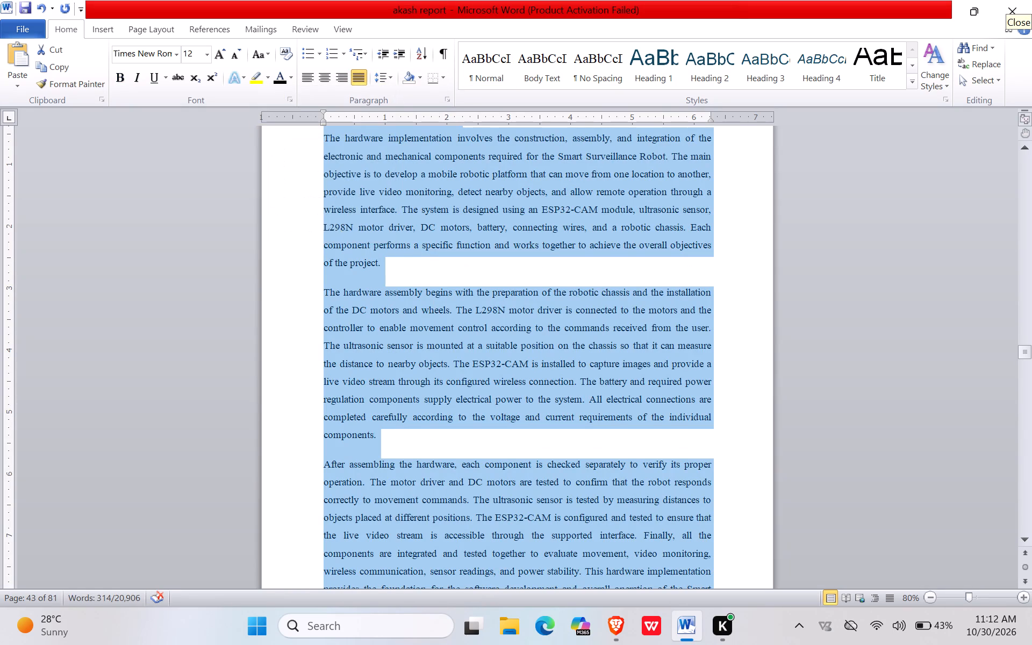
scroll(440, 289, "up", 6)
scroll(440, 289, "down", 8)
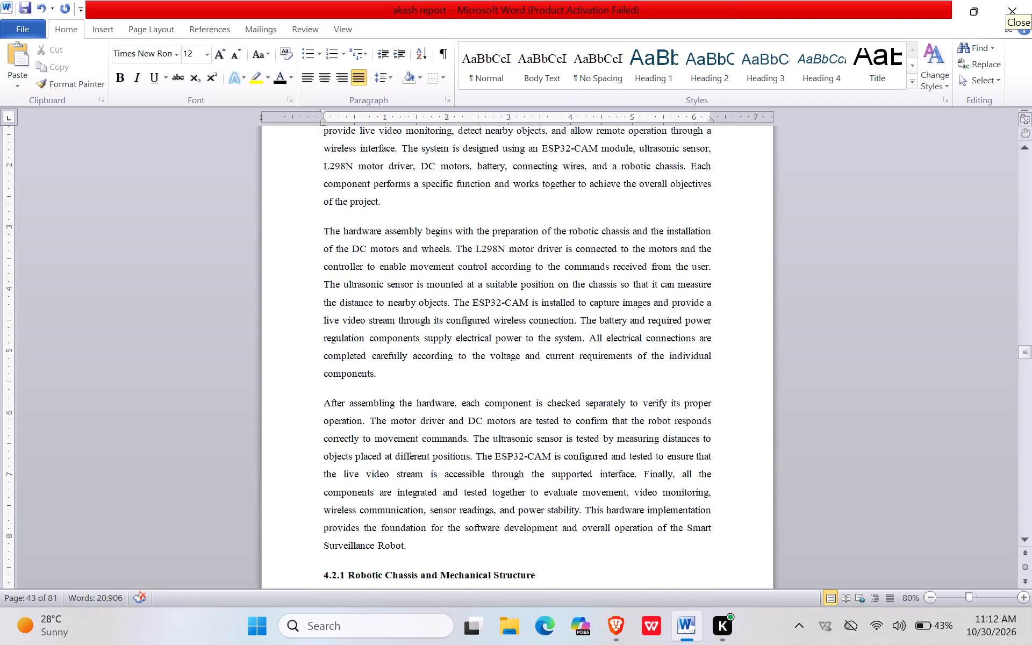
scroll(441, 332, "down", 10)
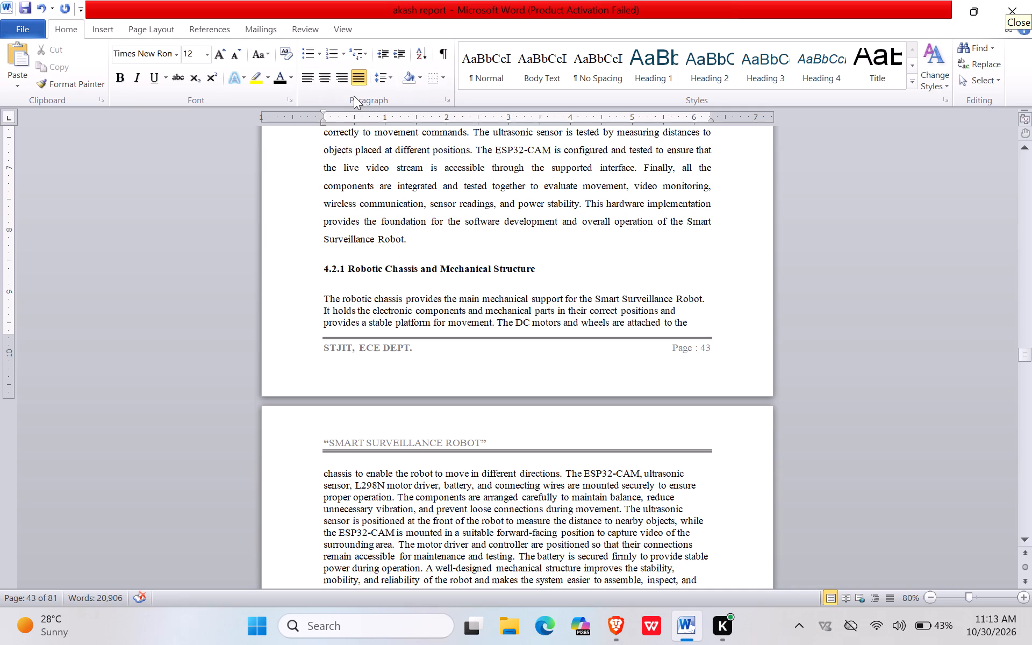
Justify the 4.2.1 Robotic Chassis and Mechanical Structure heading and its paragraph, and set 1.5 line spacing.
left_click_drag(322, 269, 442, 341)
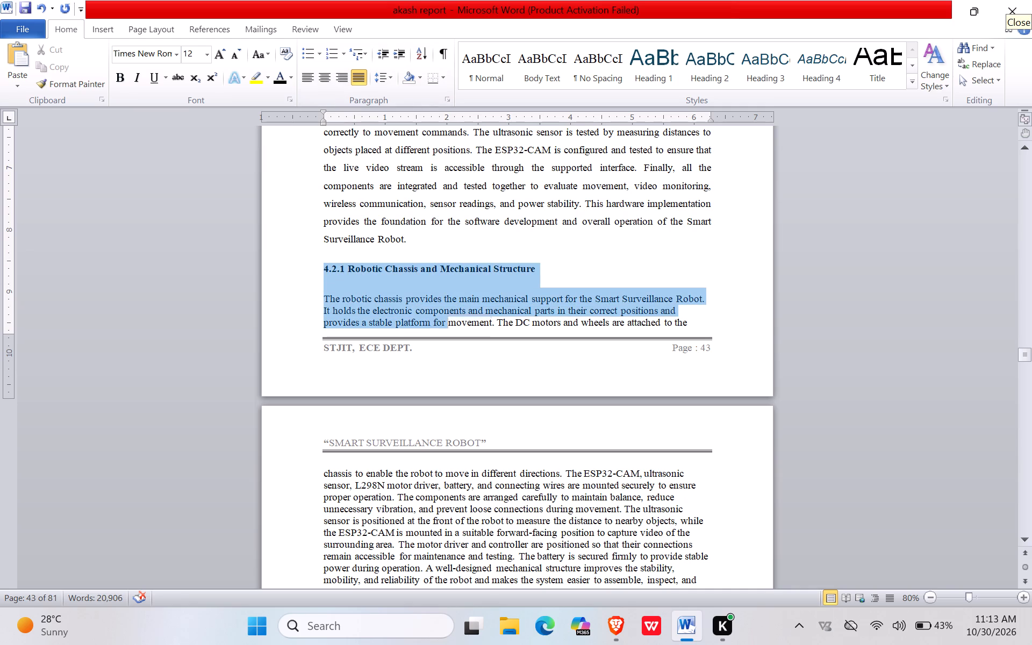
left_click_drag(442, 341, 566, 580)
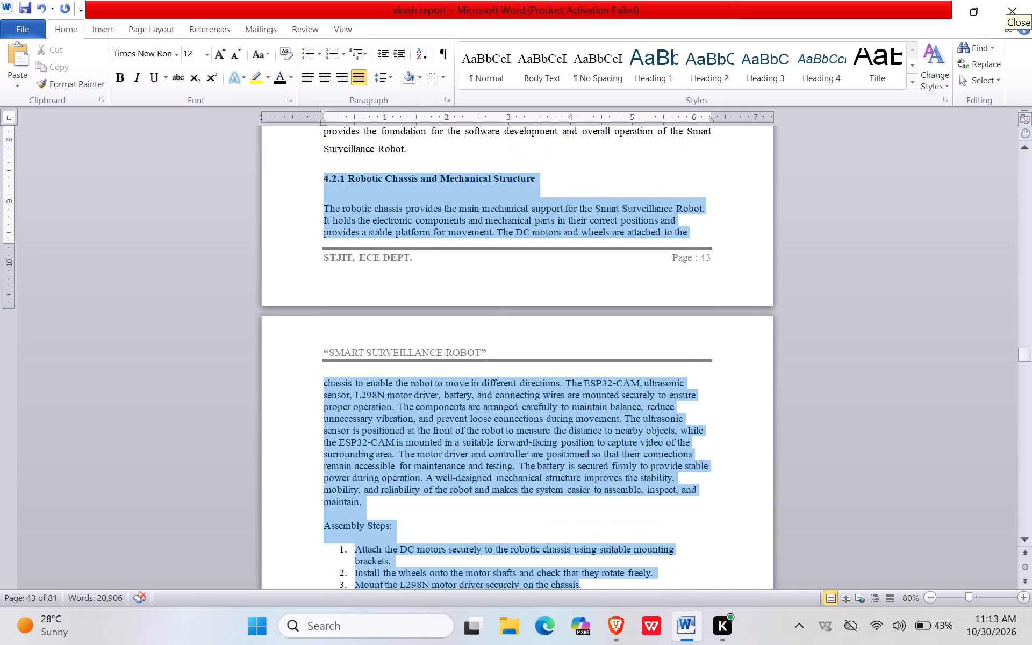
left_click_drag(566, 580, 596, 423)
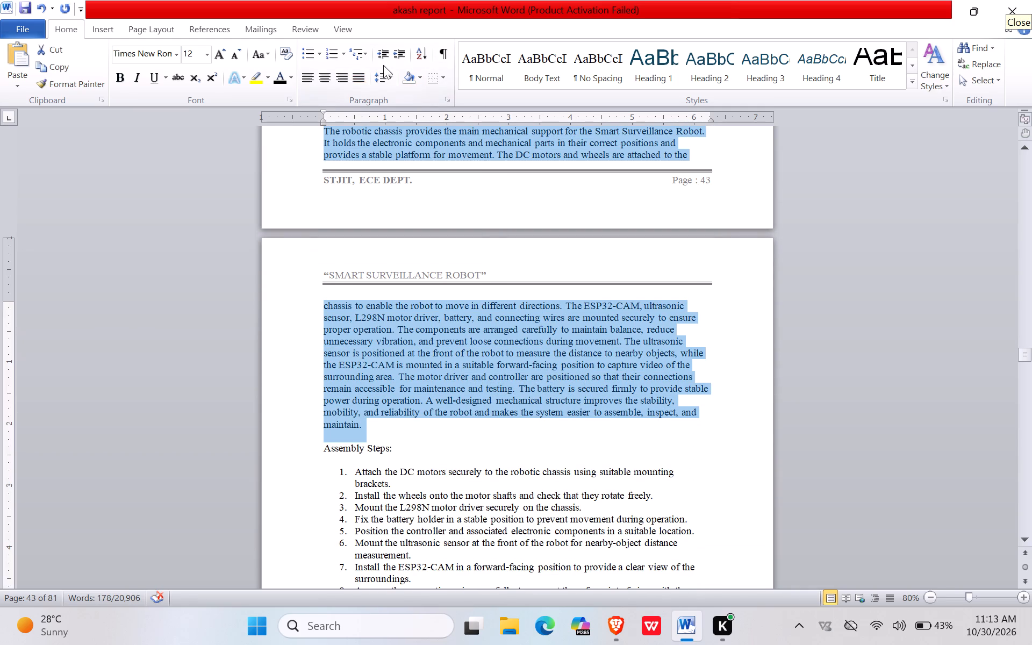
left_click(359, 81)
left_click(389, 67)
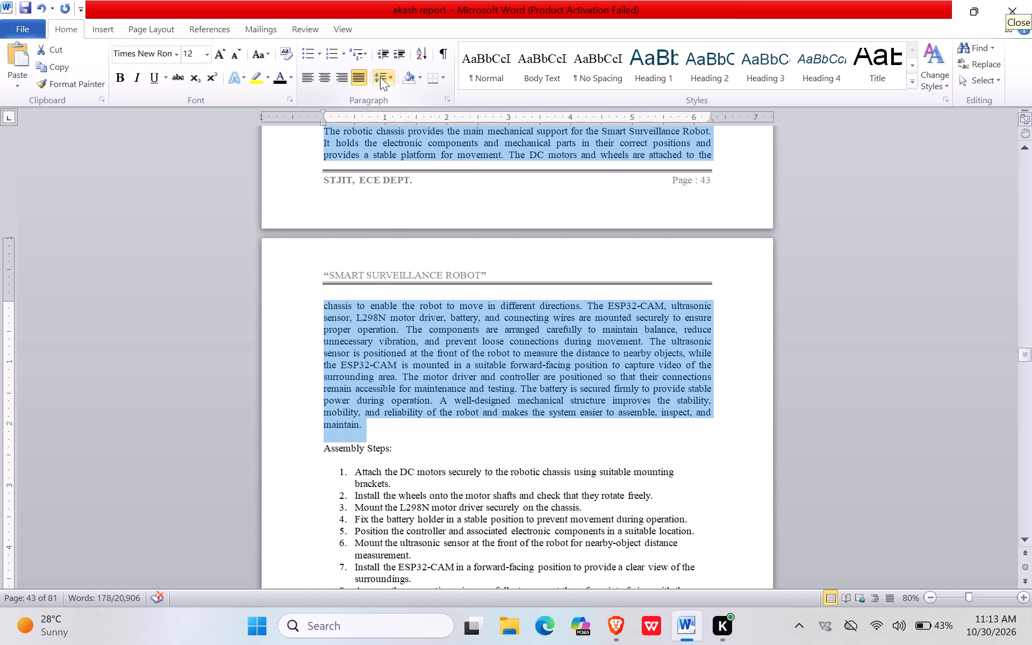
left_click(380, 77)
left_click(309, 131)
scroll(345, 196, "up", 6)
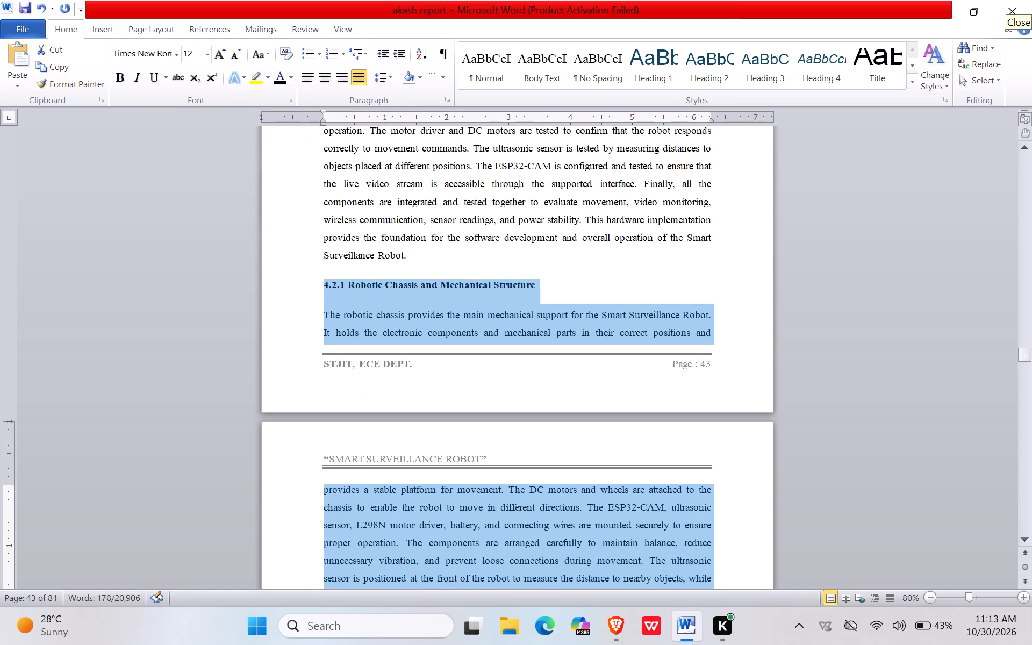
left_click(378, 361)
left_click(378, 332)
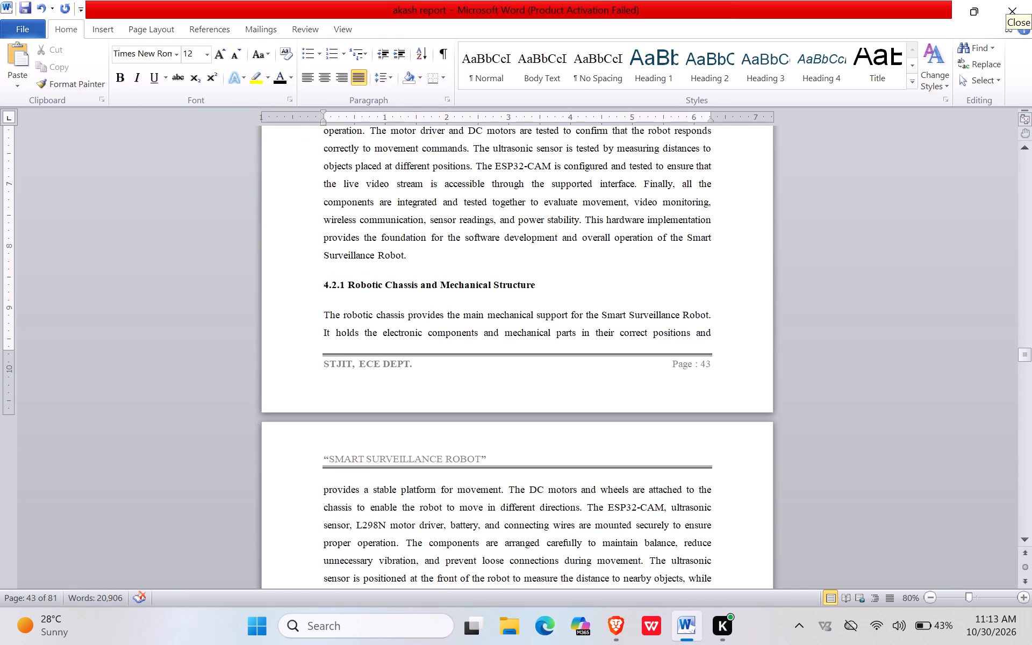
Make the "Assembly Steps:" label bold and justified, with 1.5 line spacing.
scroll(340, 317, "down", 14)
left_click_drag(398, 289, 319, 281)
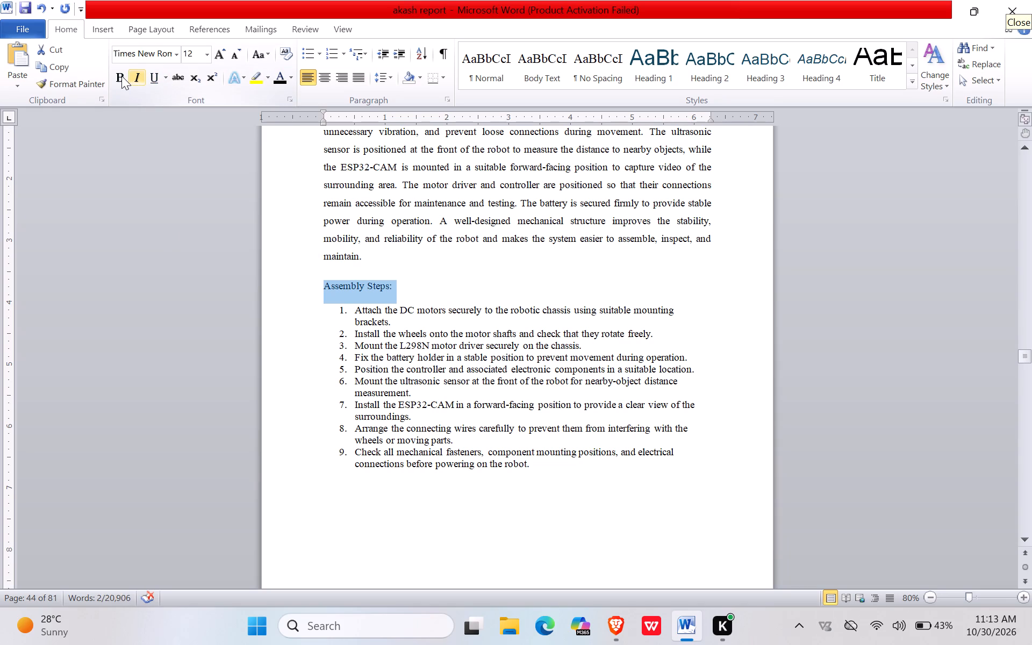
left_click(121, 76)
left_click(358, 77)
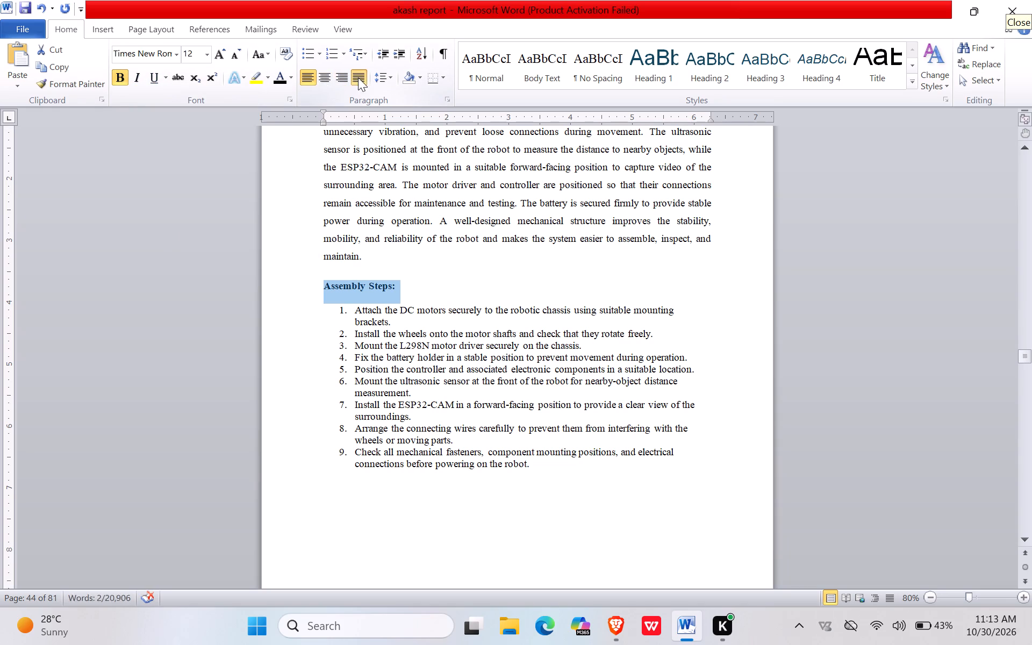
left_click(390, 76)
left_click(307, 123)
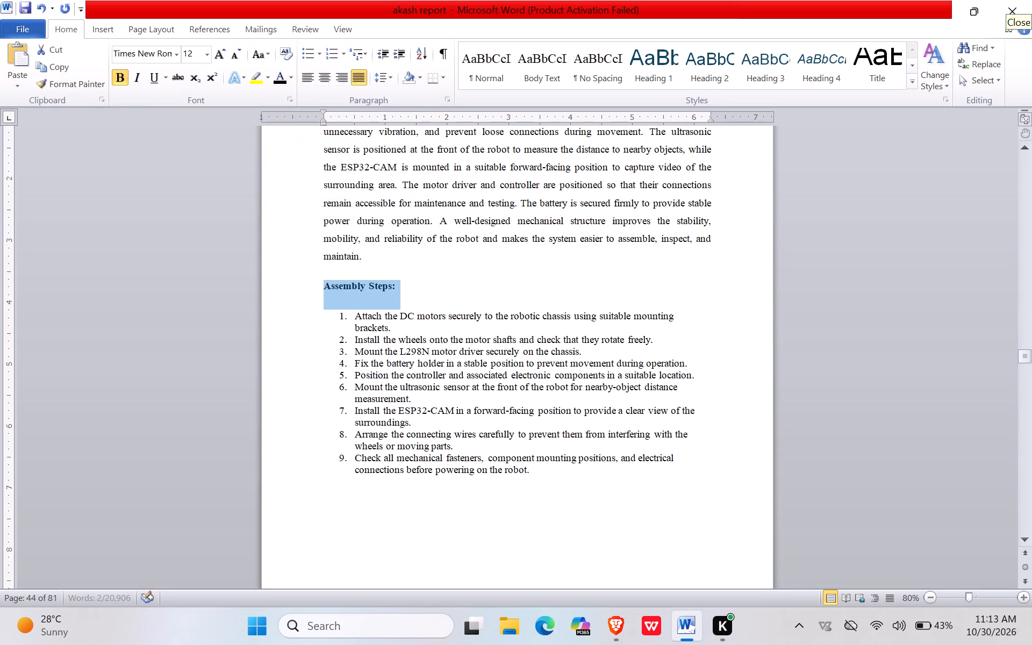
Justify the nine-item numbered list under "Assembly Steps:" and set its line spacing to 1.5.
left_click(447, 331)
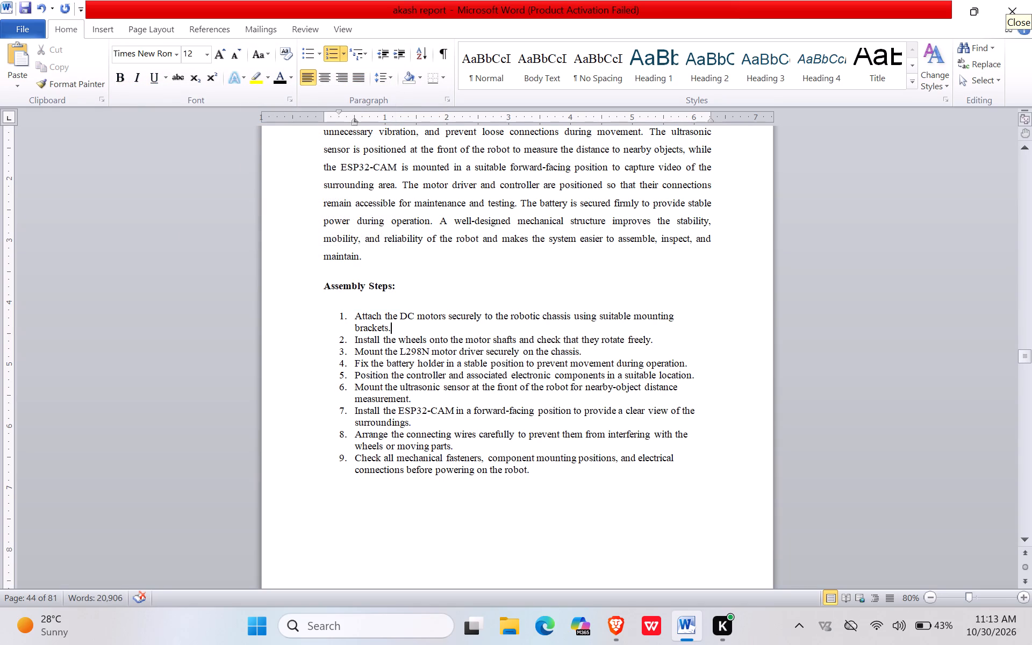
left_click_drag(331, 314, 522, 472)
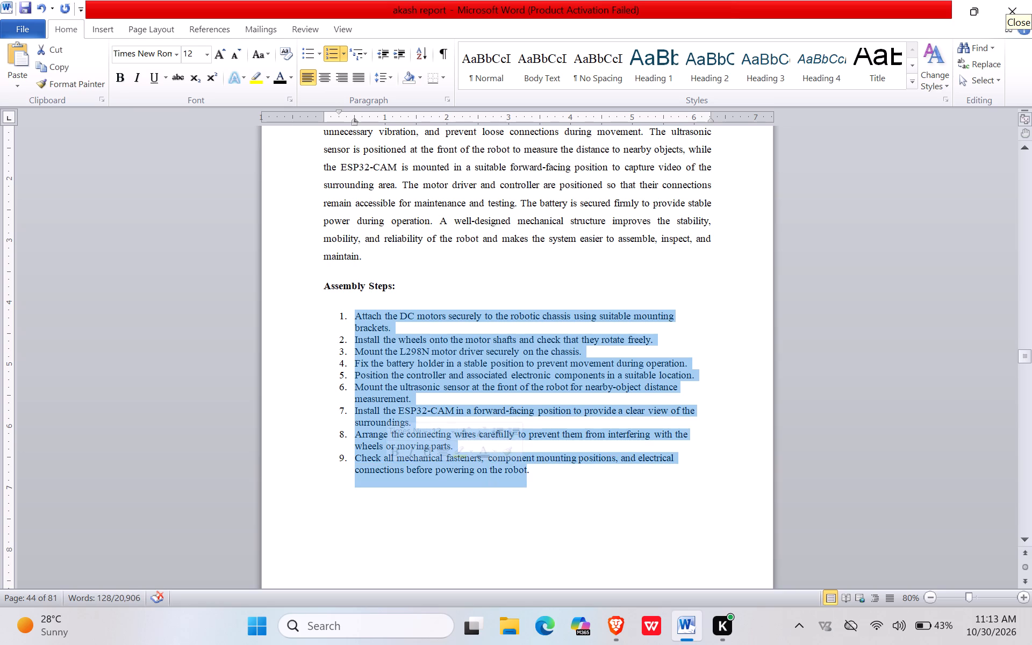
left_click_drag(538, 471, 341, 320)
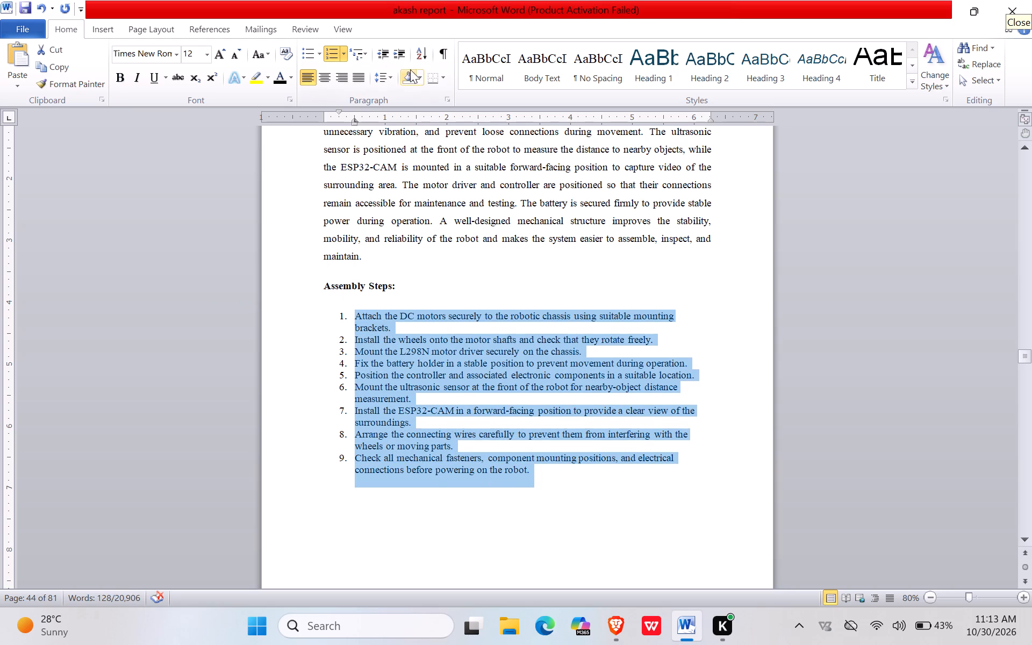
left_click(355, 78)
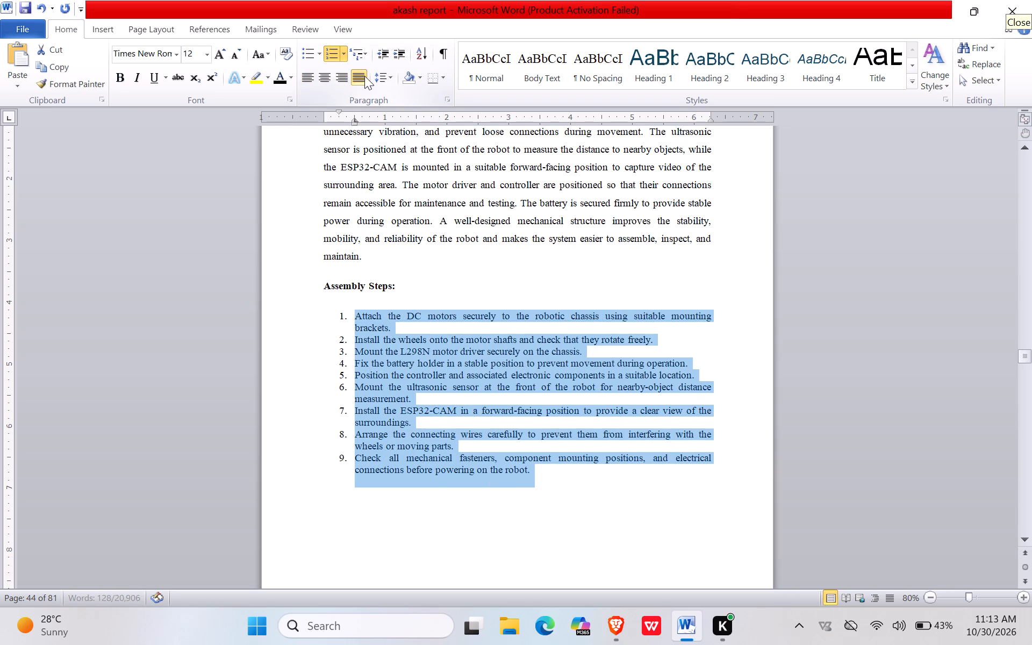
left_click(378, 76)
left_click(291, 134)
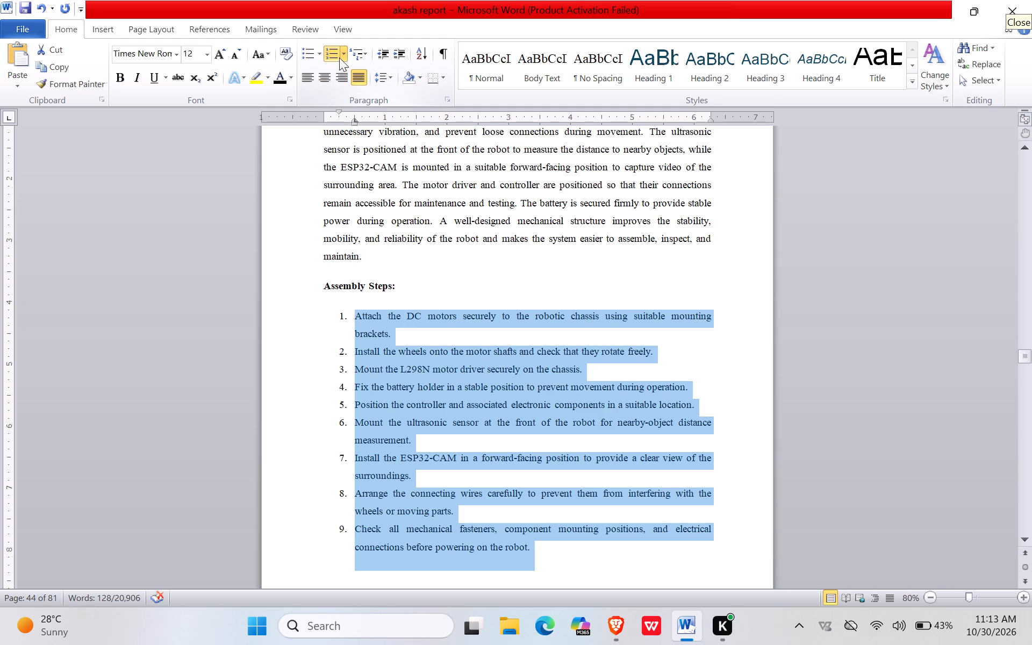
Apply the 1. 2. 3. numbering format to the assembly steps list.
left_click(342, 55)
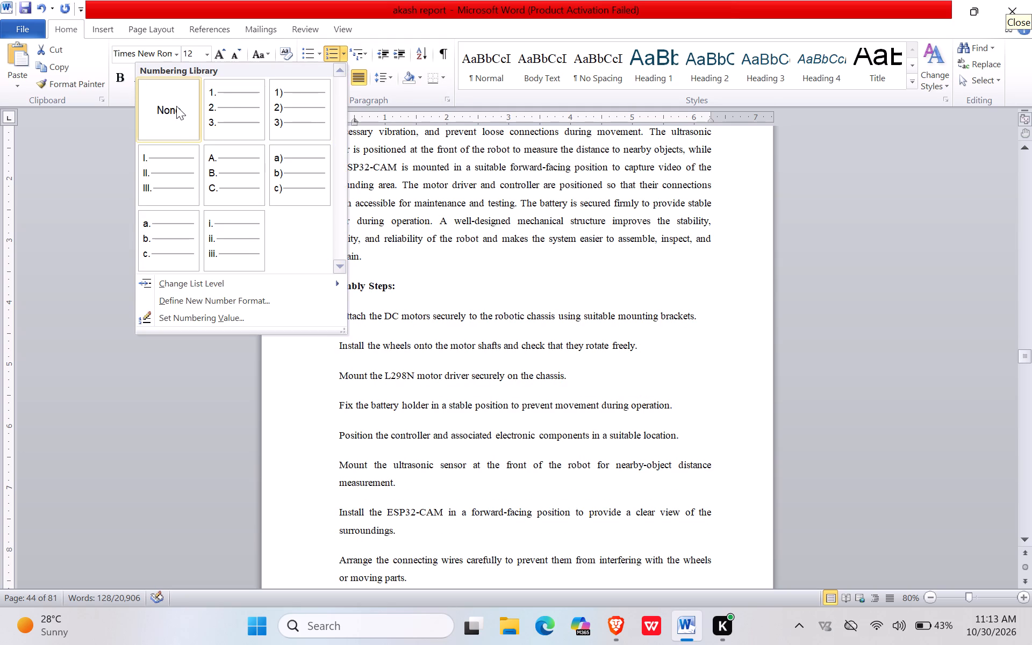
left_click(233, 97)
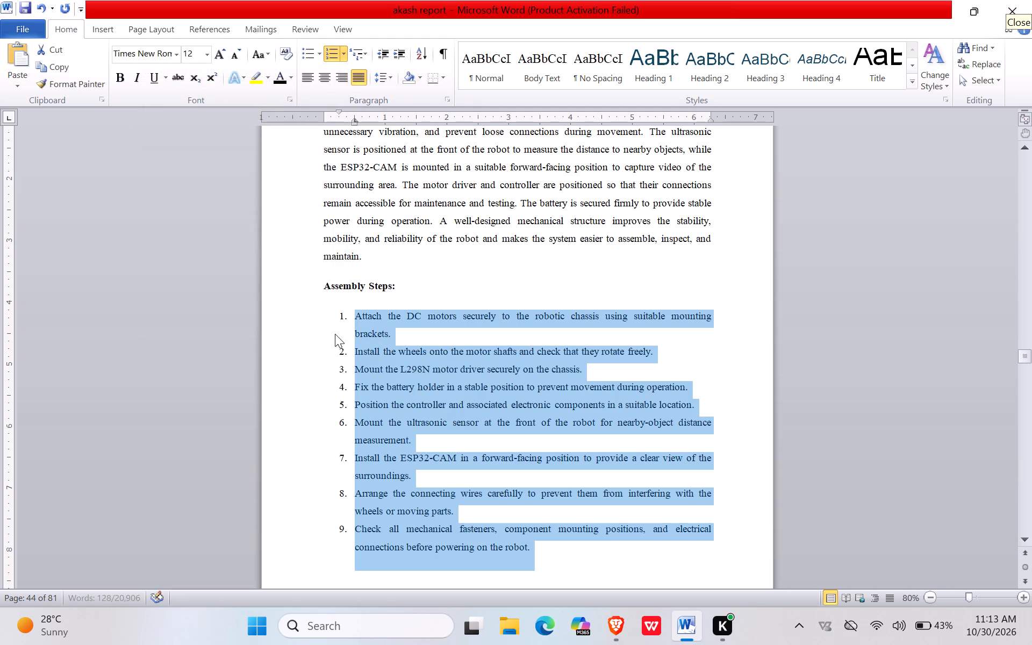
Select the "Assembly Steps:" label together with its whole numbered list to adjust their line spacing.
scroll(340, 344, "up", 4)
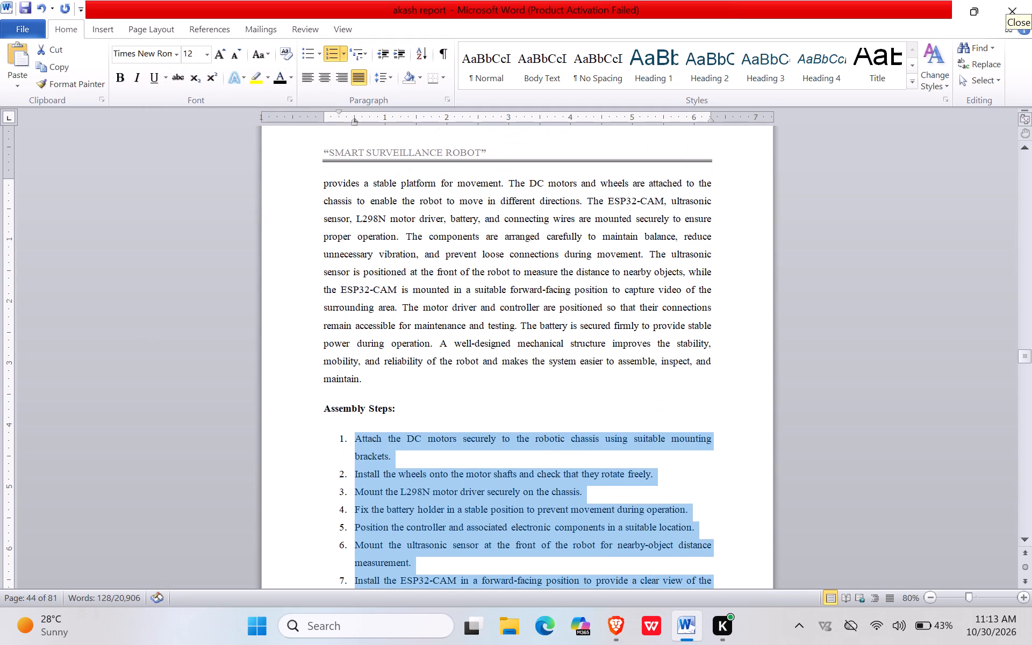
left_click_drag(318, 407, 579, 395)
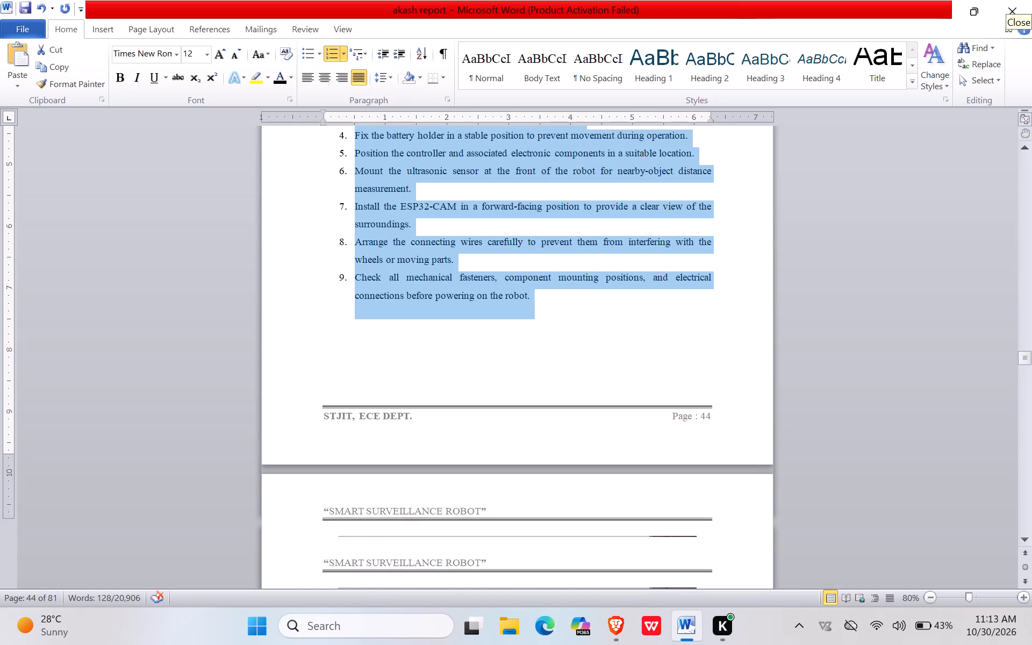
left_click_drag(579, 395, 580, 322)
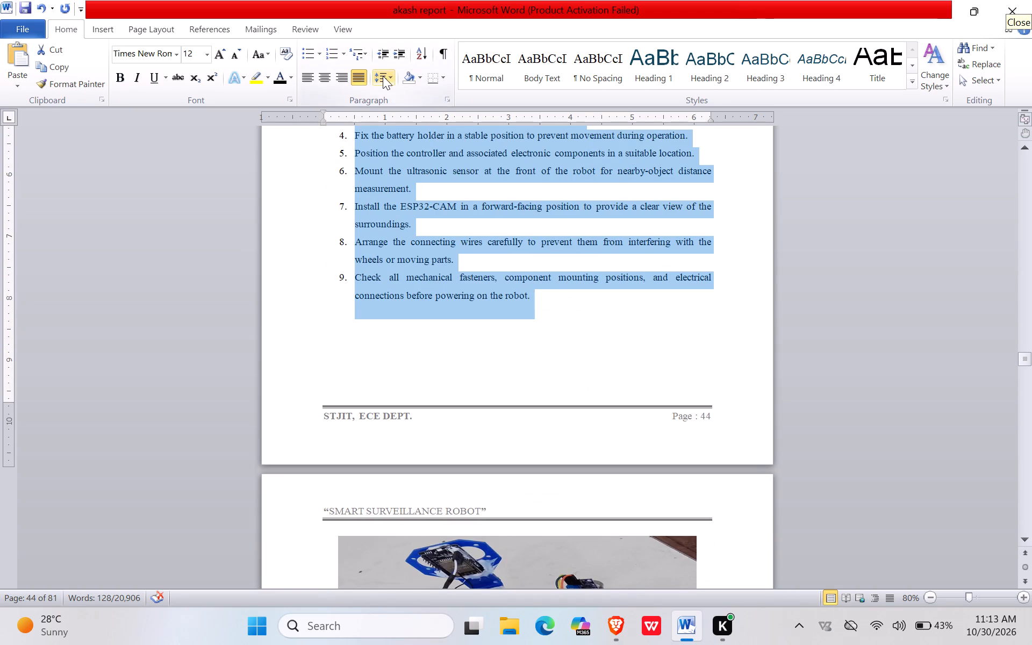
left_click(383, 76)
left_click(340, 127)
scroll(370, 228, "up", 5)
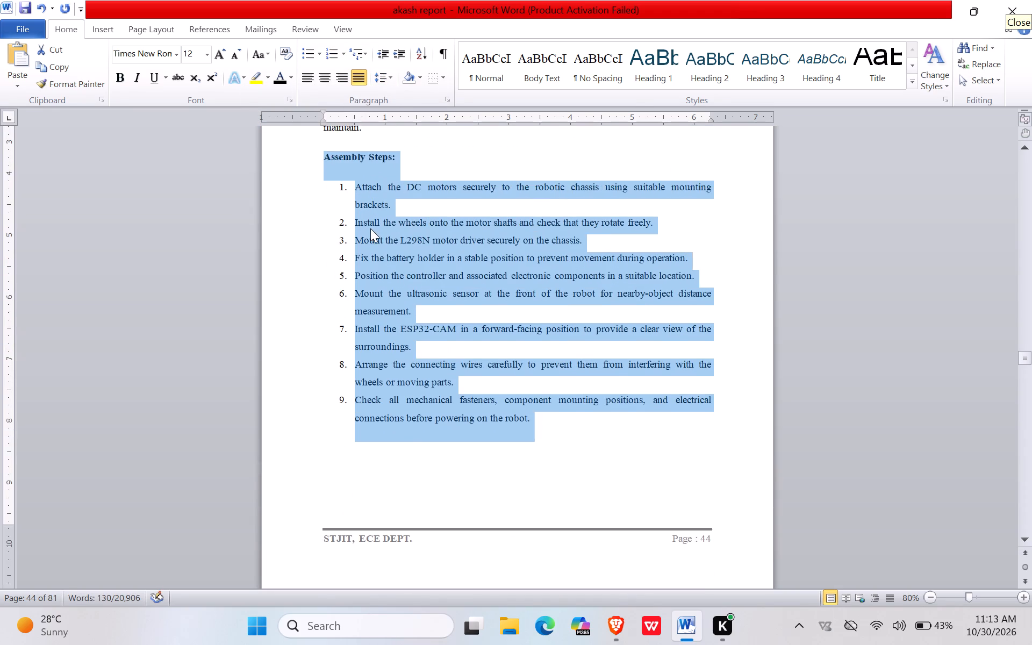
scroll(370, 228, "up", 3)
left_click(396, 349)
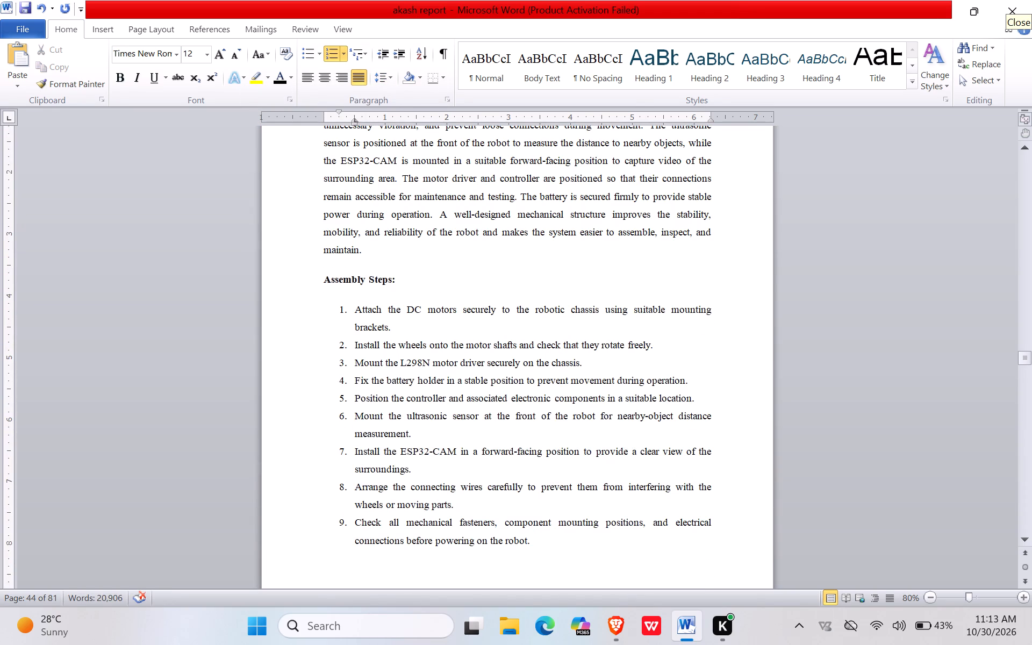
Review the layout of the assembly steps page and the Figure 4.1 robotic chassis picture with its caption.
scroll(443, 318, "up", 7)
scroll(431, 306, "down", 6)
scroll(405, 432, "down", 6)
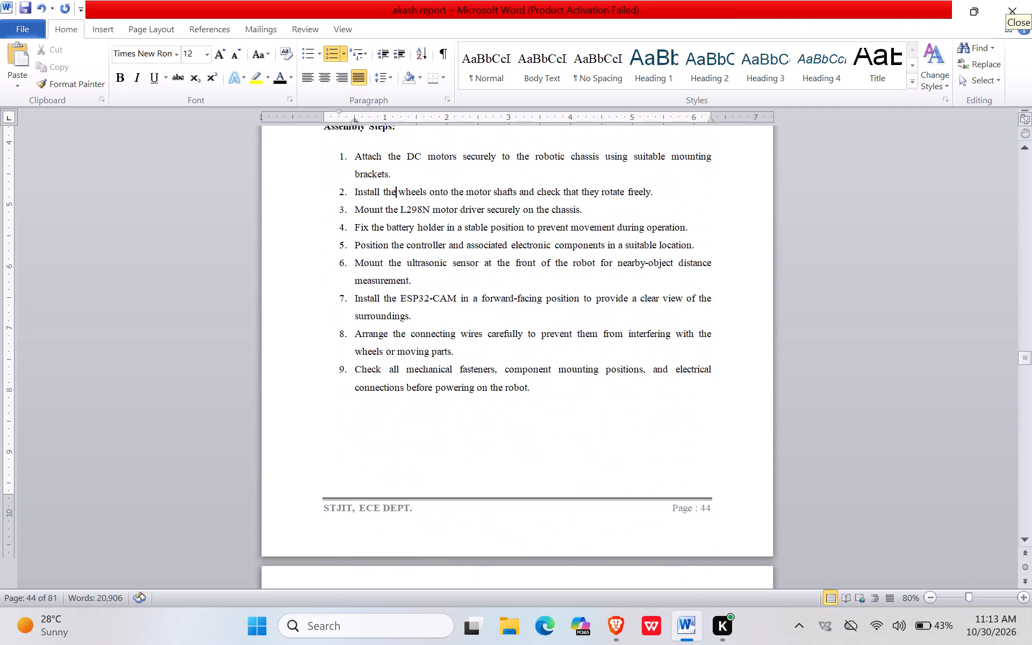
scroll(419, 402, "down", 11)
scroll(425, 391, "up", 5)
scroll(426, 390, "down", 5)
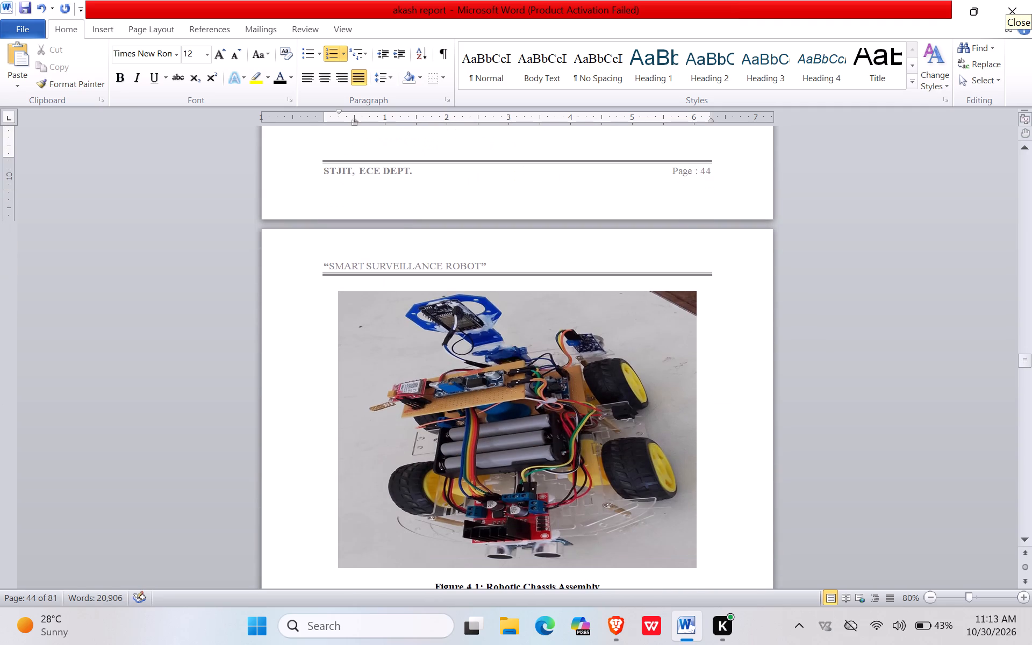
left_click(495, 438)
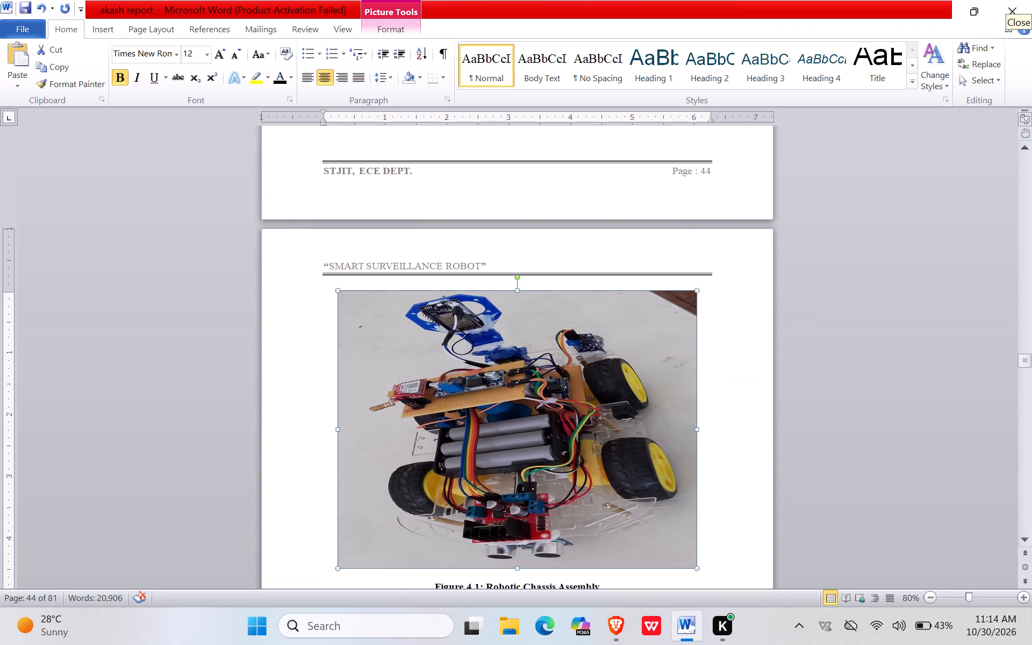
scroll(494, 422, "down", 5)
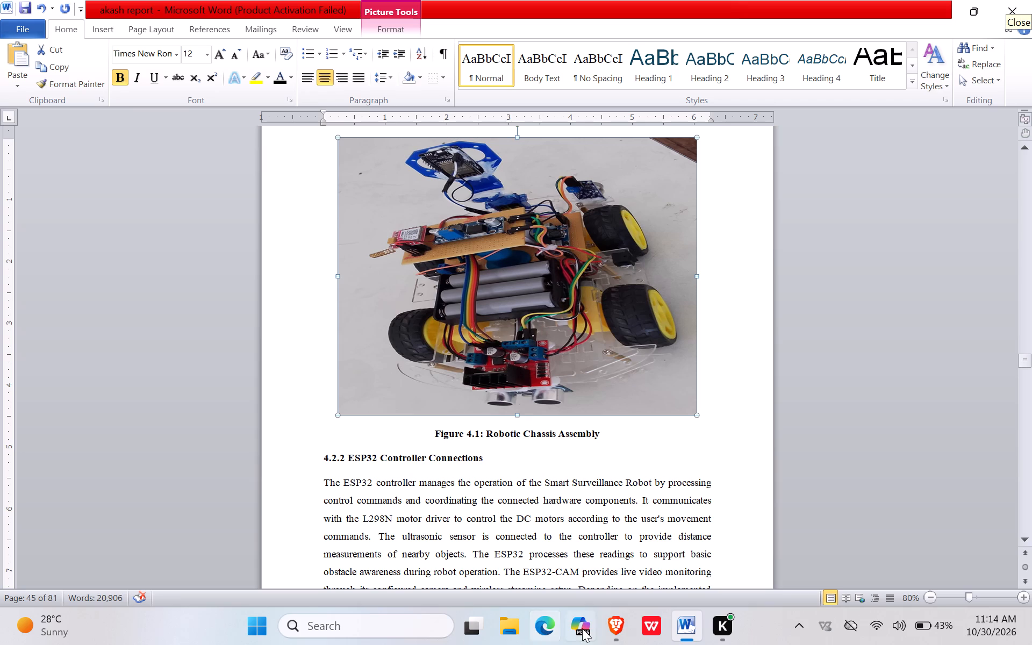
Switch to WhatsApp from the recent apps in Windows search.
left_click(403, 626)
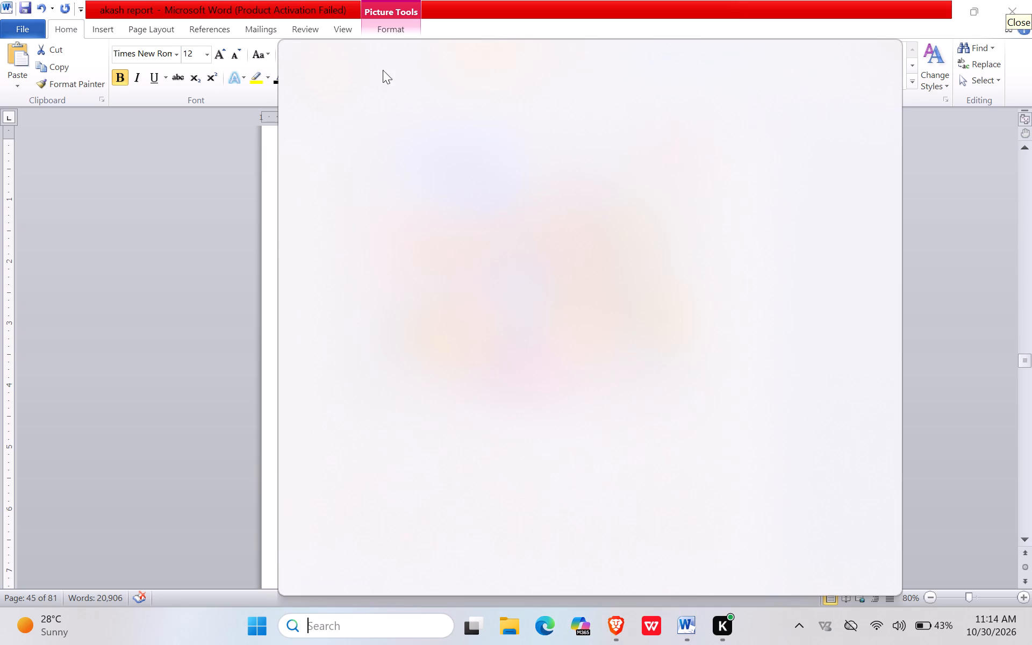
left_click(373, 95)
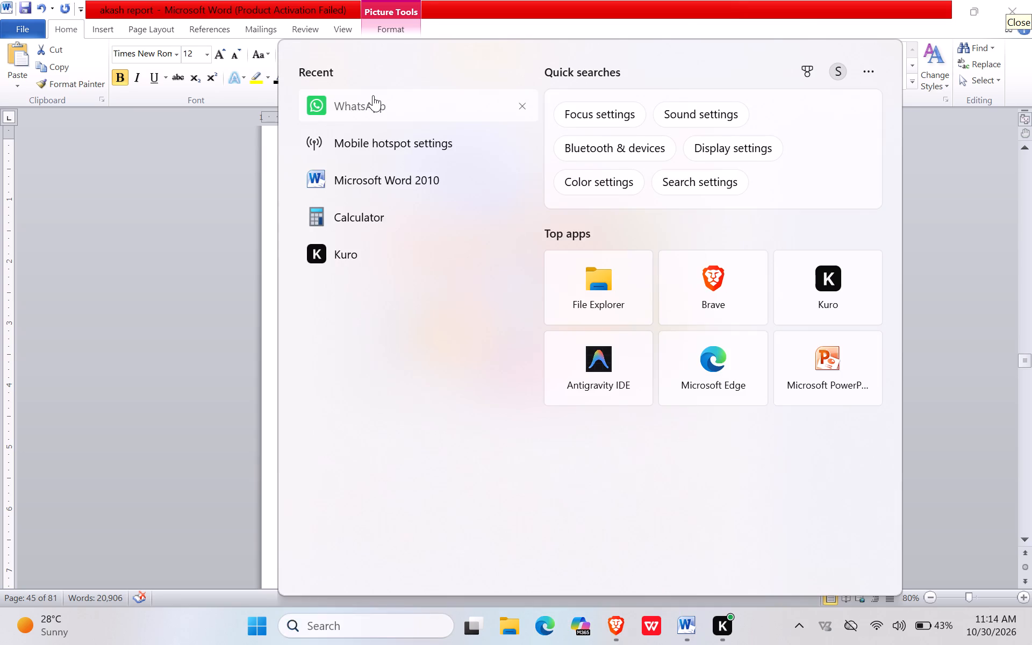
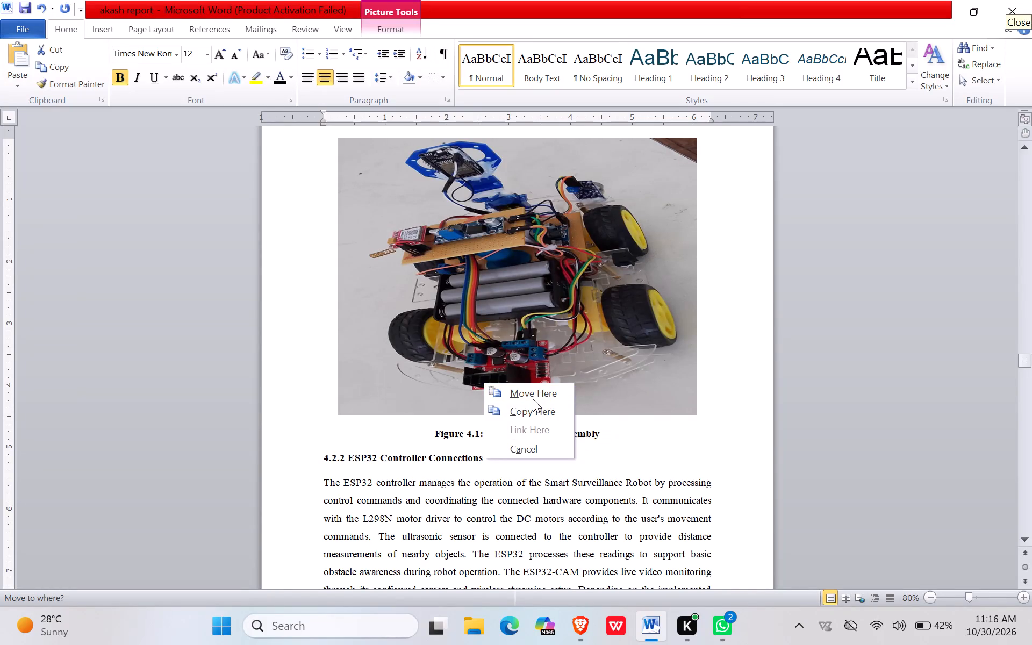
Delete the robot chassis photo above the "Figure 4.1: Robotic Chassis Assembly" caption.
left_click(514, 450)
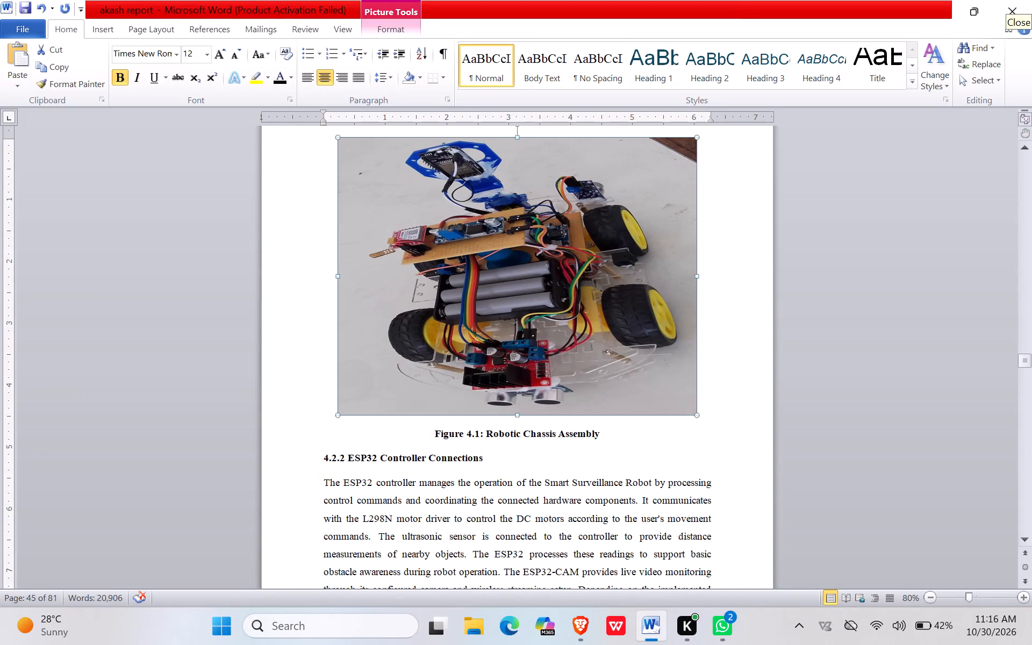
left_click(503, 384)
key("Delete")
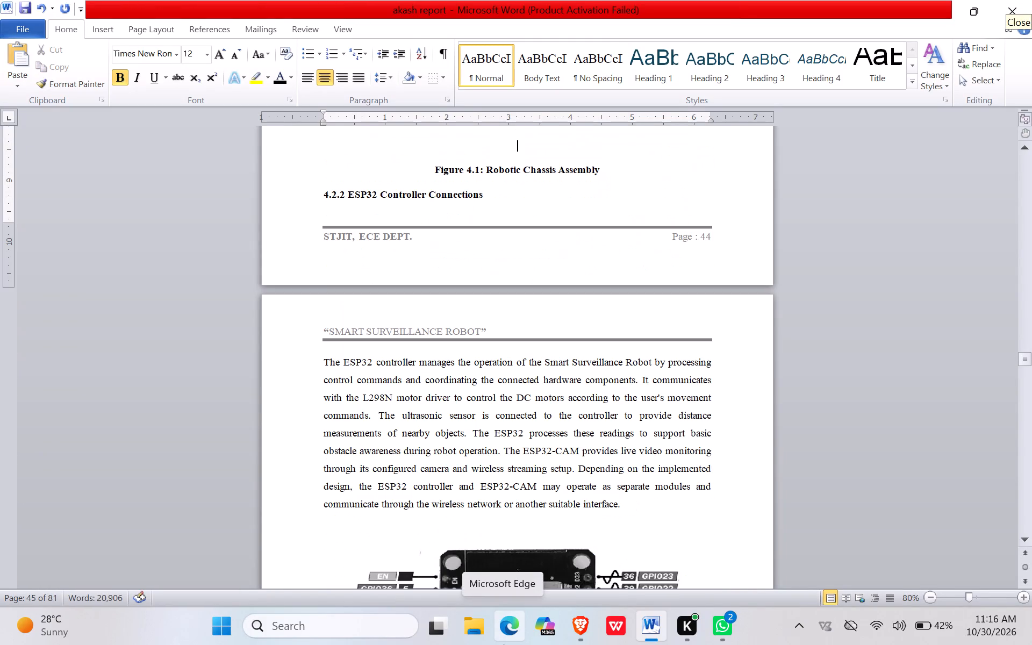
Paste the copied content on the empty centred line above the "Figure 4.1: Robotic Chassis Assembly" caption.
scroll(529, 546, "up", 4)
scroll(525, 552, "down", 1)
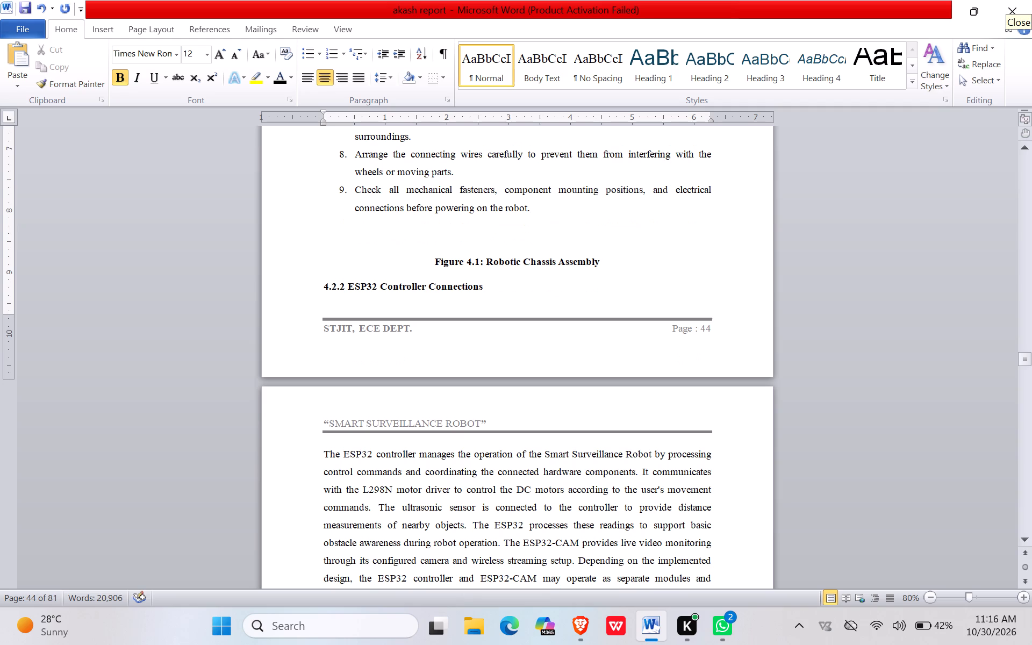
key("ctrl+v")
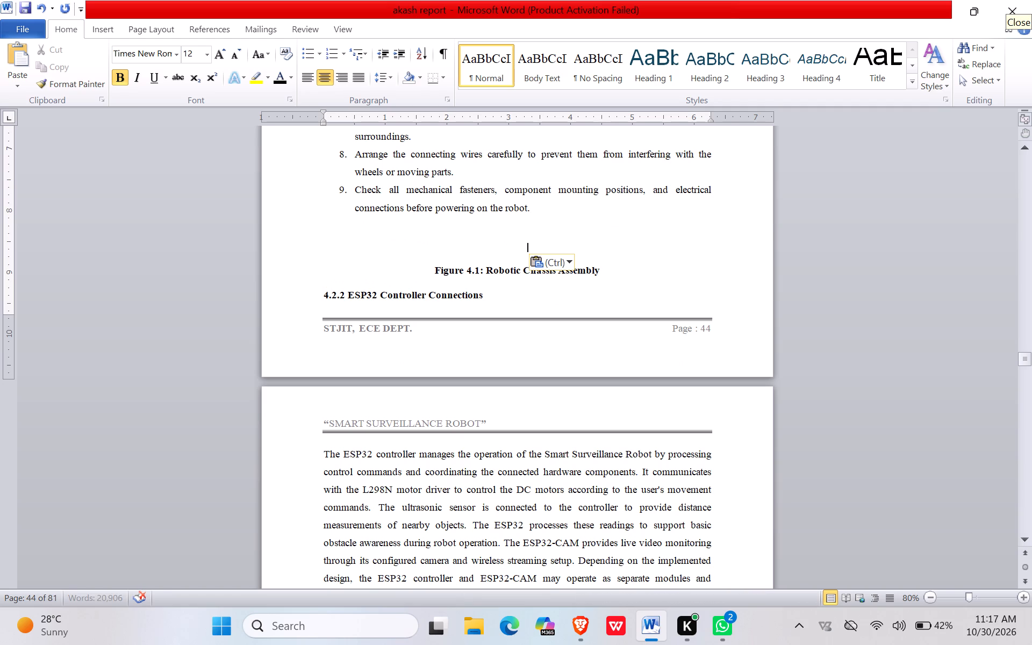
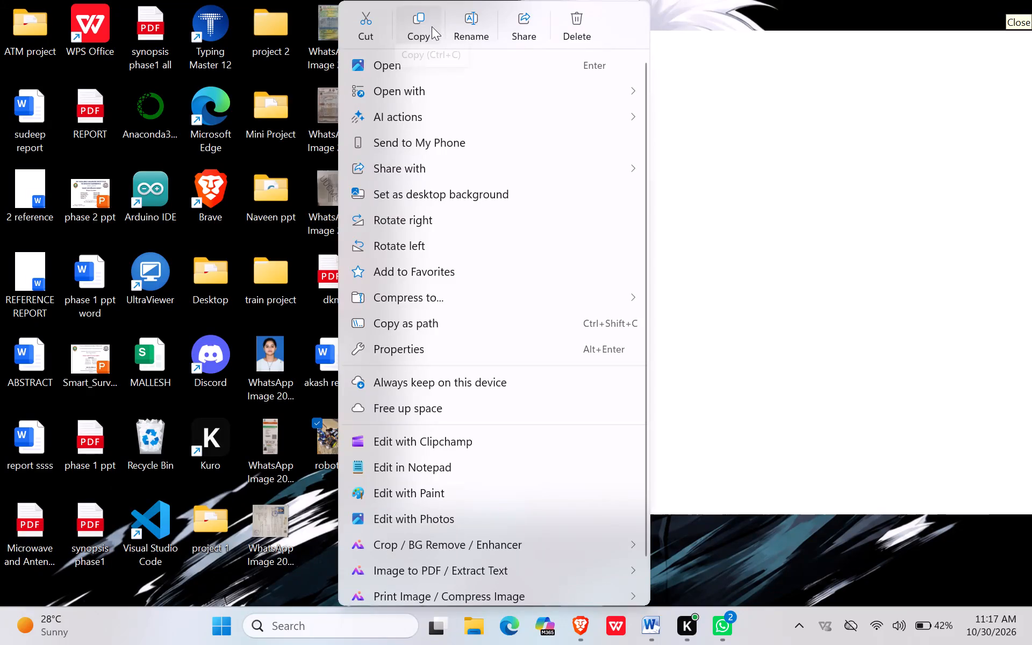
Copy the selected robot photo file from the desktop and switch back to the report in Word.
left_click(432, 26)
left_click(653, 631)
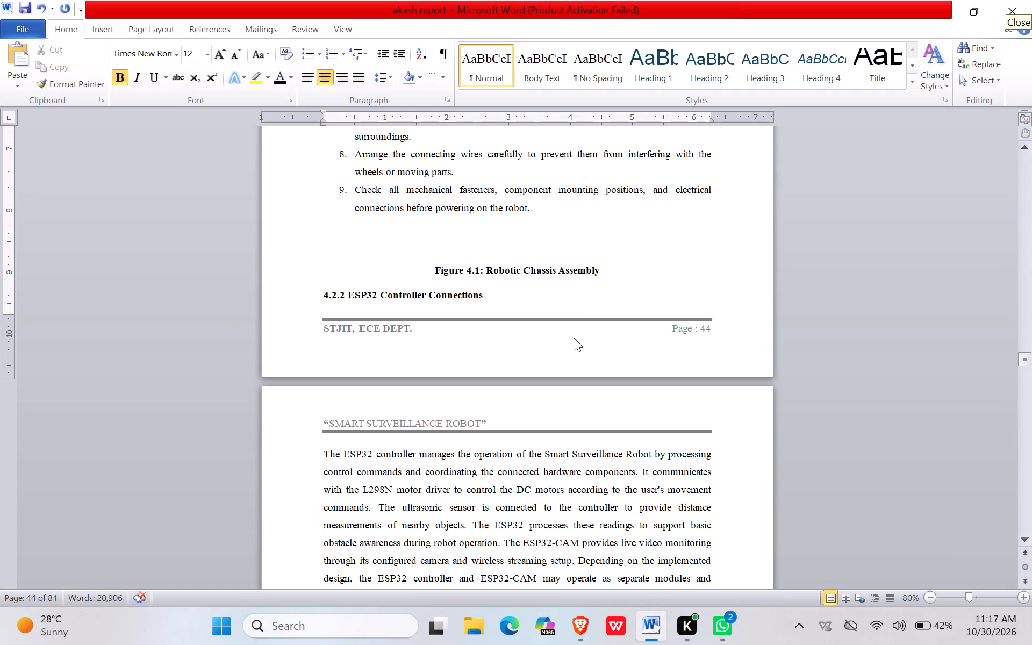
Paste the copied robot photo into the empty centred line above the "Figure 4.1: Robotic Chassis Assembly" caption, with bold turned off.
key("ctrl+b")
key("v")
key("BackSpace")
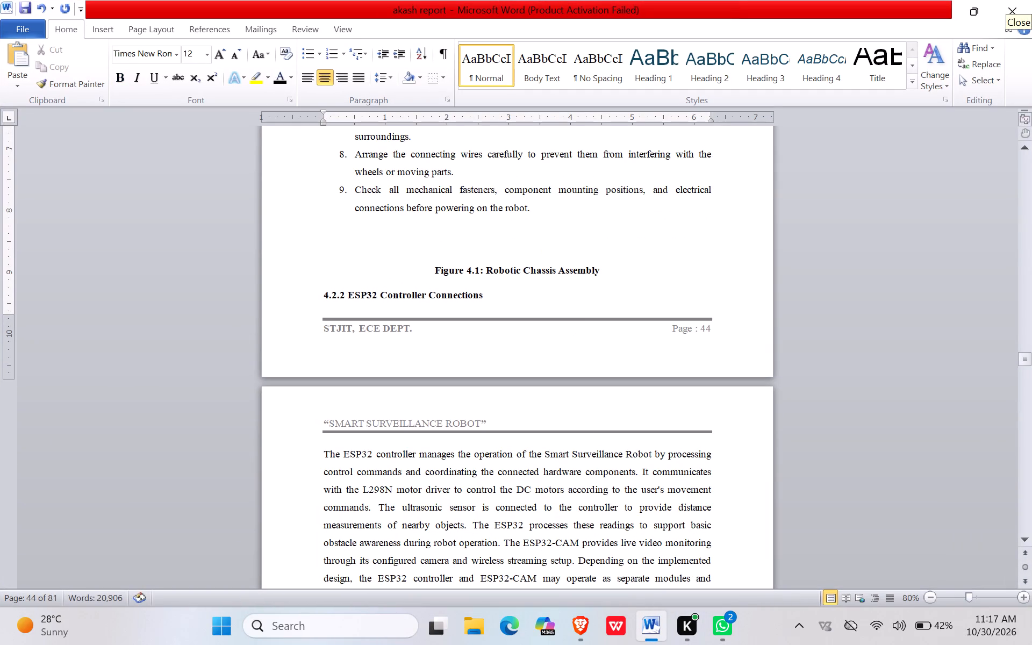
key("ctrl+v")
scroll(574, 338, "up", 4)
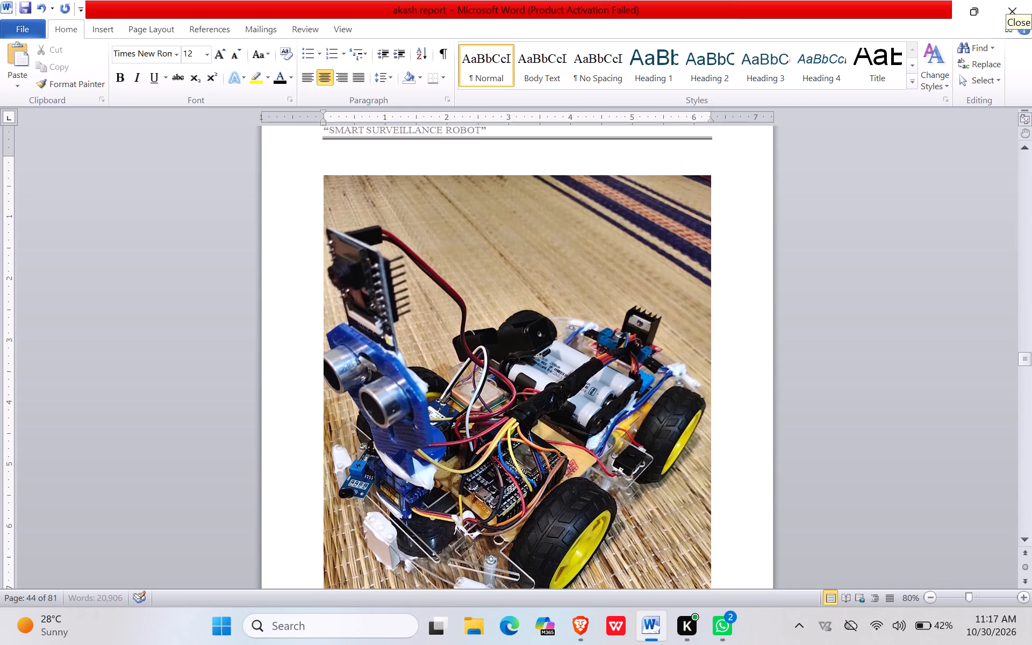
scroll(574, 338, "up", 11)
scroll(575, 335, "down", 5)
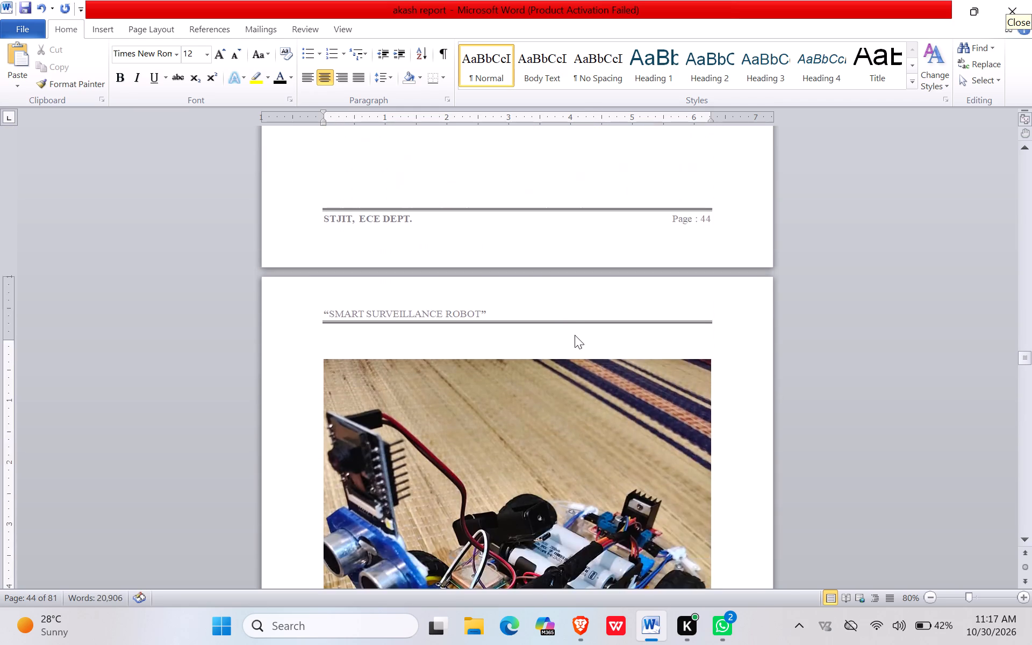
scroll(575, 350, "down", 14)
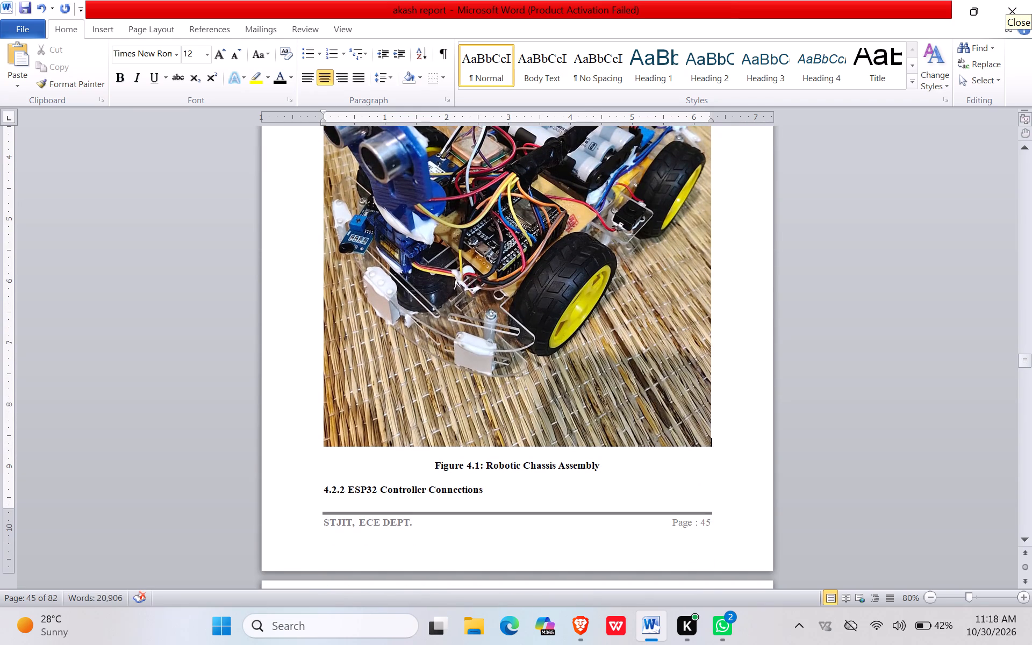
Reduce the robot photo's height at full text width so the Figure 4.1 caption and the 4.2.2 text fit on its page.
left_click_drag(536, 448, 533, 424)
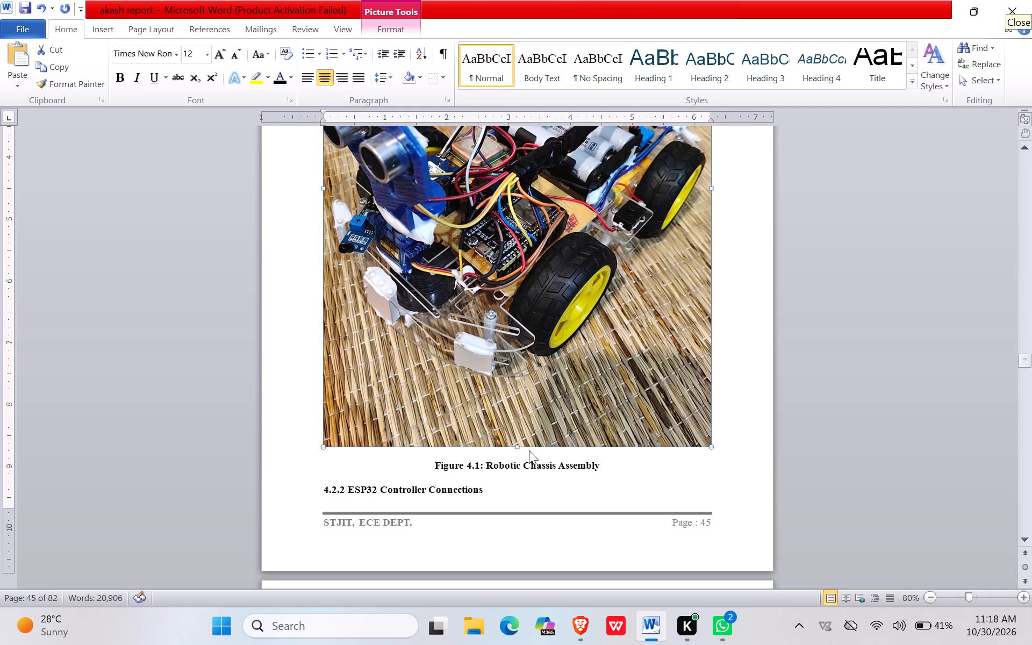
left_click_drag(515, 447, 520, 295)
scroll(524, 295, "down", 5)
scroll(524, 296, "up", 16)
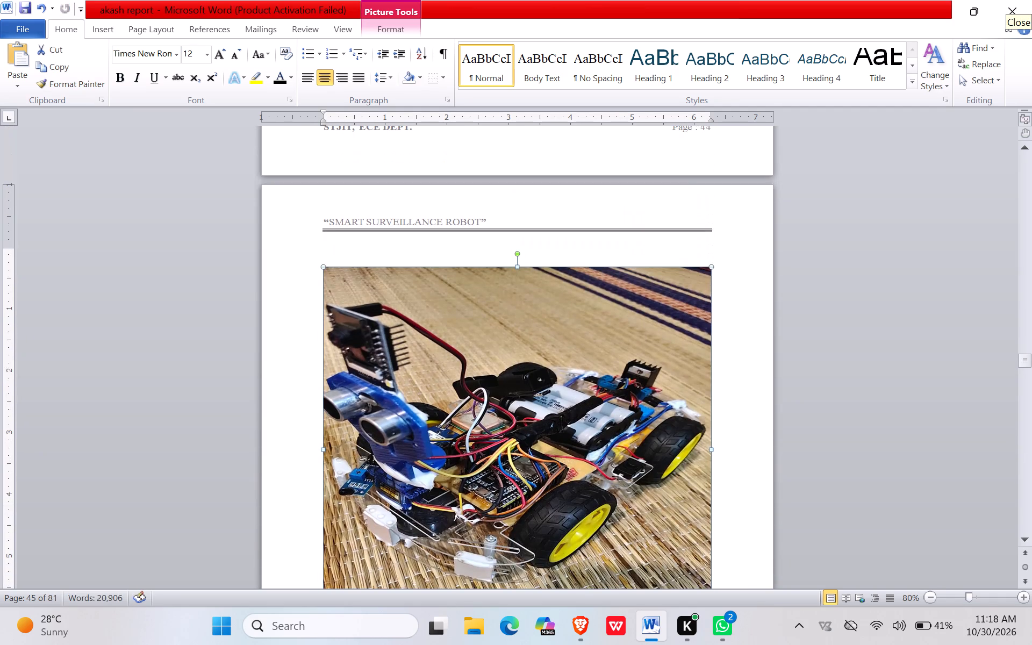
left_click_drag(519, 266, 520, 327)
scroll(522, 336, "down", 2)
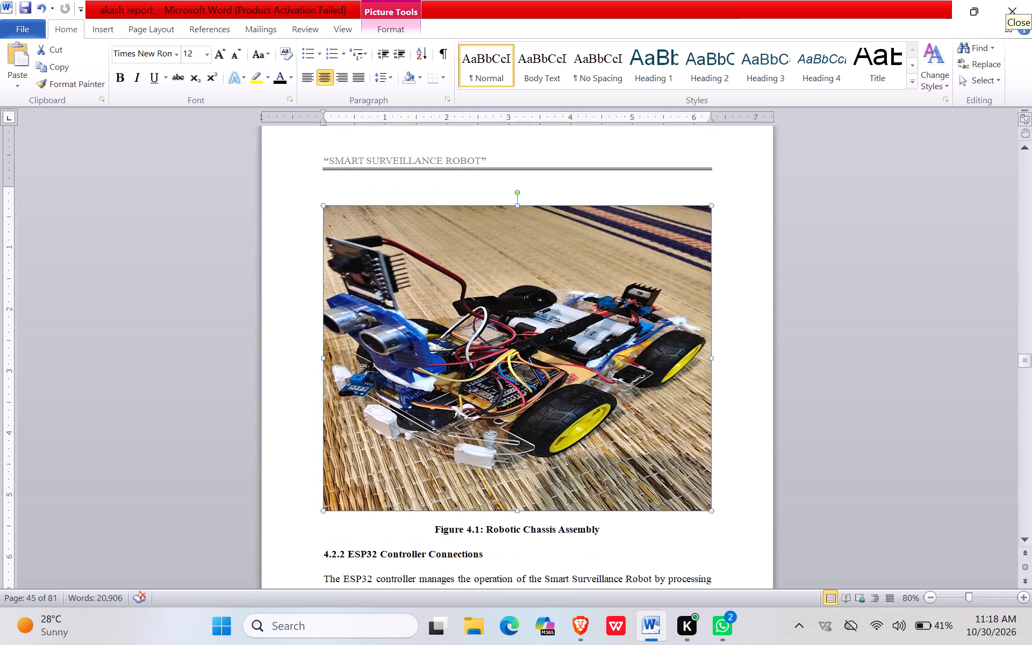
left_click_drag(519, 511, 518, 524)
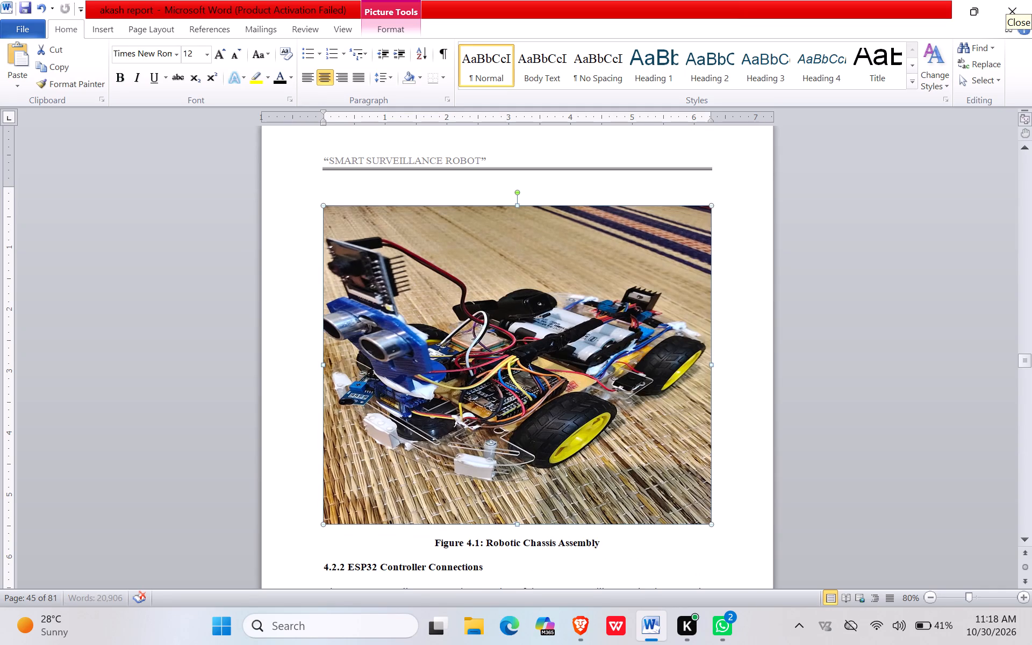
scroll(522, 486, "down", 6)
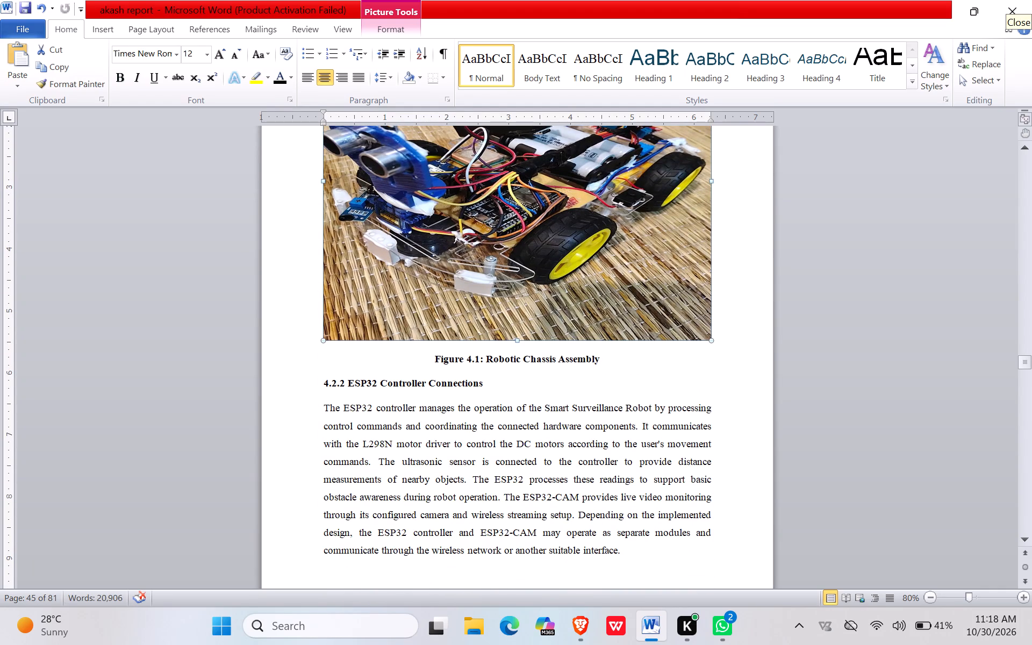
Set the line spacing of the "Figure 4.1: Robotic Chassis Assembly" caption to 1.5.
left_click(609, 363)
left_click_drag(608, 361, 418, 355)
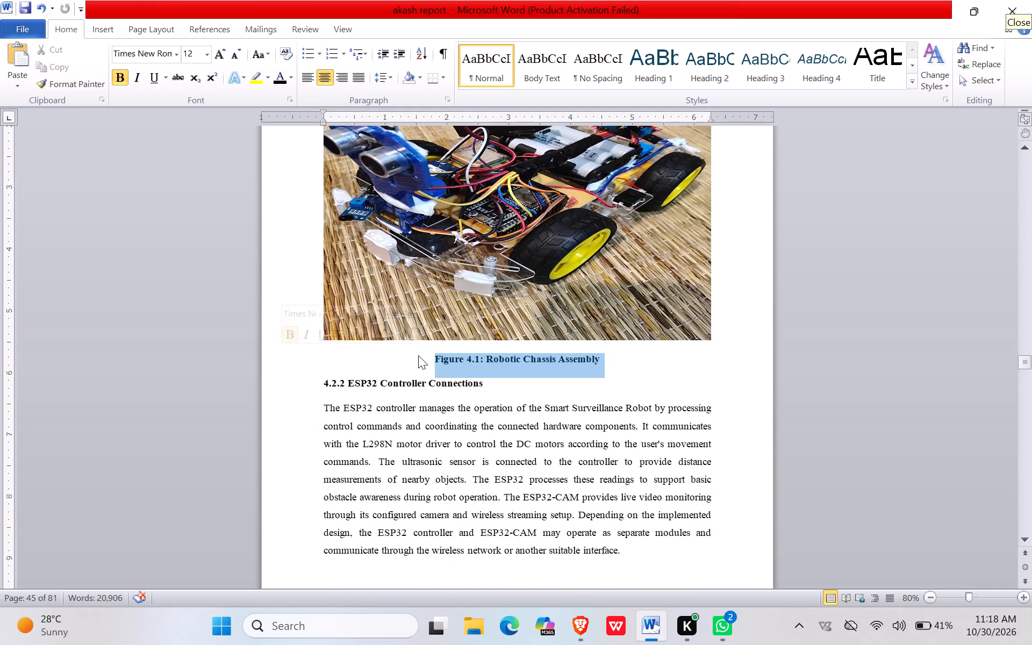
left_click(391, 82)
left_click(364, 132)
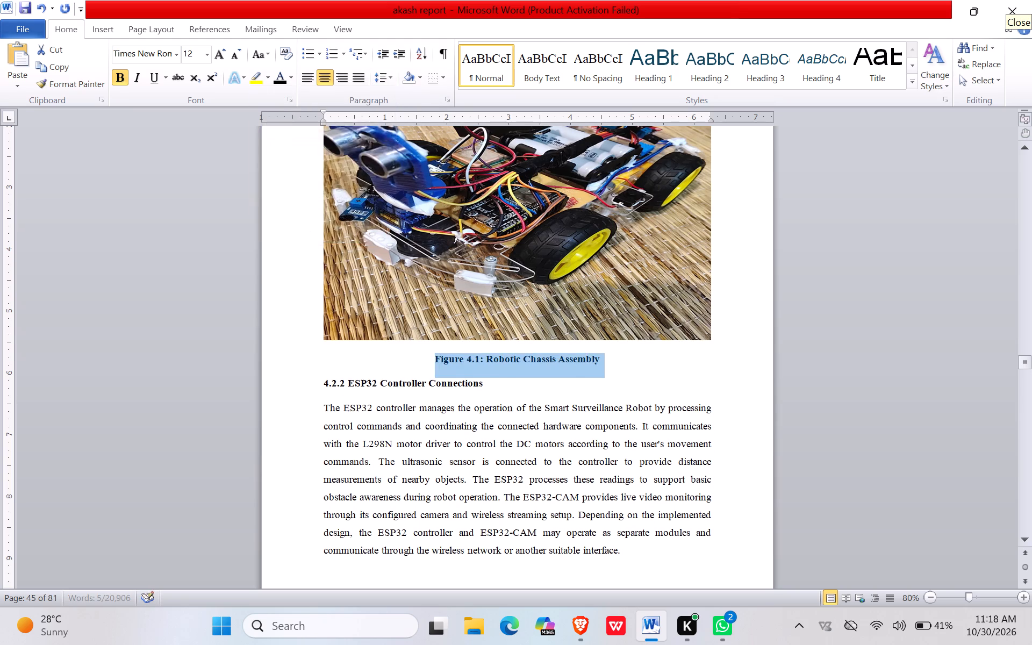
Set the line spacing of the "4.2.2 ESP32 Controller Connections" heading and its paragraph to 1.5.
scroll(466, 341, "down", 3)
left_click(320, 292)
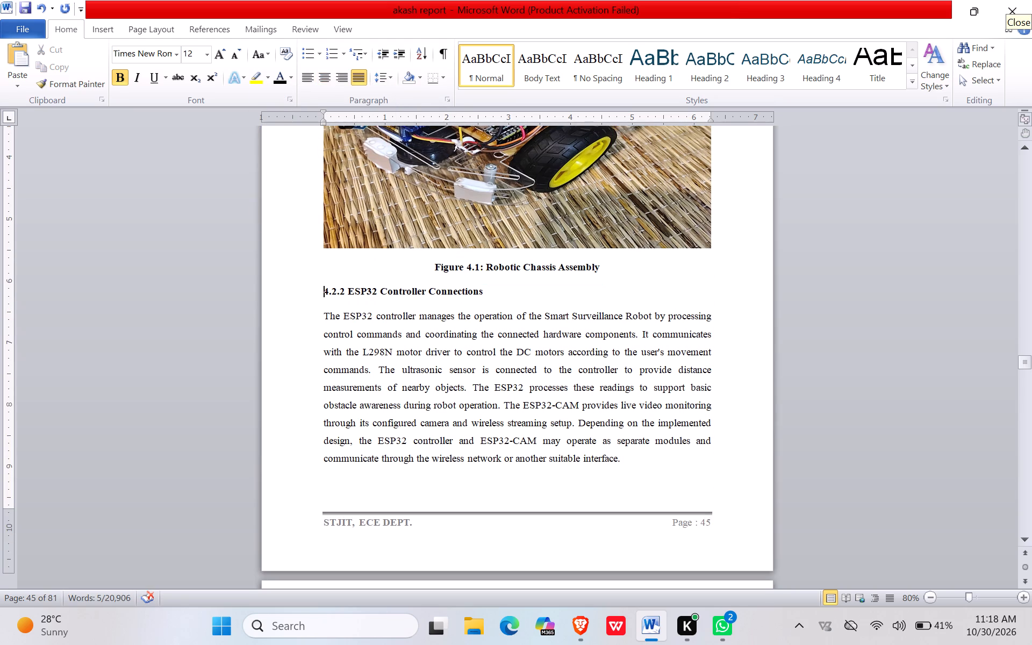
left_click_drag(320, 292, 661, 578)
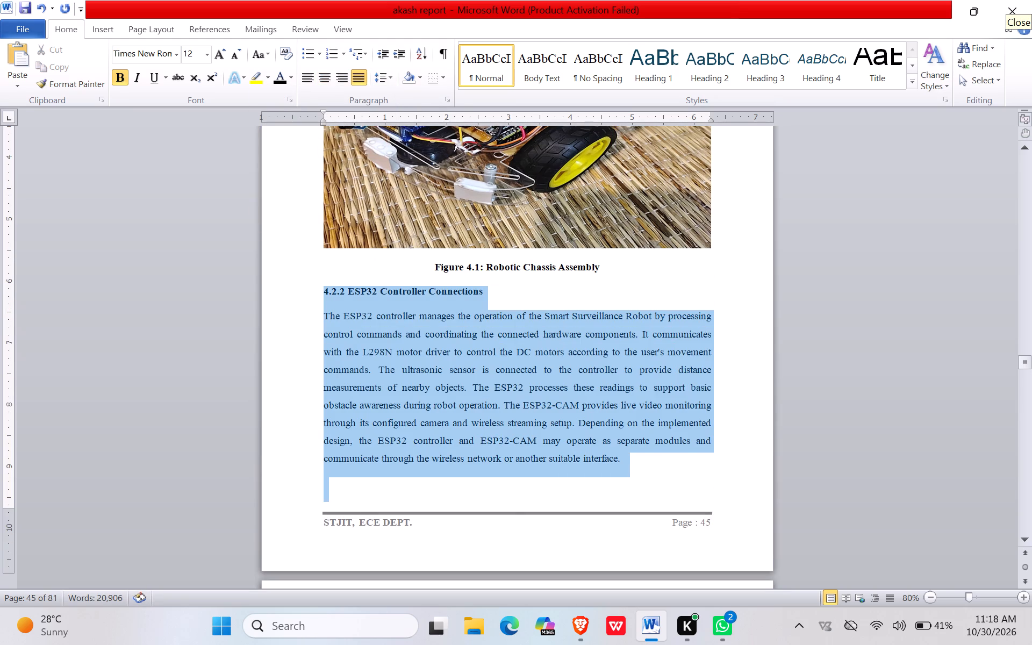
left_click_drag(661, 578, 634, 262)
left_click(388, 77)
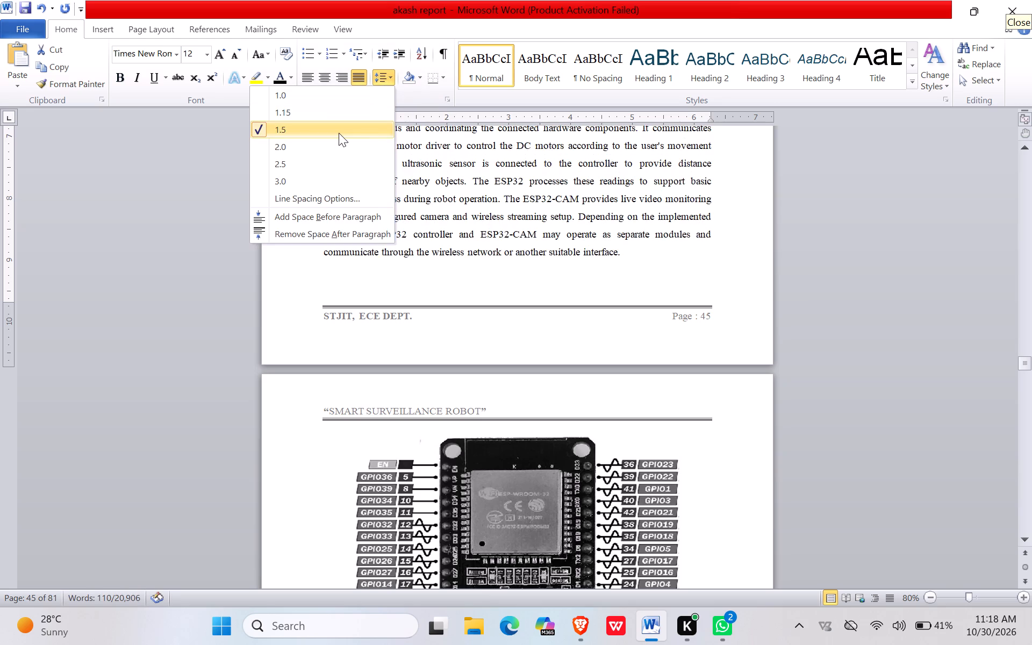
left_click(339, 133)
scroll(489, 289, "up", 7)
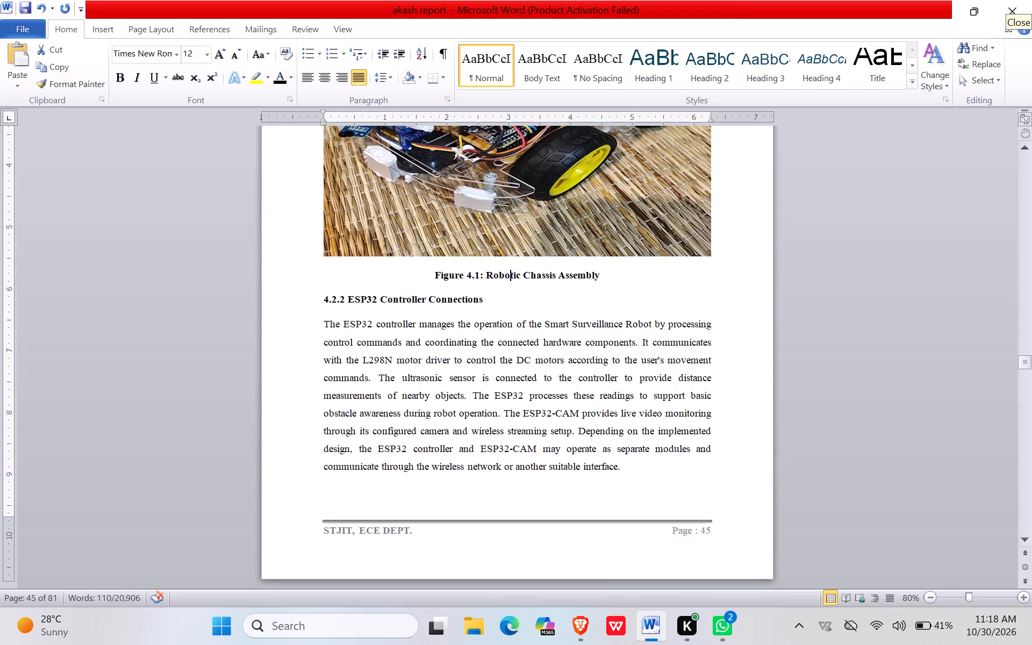
left_click(508, 290)
Review the page layout and spacing of Chapter 4 from its title through the assembly steps and Figure 4.1.
scroll(589, 321, "up", 16)
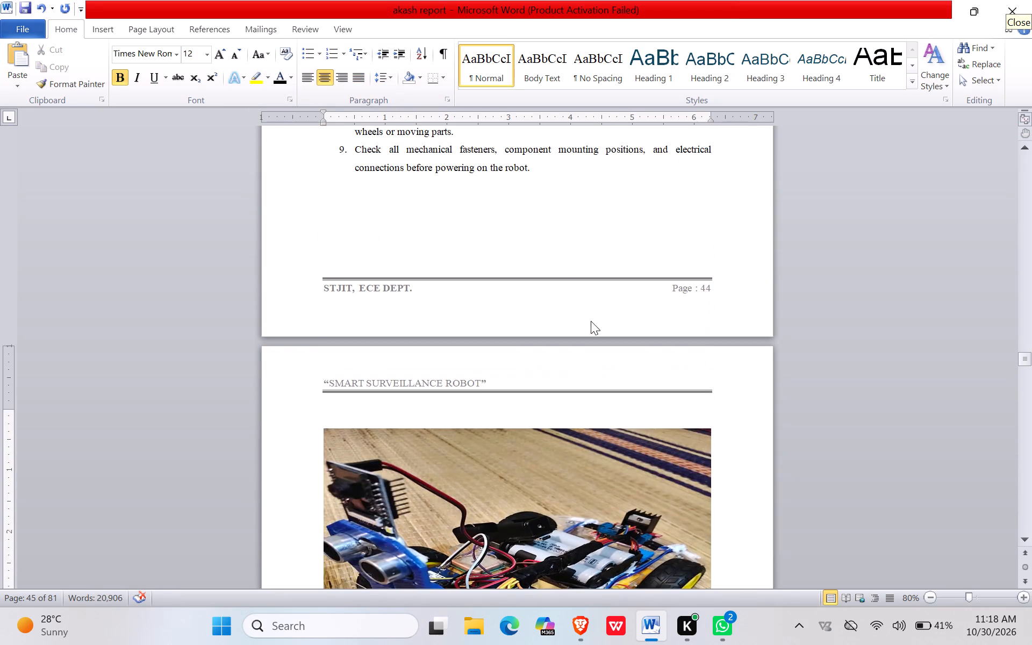
scroll(591, 321, "up", 5)
scroll(591, 321, "down", 17)
scroll(591, 324, "down", 5)
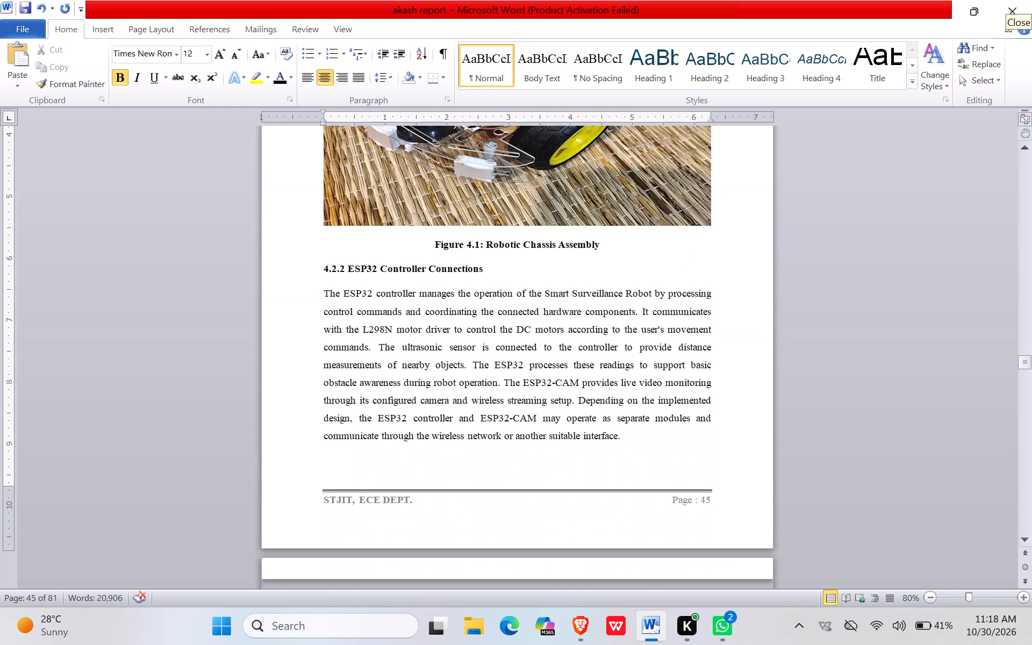
scroll(591, 324, "up", 20)
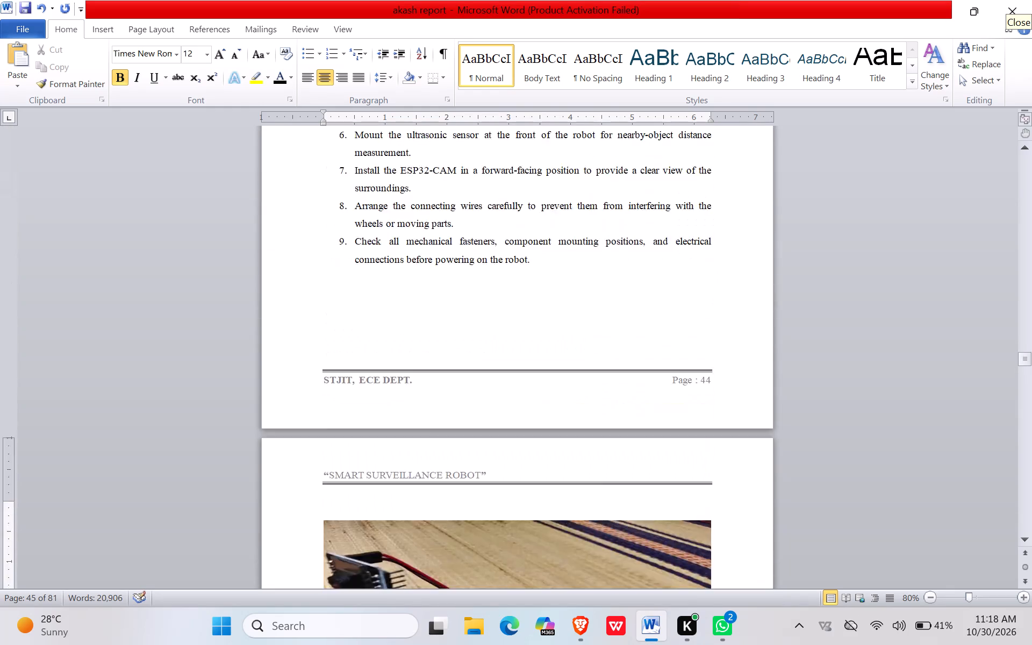
scroll(600, 351, "up", 8)
scroll(600, 351, "up", 16)
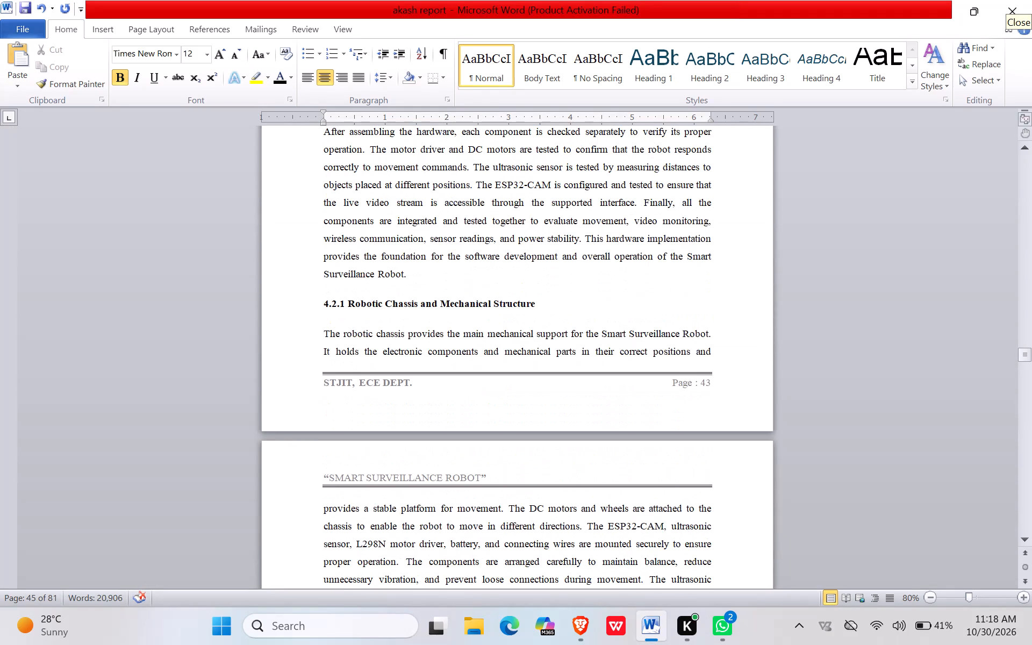
scroll(601, 351, "up", 2)
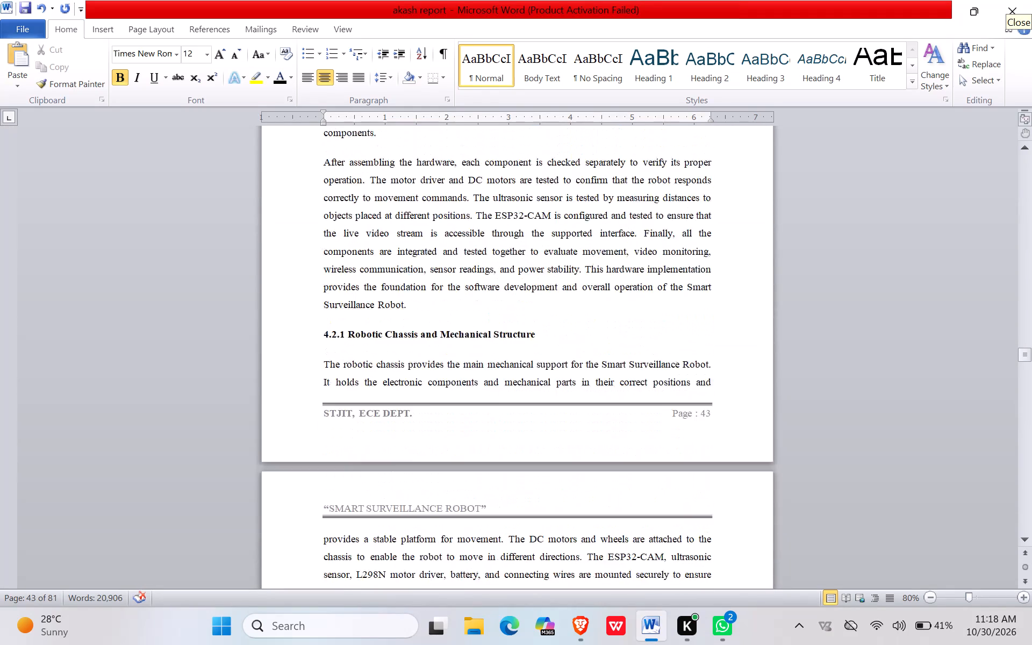
scroll(601, 351, "up", 15)
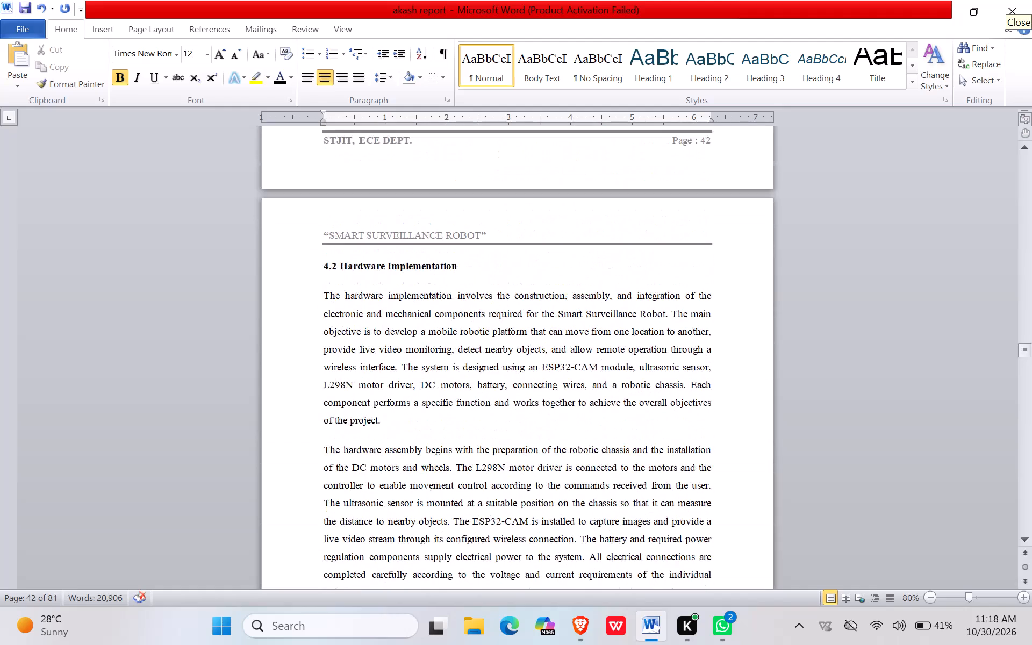
scroll(601, 351, "up", 5)
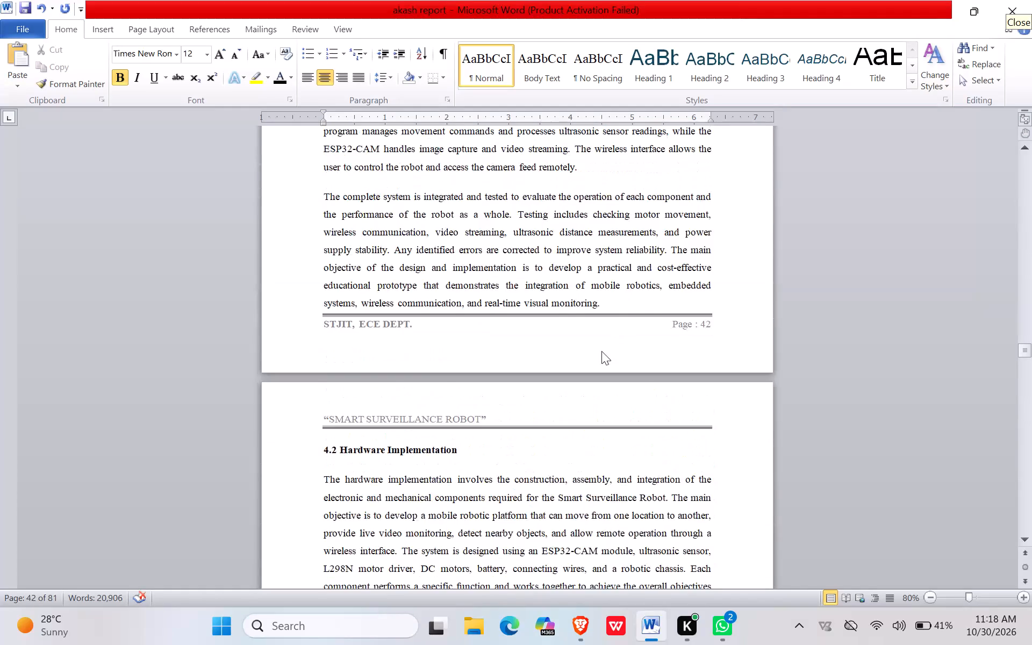
scroll(601, 351, "down", 10)
scroll(601, 351, "up", 5)
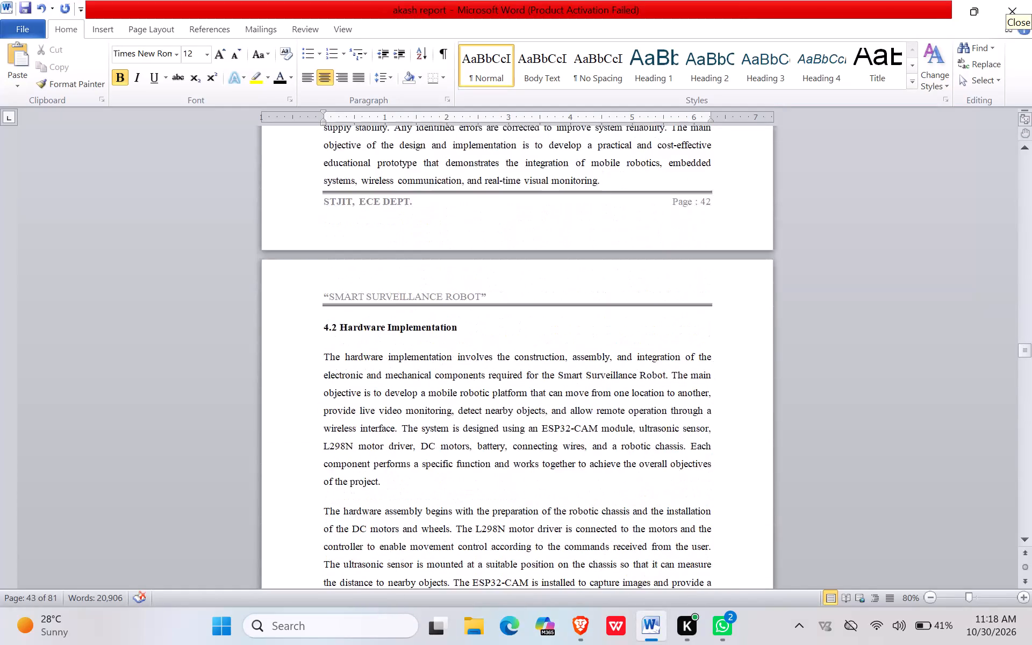
scroll(601, 351, "up", 20)
scroll(601, 351, "up", 1)
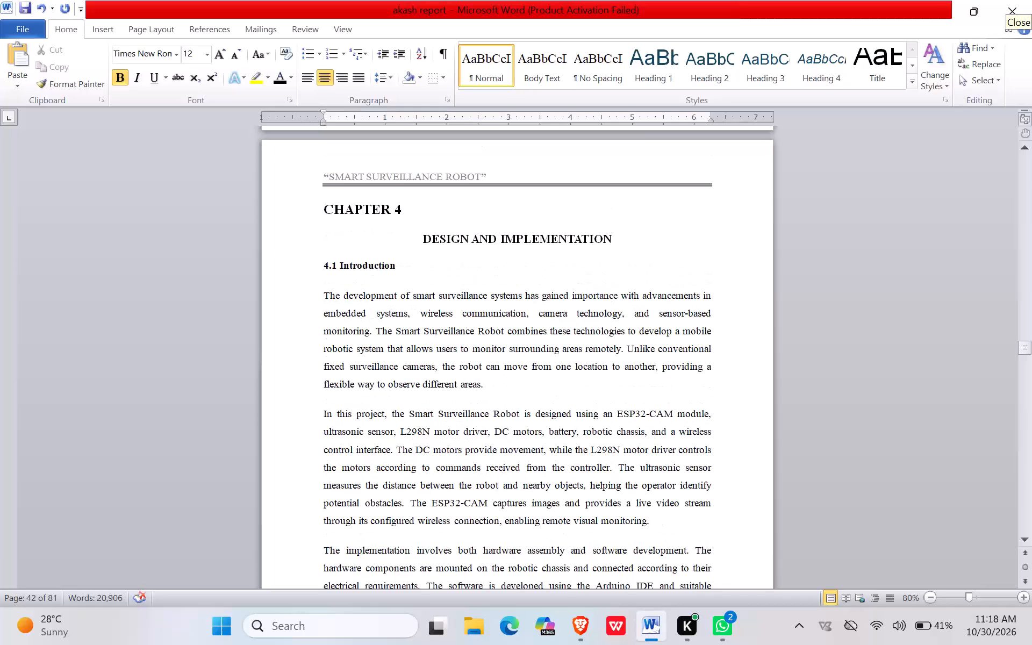
scroll(601, 351, "down", 7)
scroll(601, 351, "up", 7)
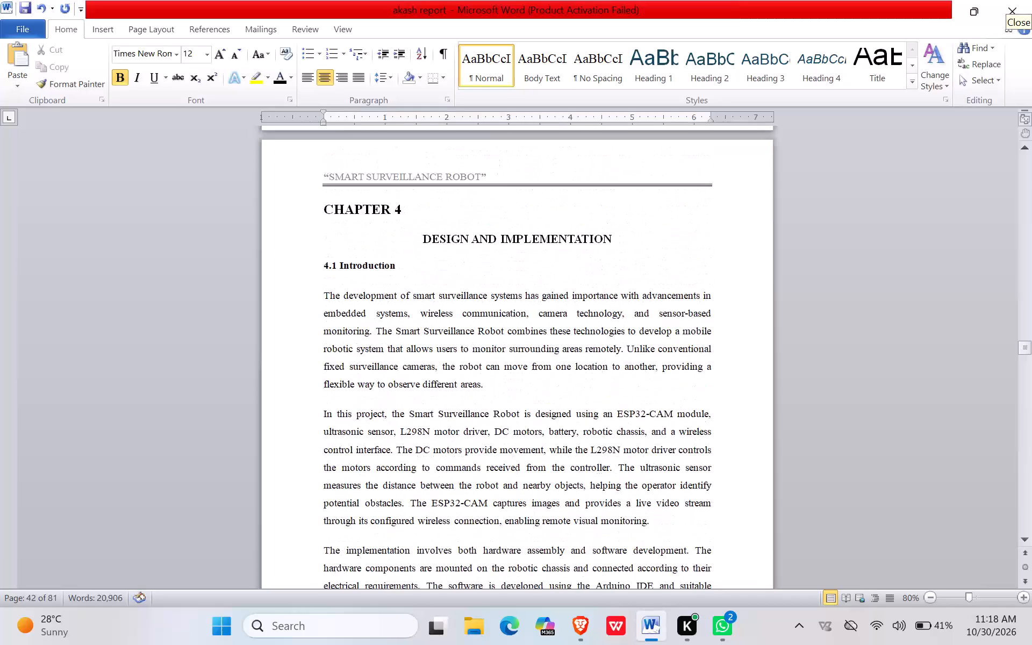
scroll(601, 351, "down", 20)
scroll(601, 351, "down", 8)
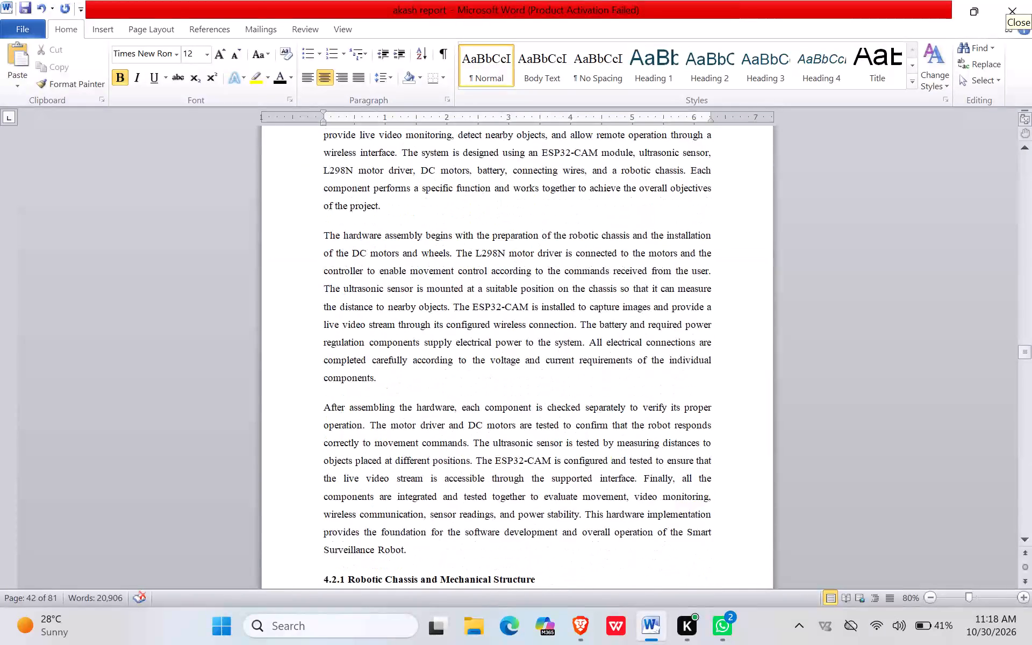
scroll(602, 354, "down", 6)
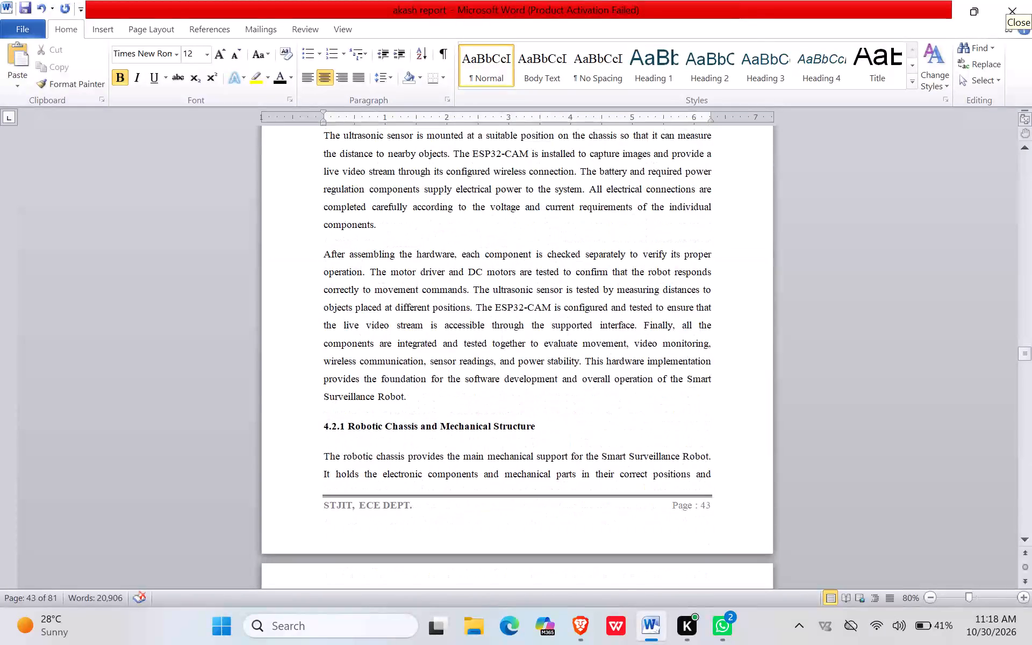
scroll(602, 354, "down", 4)
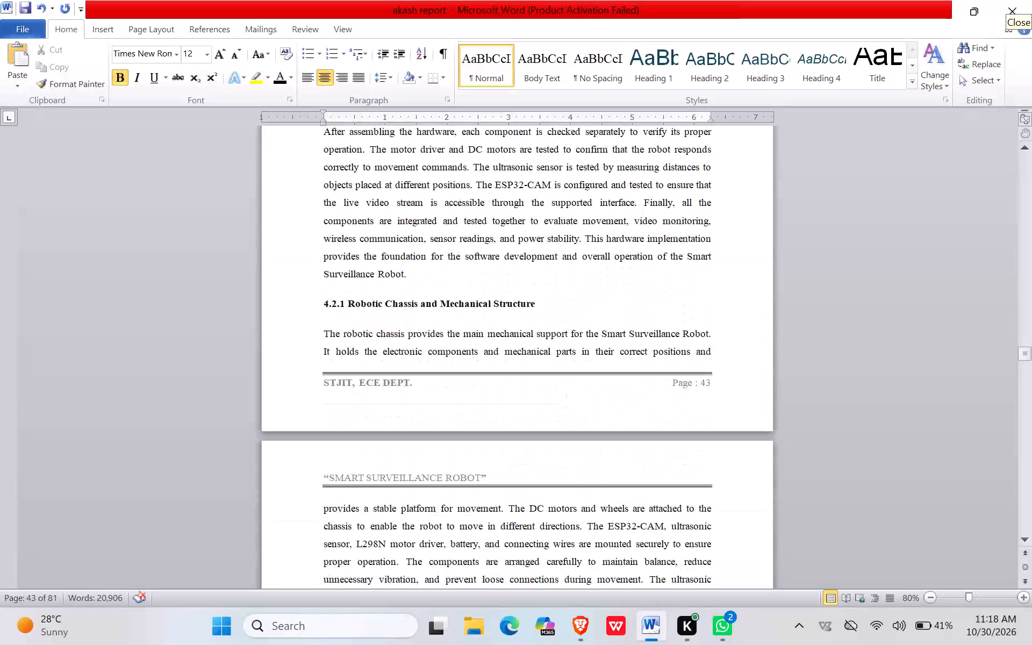
scroll(602, 355, "down", 6)
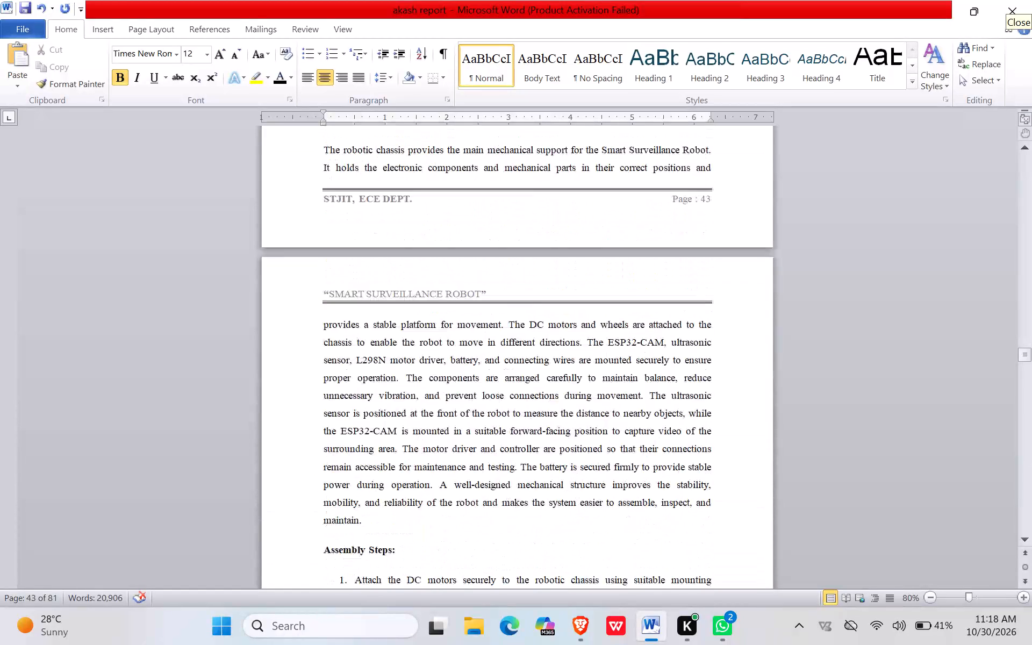
scroll(603, 357, "down", 11)
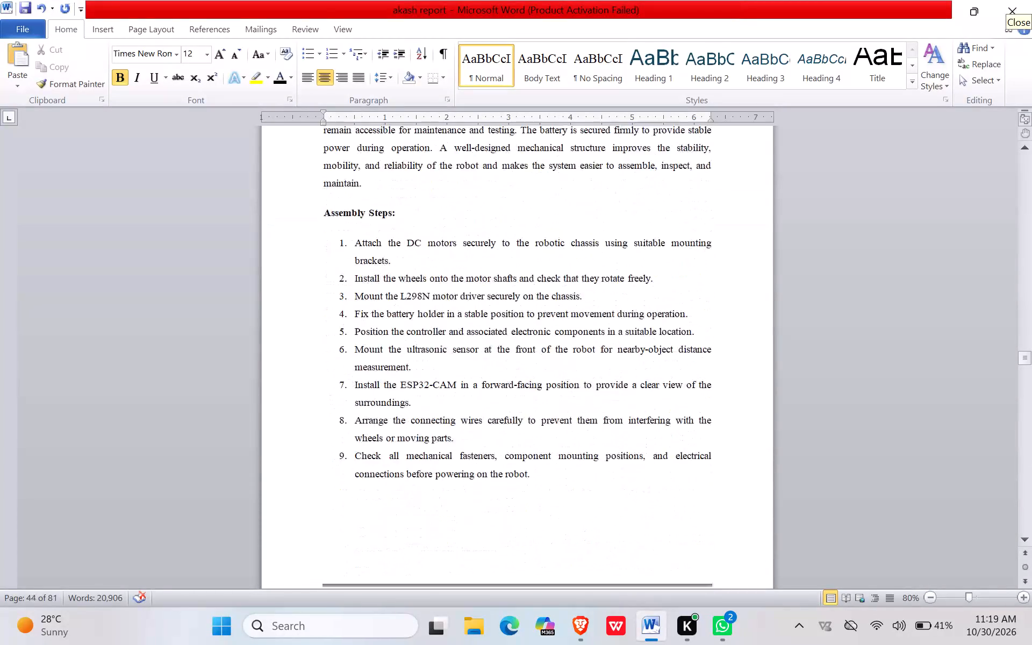
scroll(603, 357, "down", 19)
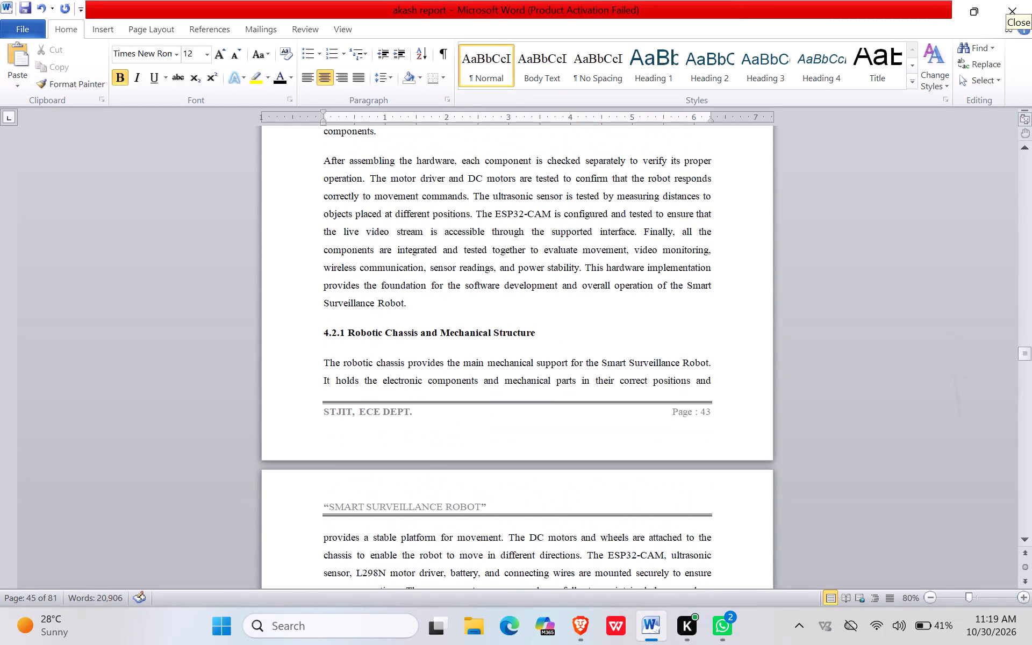
Insert three blank lines before the "4.2.1 Robotic Chassis and Mechanical Structure" heading to move it to the top of the following page.
left_click(320, 335)
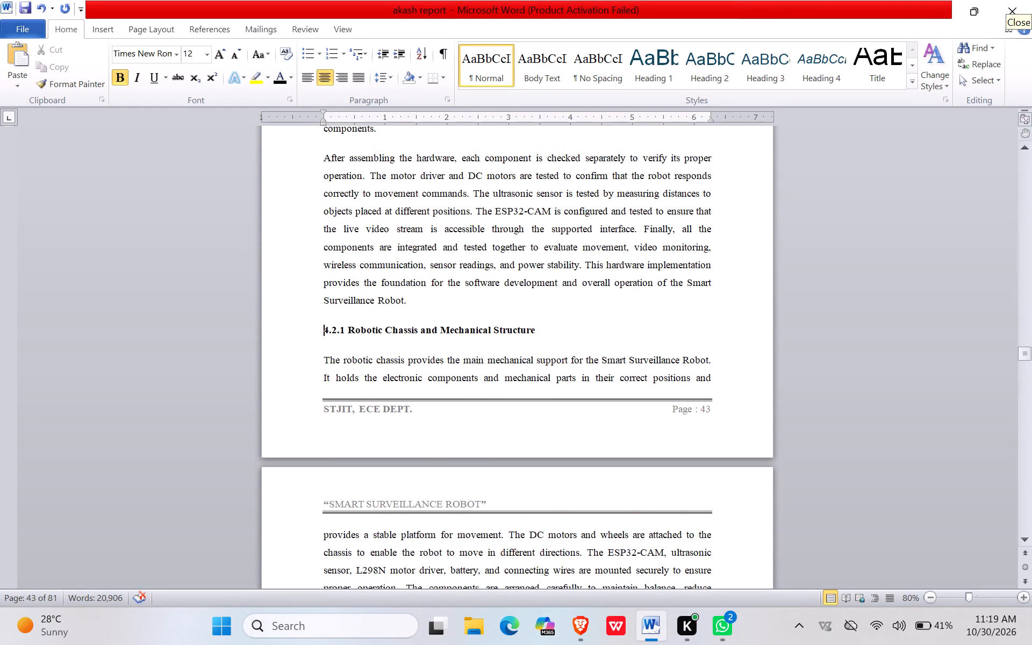
key("Return")
key("Return")
key("Return")
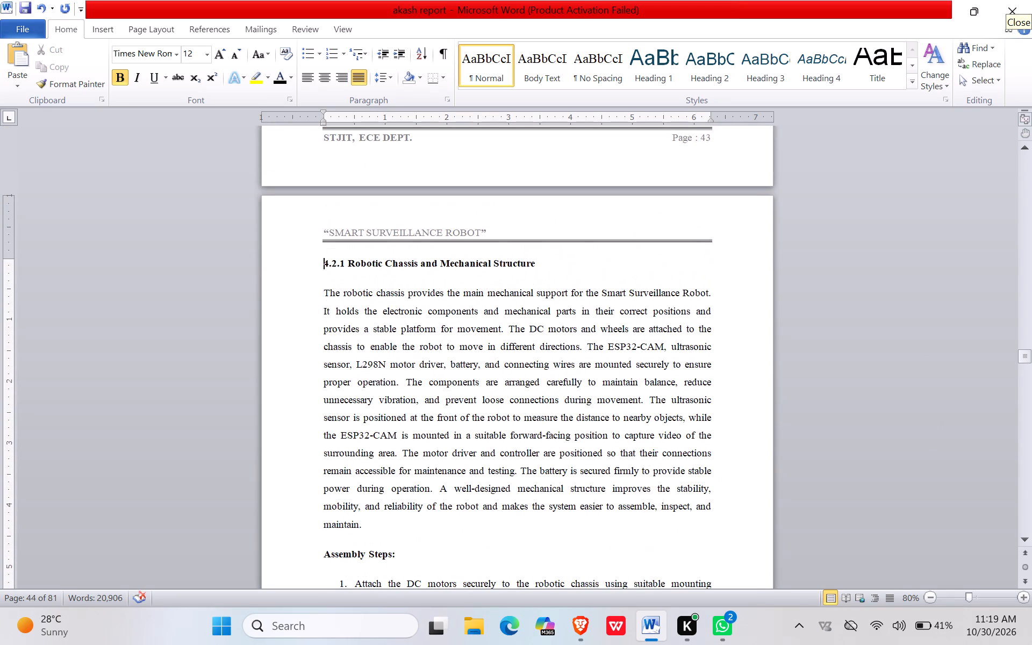
scroll(443, 356, "up", 2)
scroll(443, 356, "down", 5)
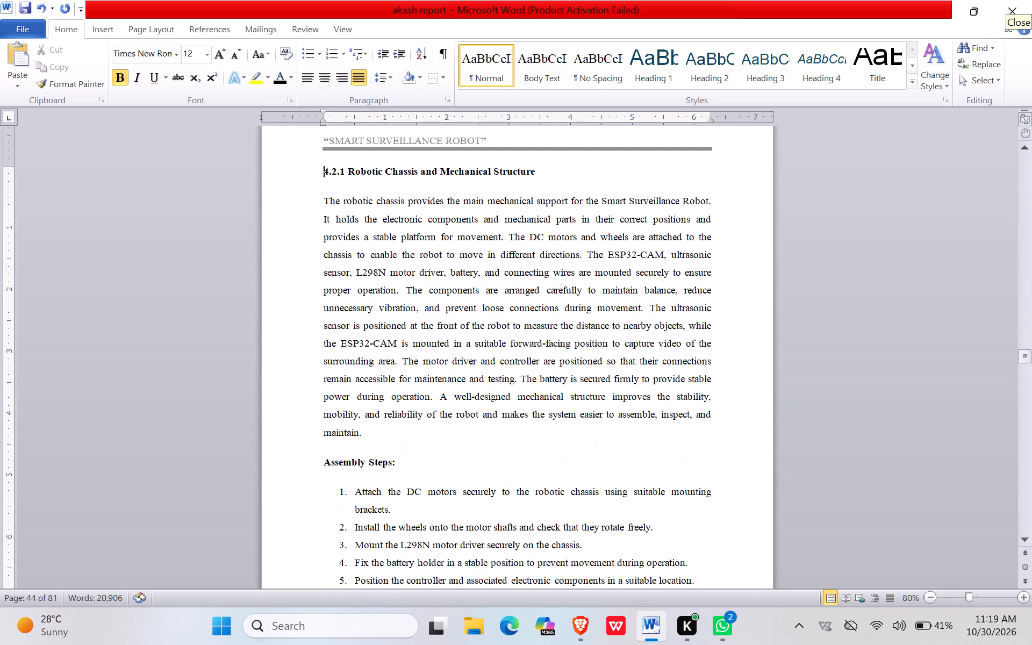
scroll(443, 355, "up", 1)
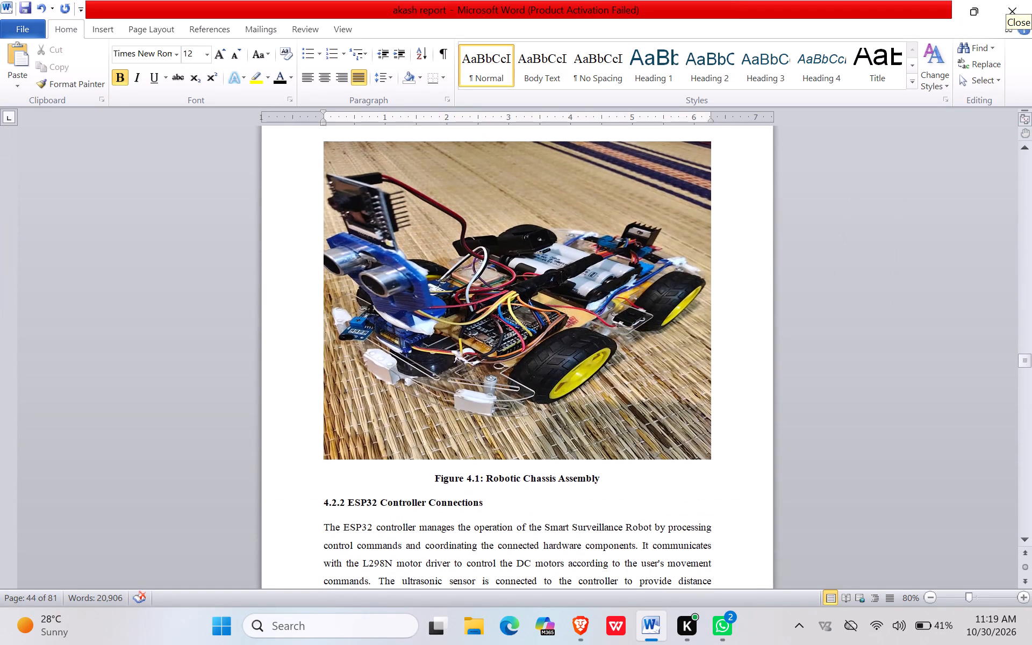
Renumber the "Robotic Chassis Assembly" caption as Figure 4.2.1 and save the document.
left_click(477, 480)
left_click(470, 477)
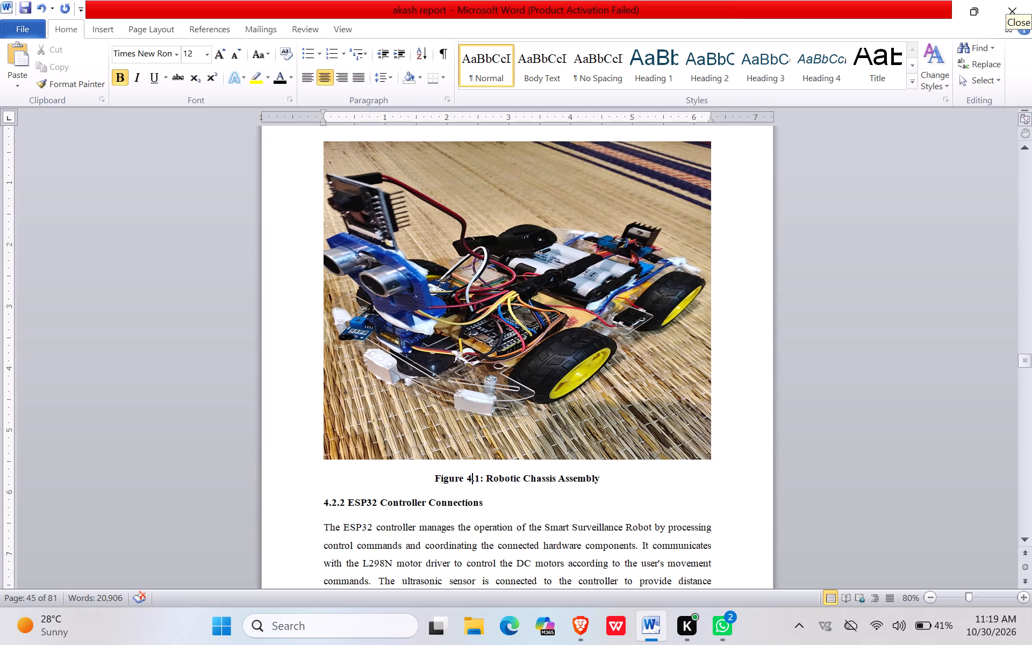
key("period")
key("2")
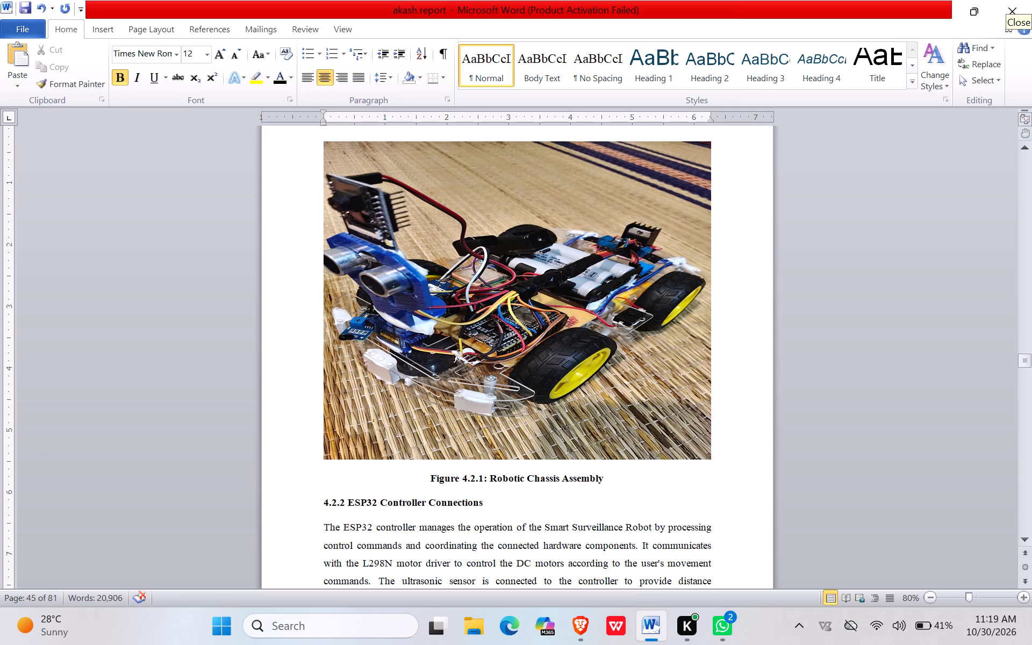
key("ctrl+s")
key("ctrl+s")
key("ctrl+s")
key("ctrl+s")
key("ctrl+s")
key("ctrl+s")
Reapply 1.5 line spacing to the "4.2.2 ESP32 Controller Connections" heading and its paragraph.
scroll(496, 471, "down", 5)
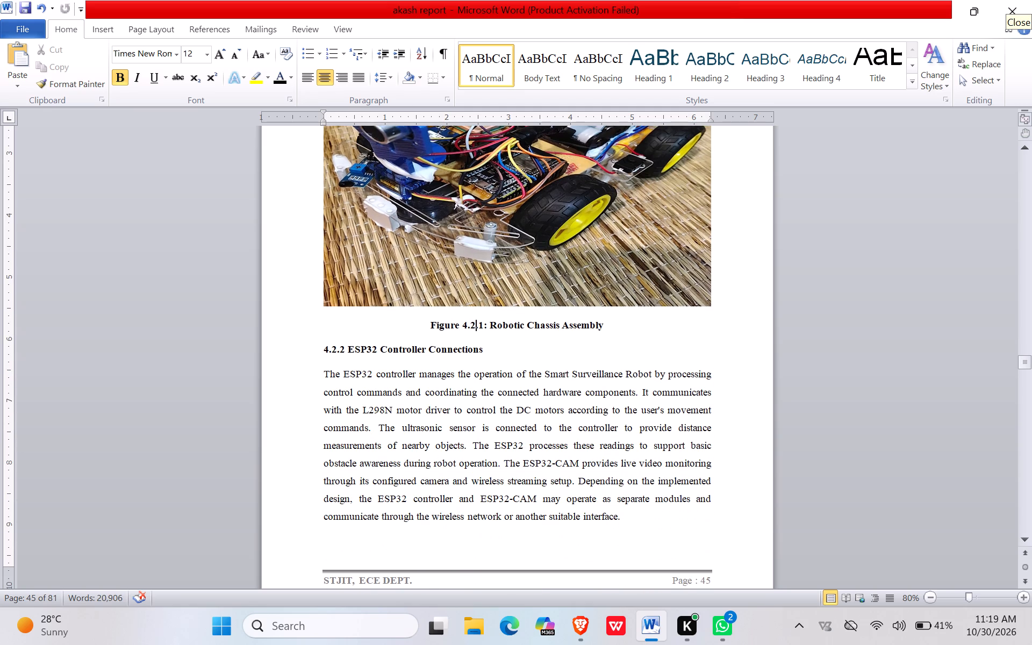
left_click_drag(322, 349, 382, 392)
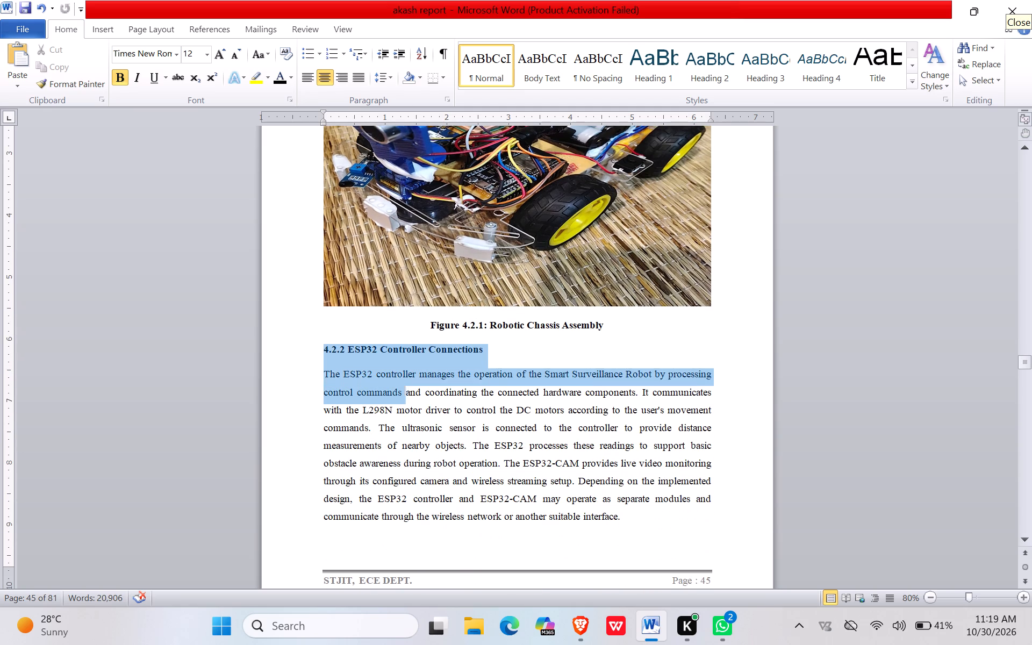
left_click_drag(382, 392, 640, 526)
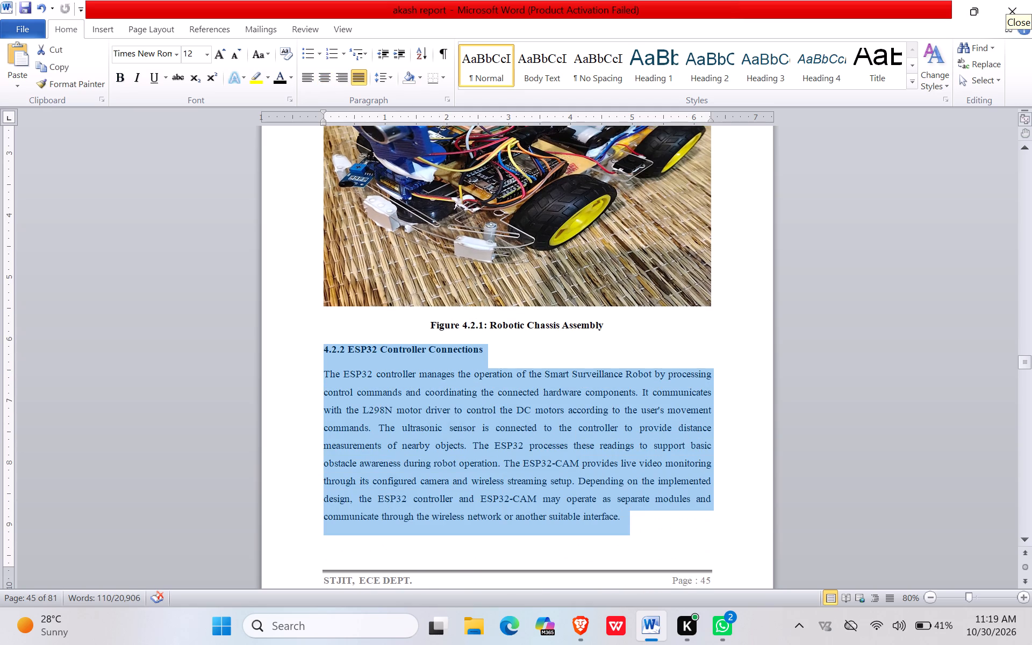
left_click(385, 78)
left_click(368, 126)
Renumber the "ESP32 Connection Diagram" caption as Figure 4.2.2 and save the document.
scroll(421, 341, "down", 5)
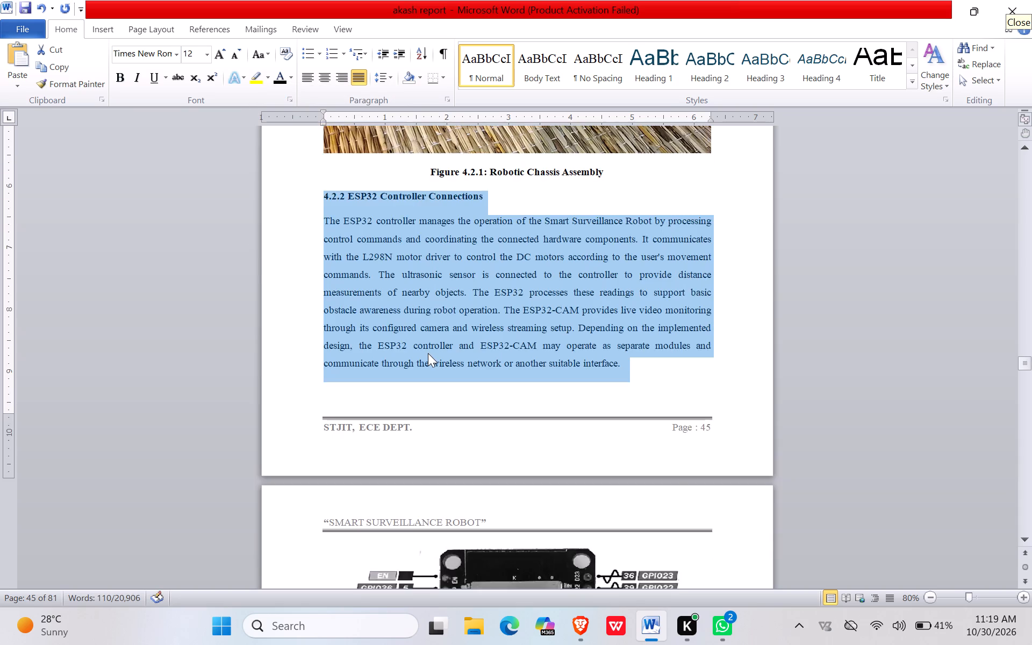
scroll(428, 353, "down", 8)
scroll(526, 363, "down", 6)
left_click_drag(606, 386, 442, 388)
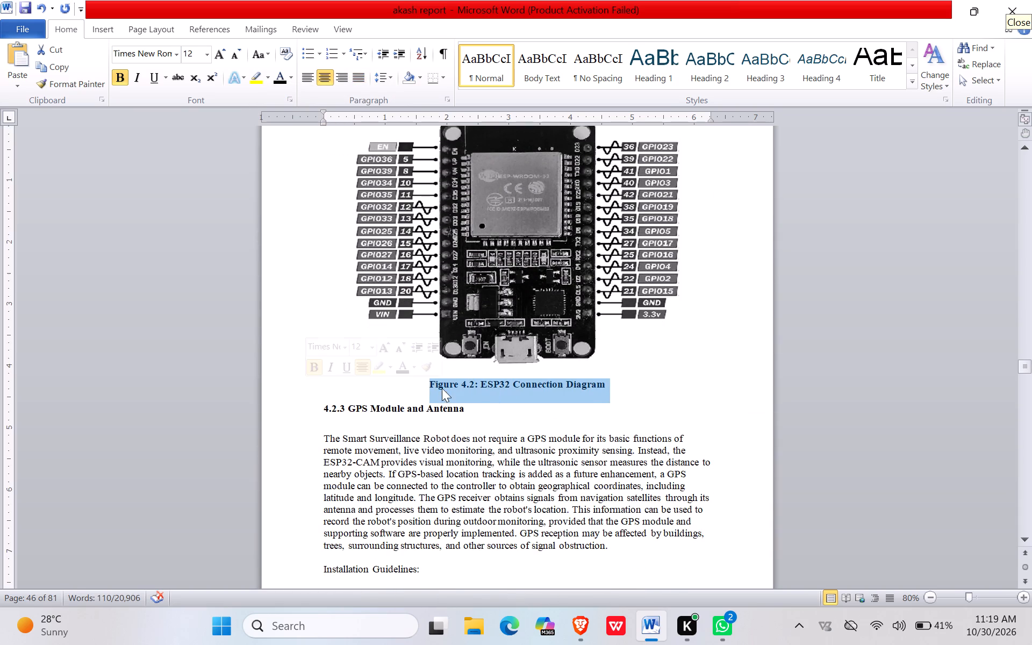
left_click(473, 385)
left_click(465, 384)
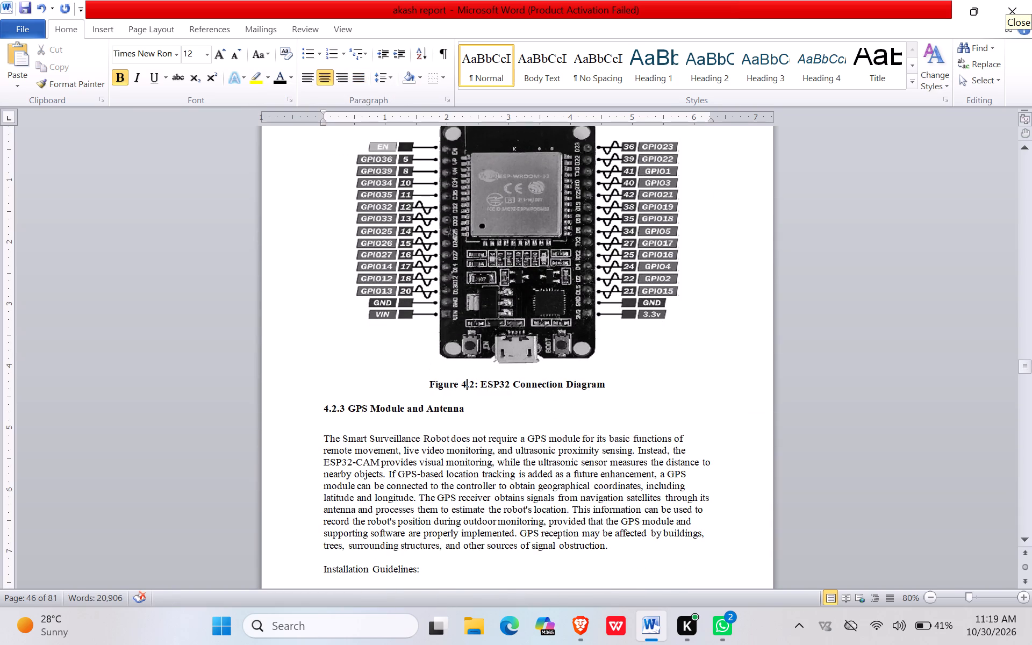
scroll(518, 392, "up", 11)
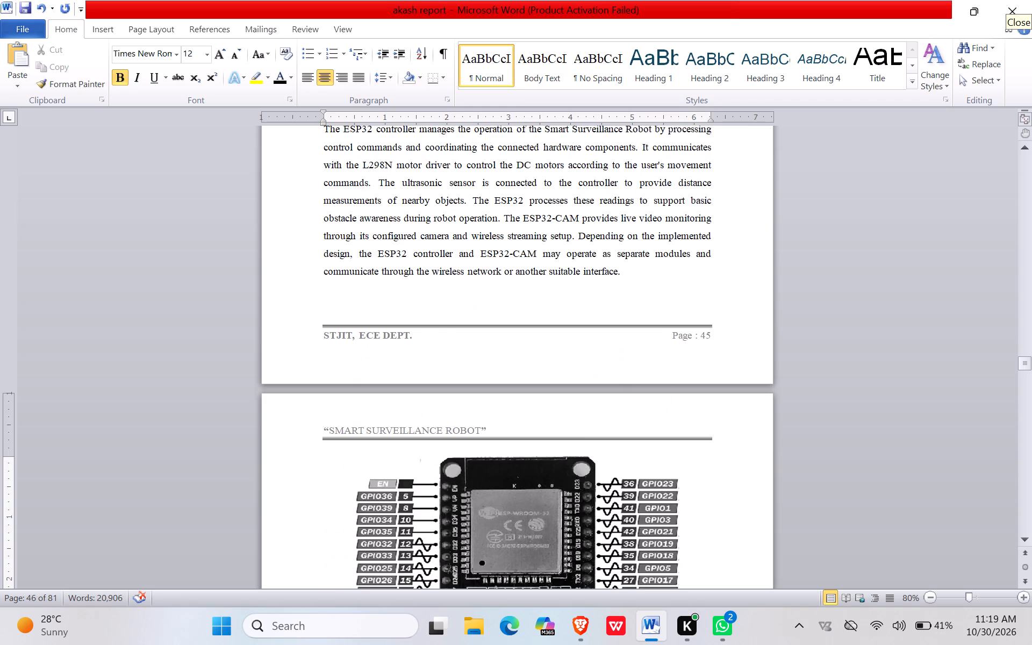
scroll(518, 391, "up", 3)
scroll(518, 391, "down", 15)
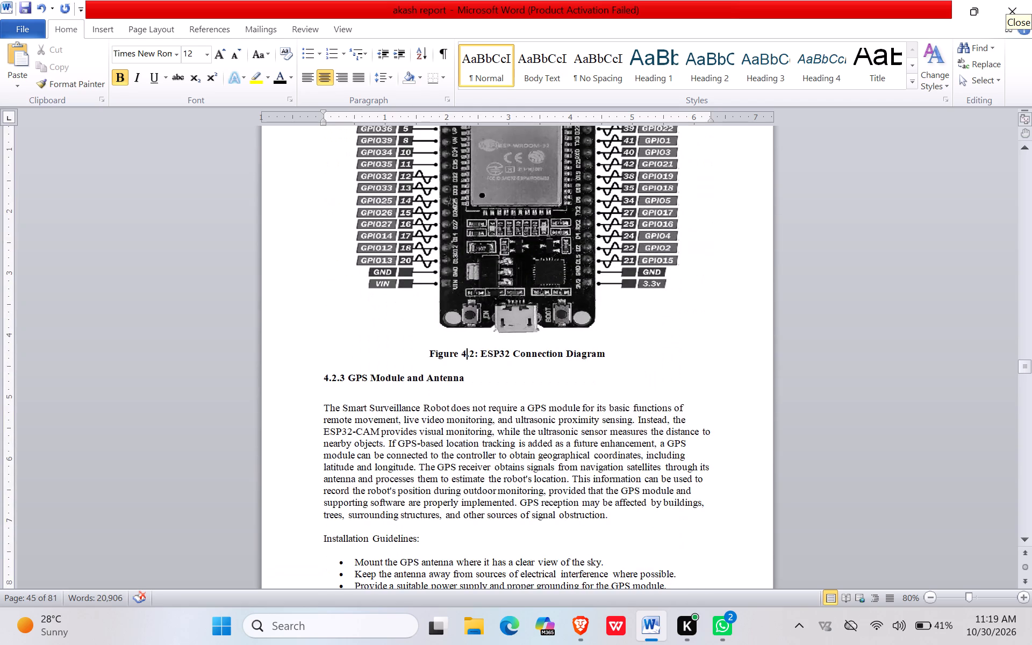
scroll(518, 391, "down", 3)
key("period")
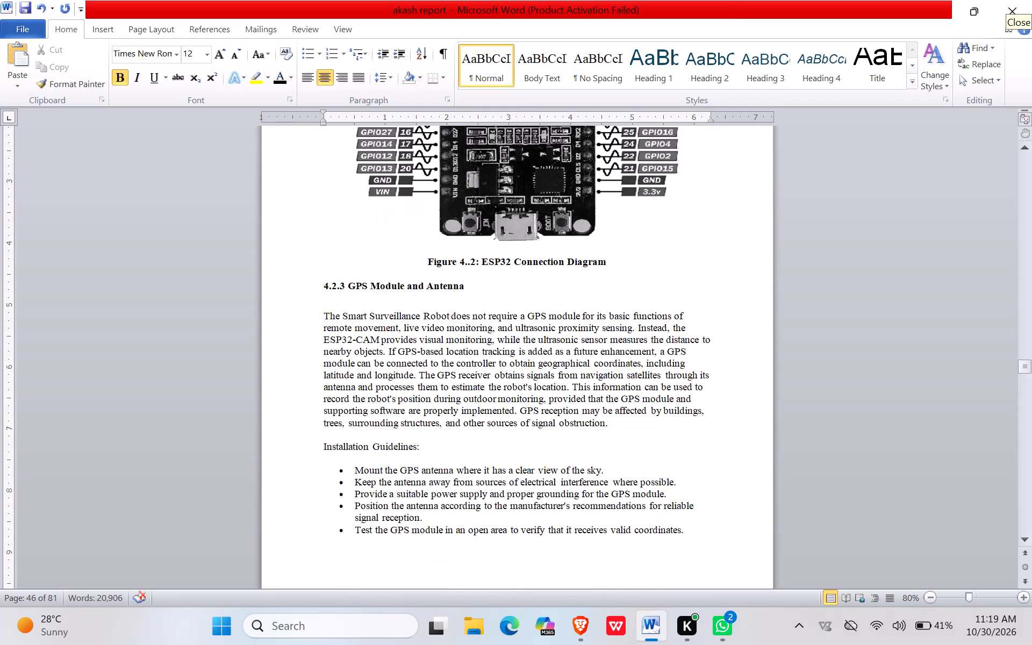
key("BackSpace")
key("2")
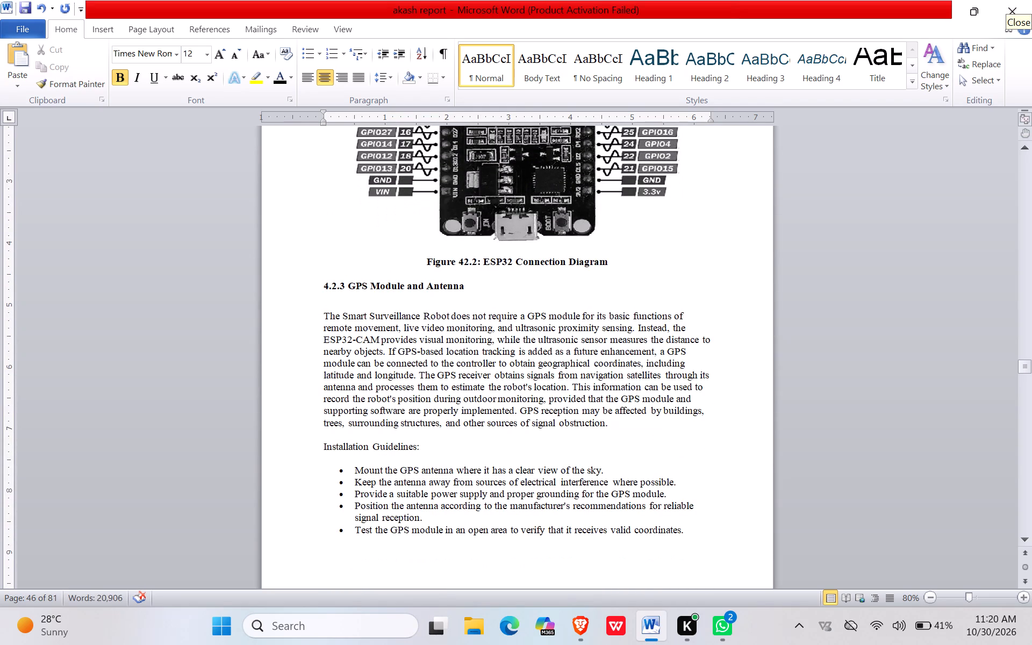
key("Left")
key("period")
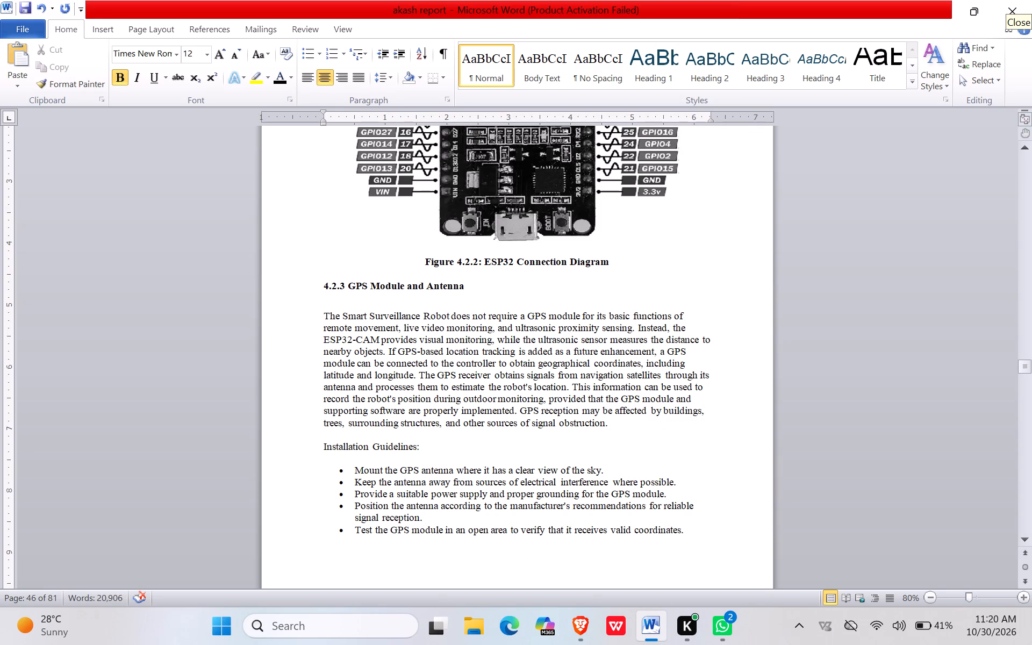
key("ctrl+s")
key("ctrl+s")
Justify the whole "4.2.3 GPS Module and Antenna" section, including the installation guidelines bullets, and set its line spacing to 1.5.
left_click_drag(319, 285, 564, 515)
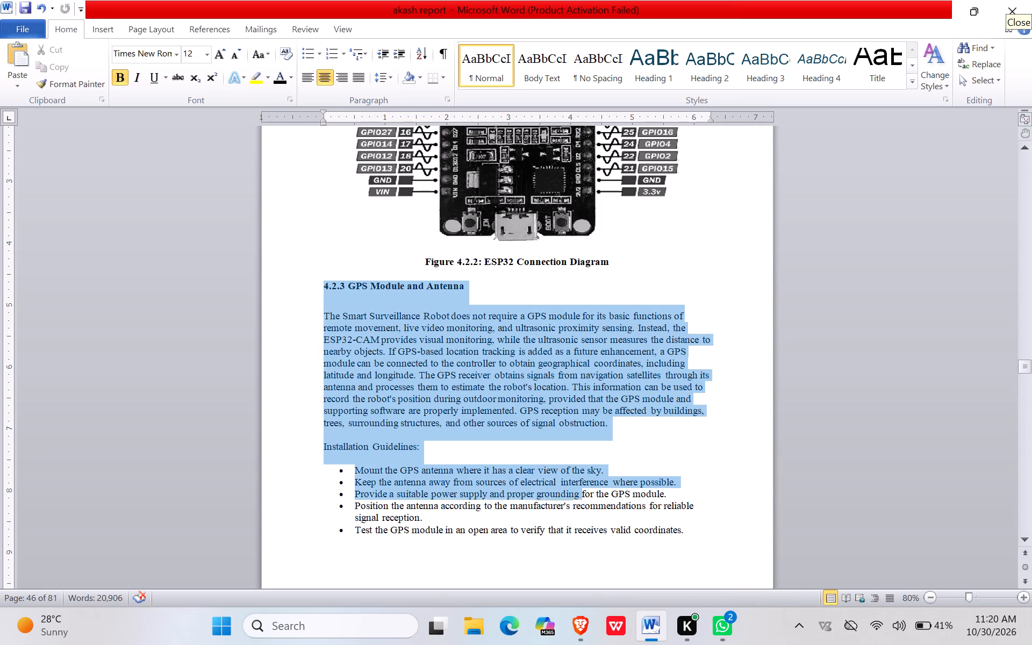
left_click_drag(564, 515, 696, 527)
scroll(698, 522, "down", 4)
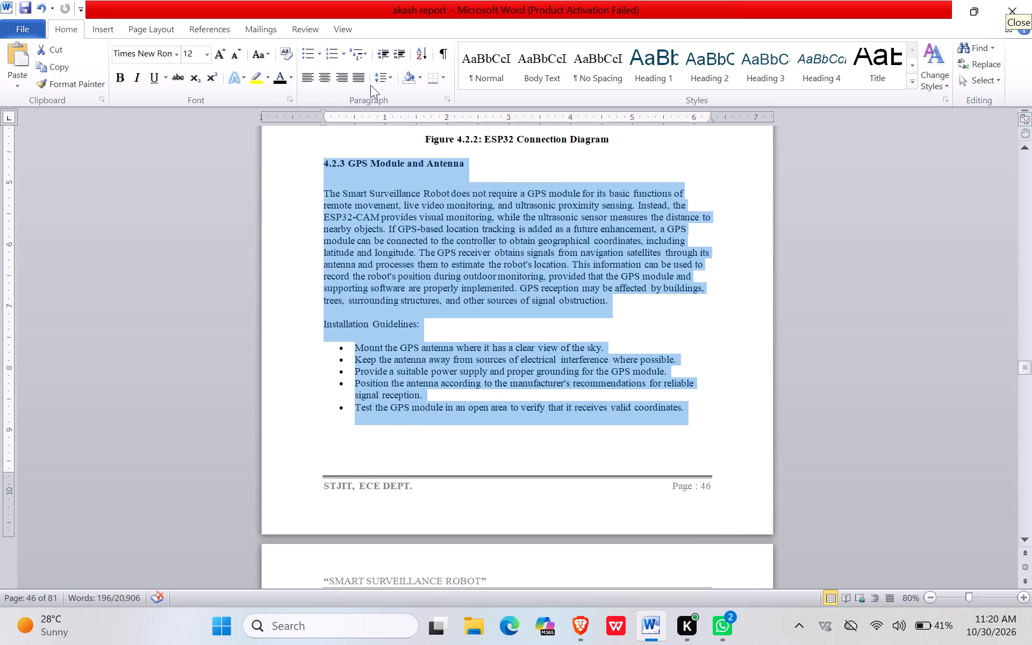
left_click(361, 82)
left_click(382, 77)
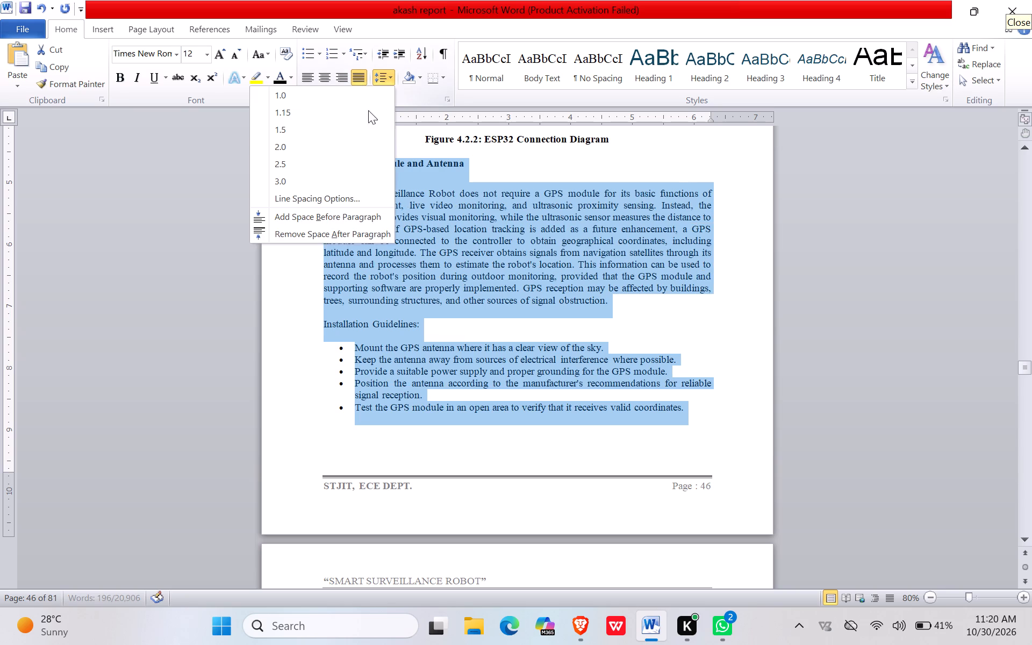
left_click(359, 130)
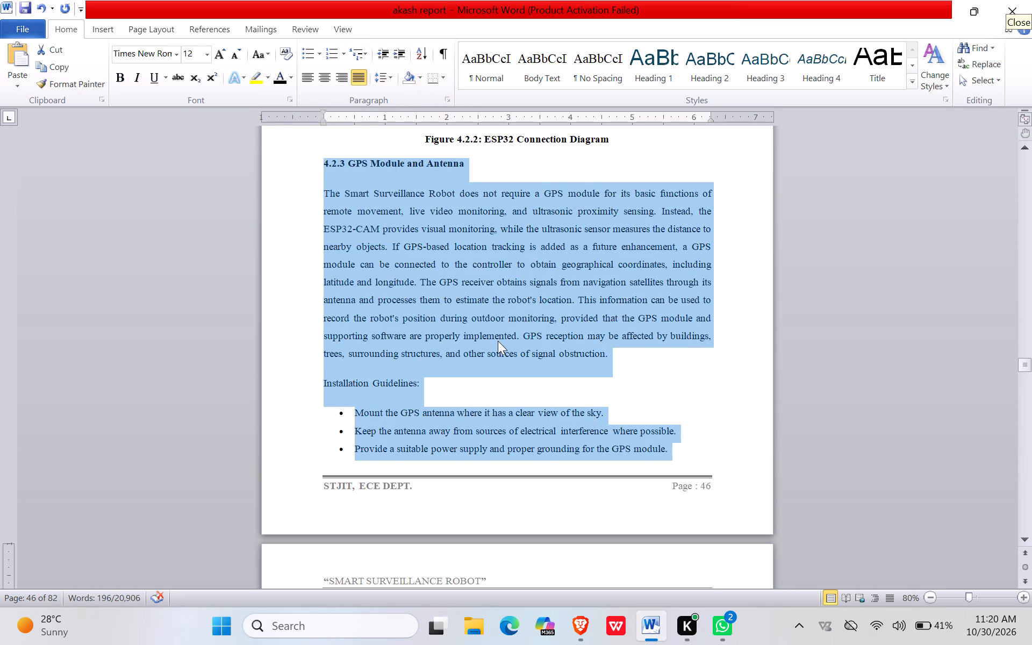
left_click(498, 340)
Delete the two blank lines above the "4.2.4 ESP32-CAM" heading.
scroll(428, 279, "up", 5)
scroll(428, 279, "down", 3)
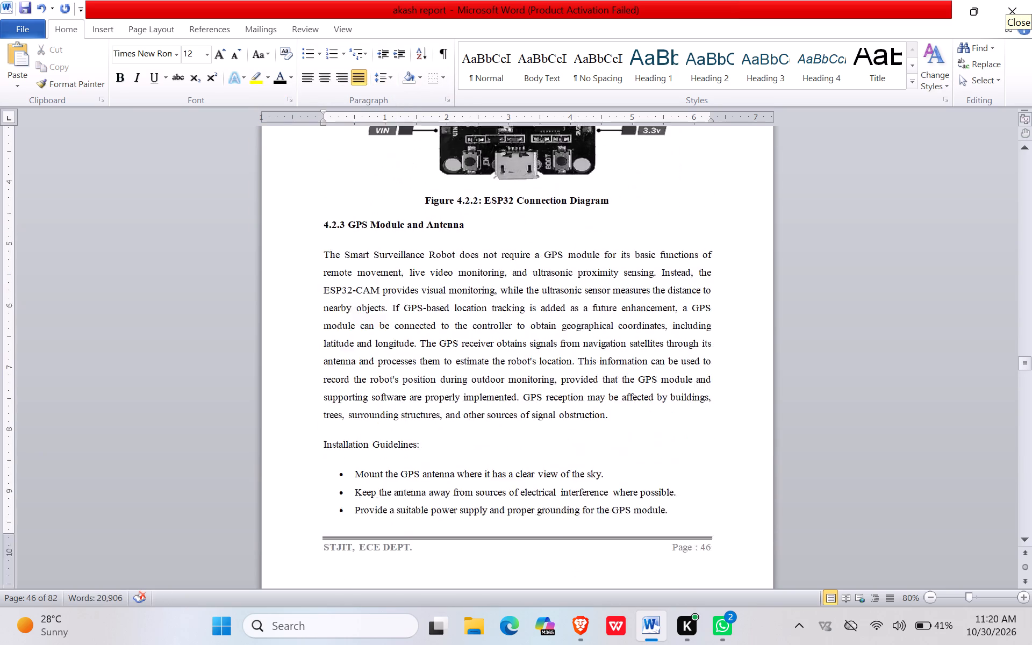
scroll(428, 279, "down", 17)
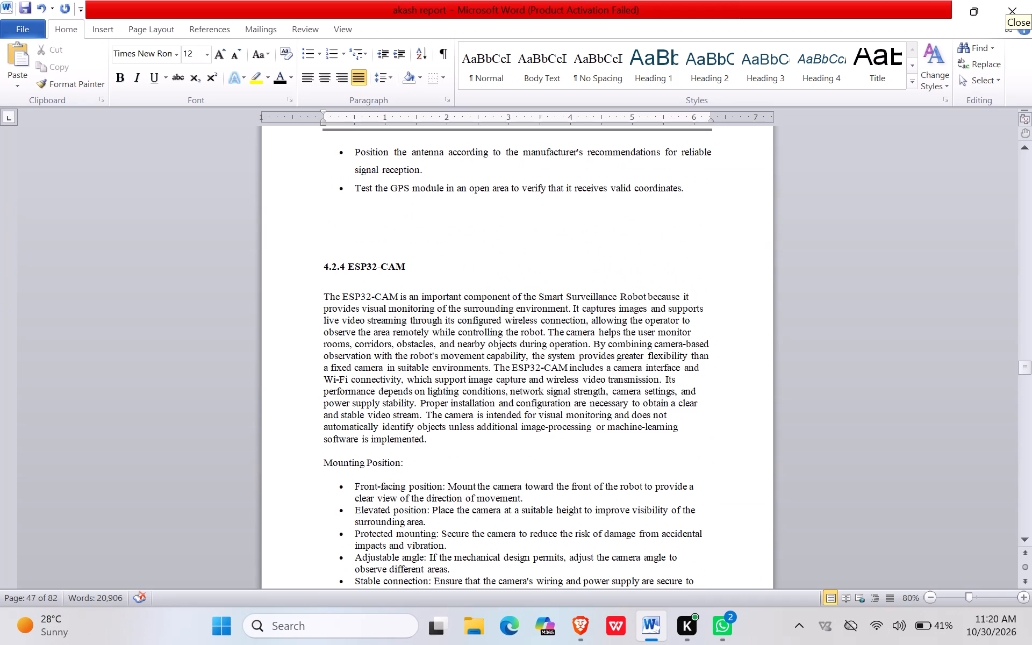
left_click_drag(320, 267, 325, 271)
key("BackSpace")
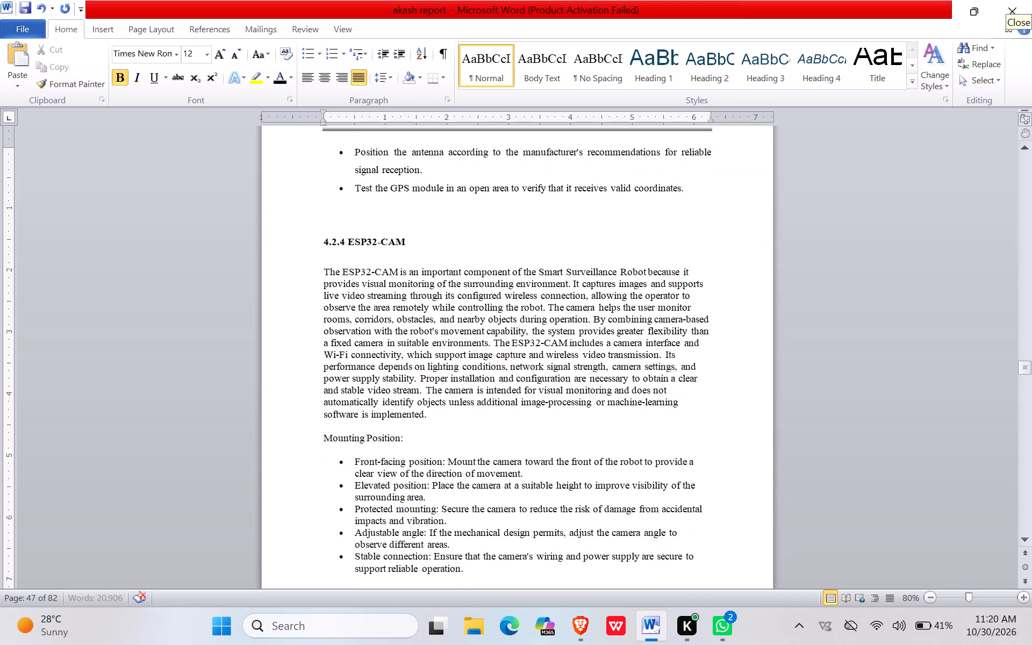
key("BackSpace")
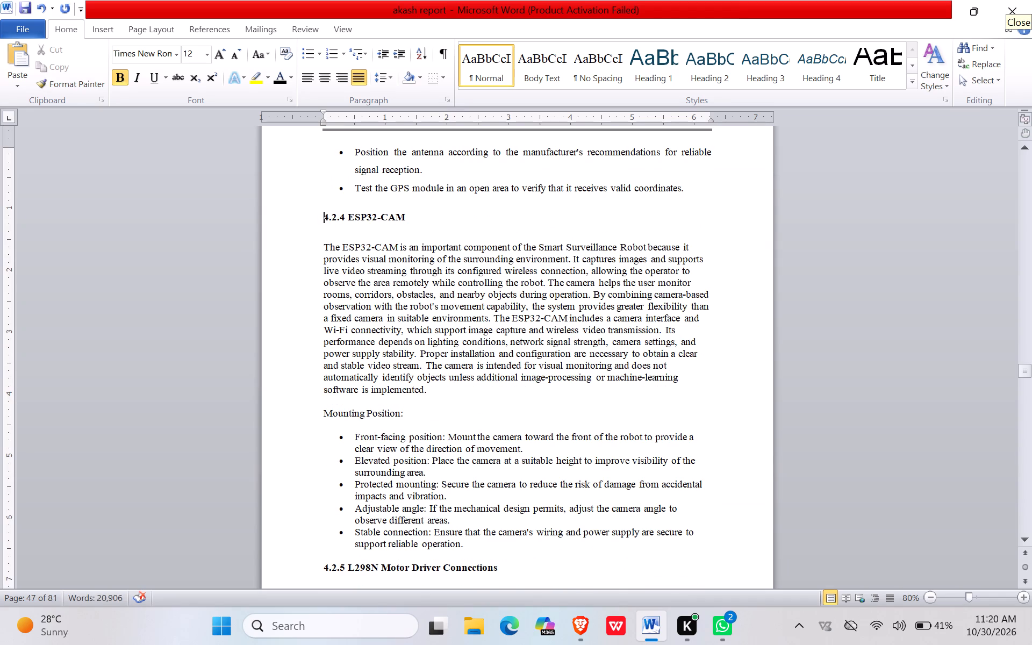
Justify the whole "4.2.4 ESP32-CAM" section, including the mounting position bullets, and set its line spacing to 1.5.
left_click_drag(318, 216, 501, 390)
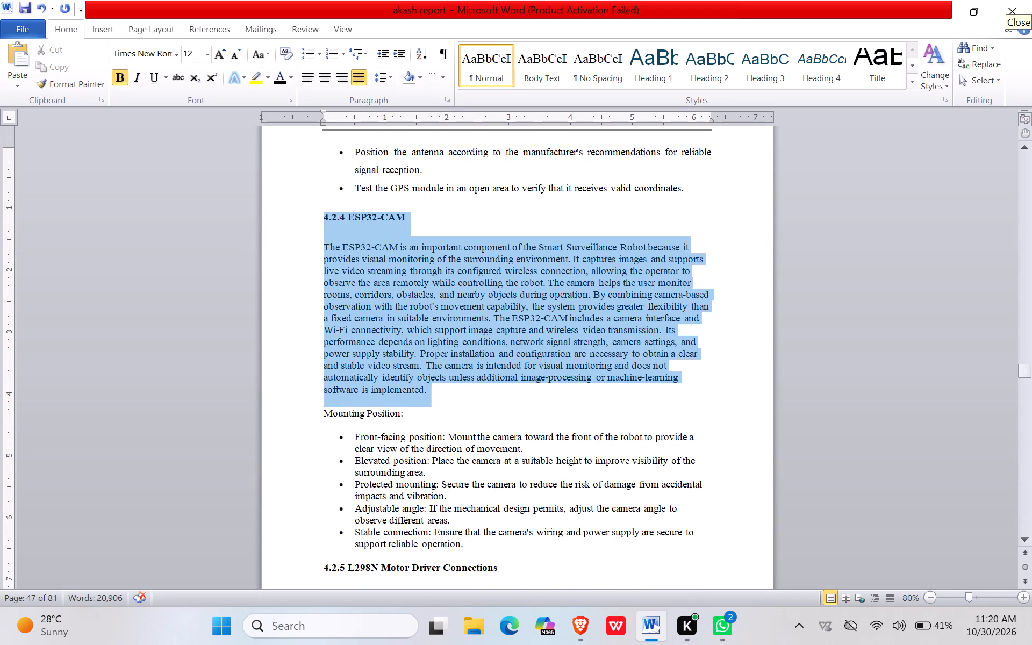
left_click_drag(501, 390, 541, 558)
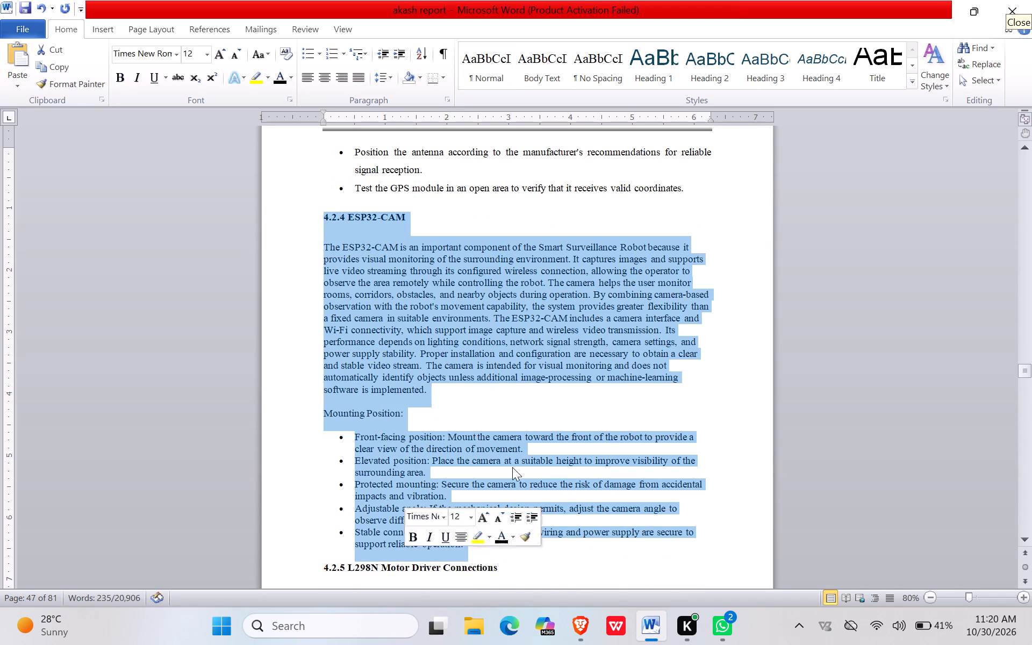
left_click(359, 80)
left_click(377, 80)
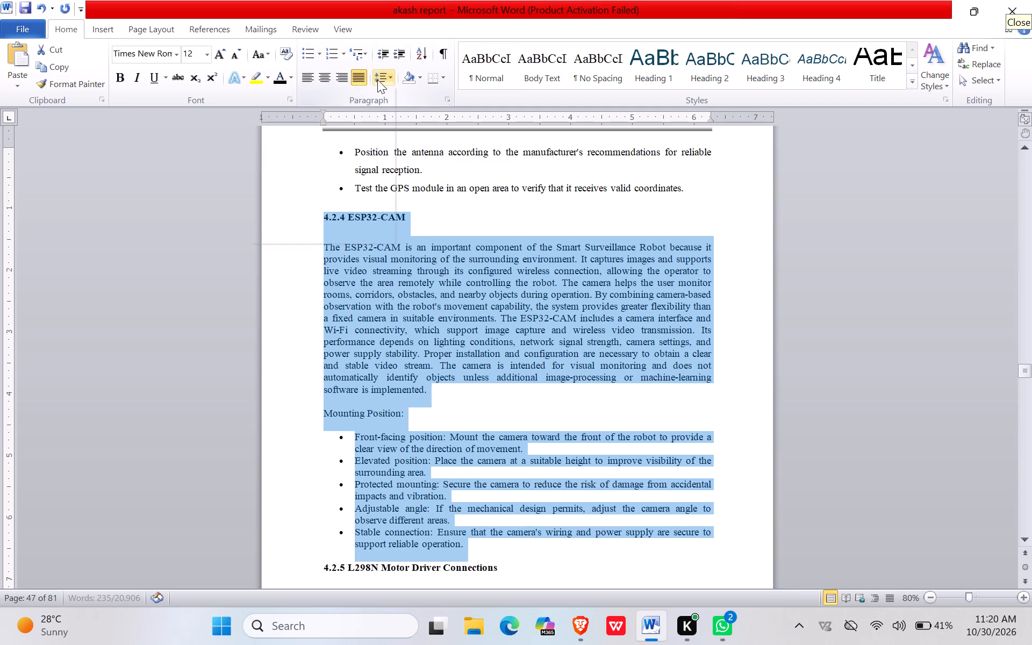
left_click(335, 128)
Make the "Mounting Position:" subheading in section 4.2.4 bold.
scroll(372, 245, "down", 1)
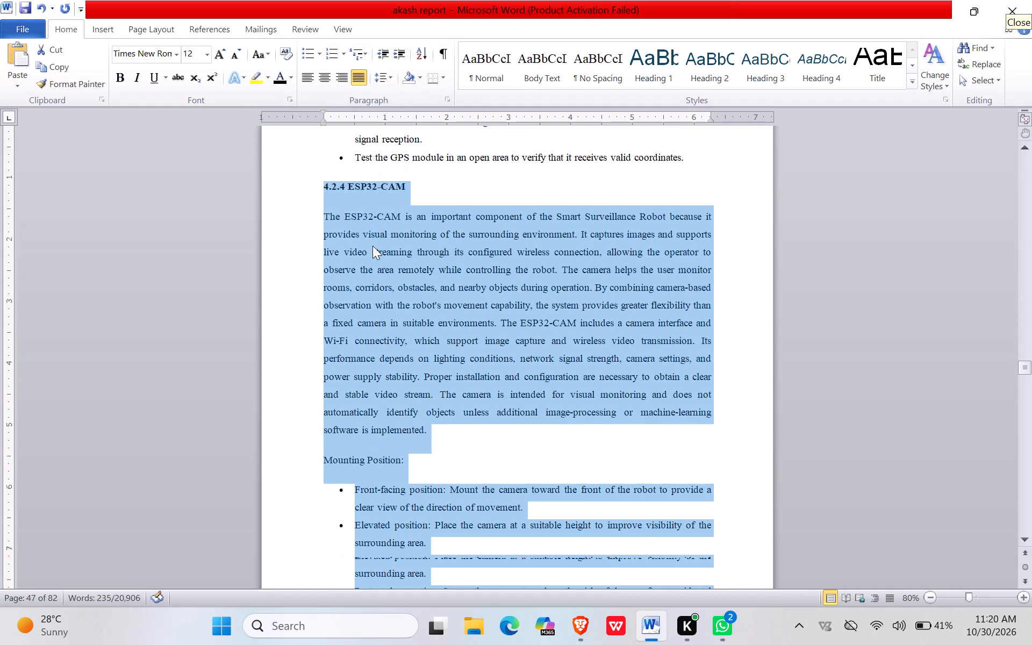
scroll(372, 246, "down", 3)
left_click(425, 383)
left_click_drag(424, 380, 300, 372)
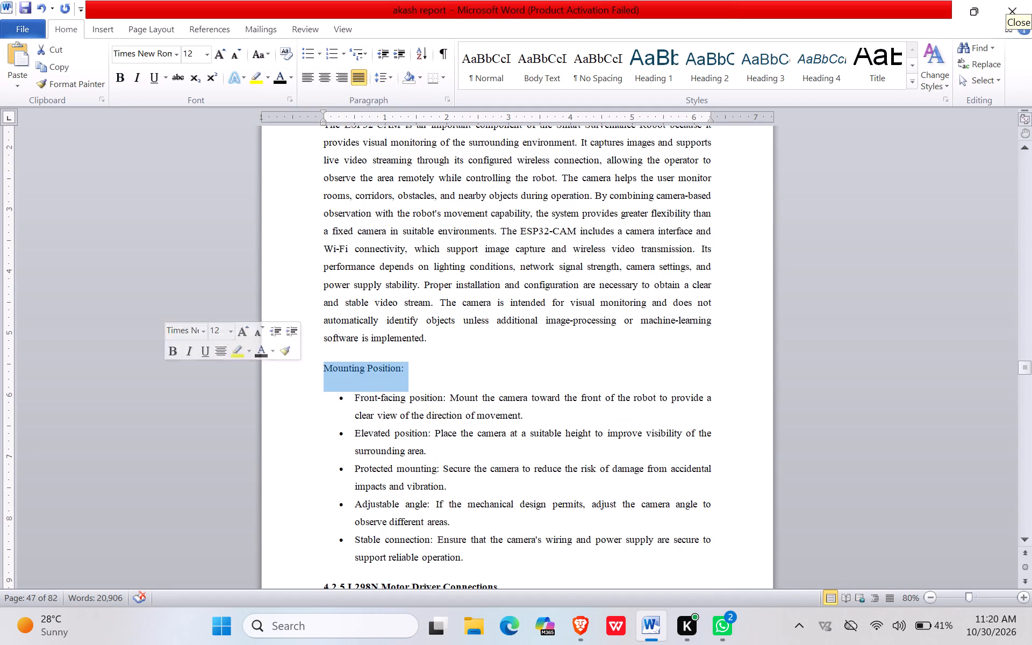
left_click(125, 76)
Make the "Installation Guidelines:" subheading in section 4.2.3 bold.
scroll(279, 325, "up", 5)
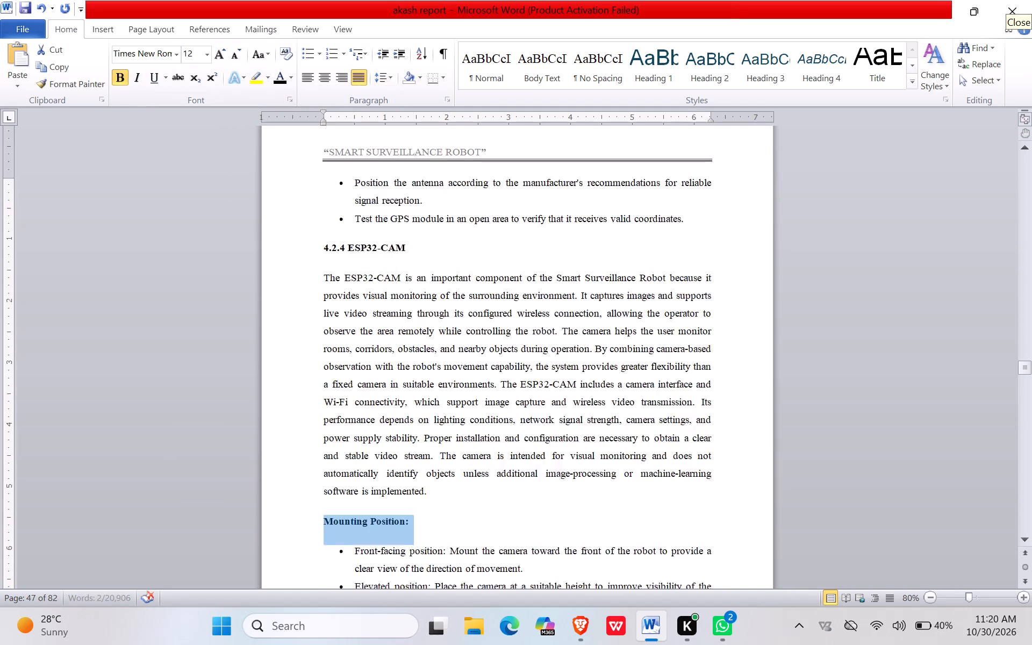
scroll(354, 334, "up", 12)
left_click_drag(428, 326, 282, 334)
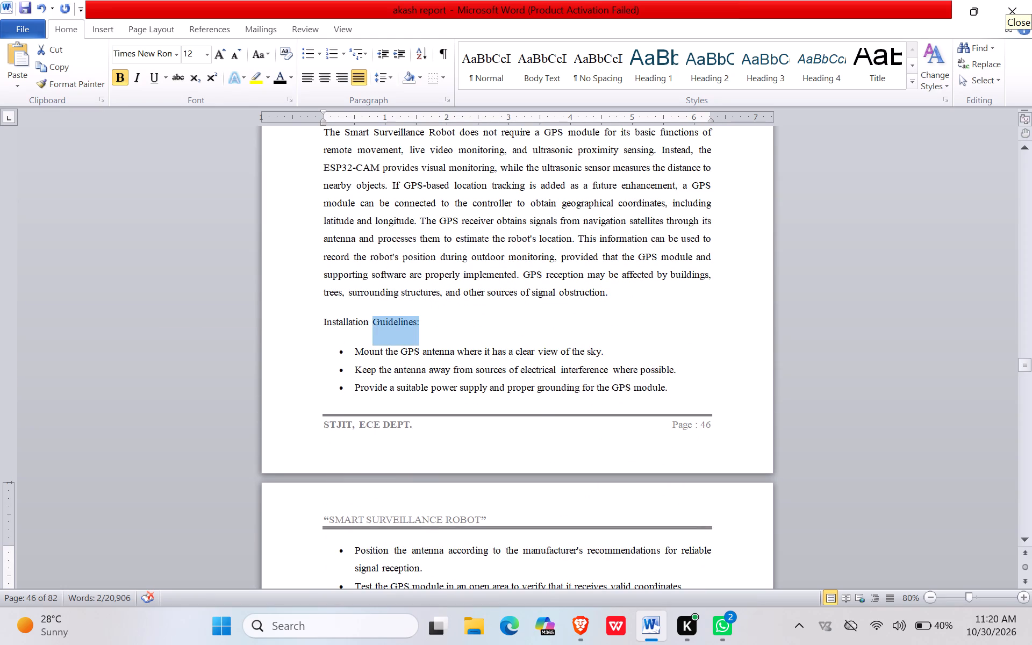
left_click(115, 66)
left_click(119, 77)
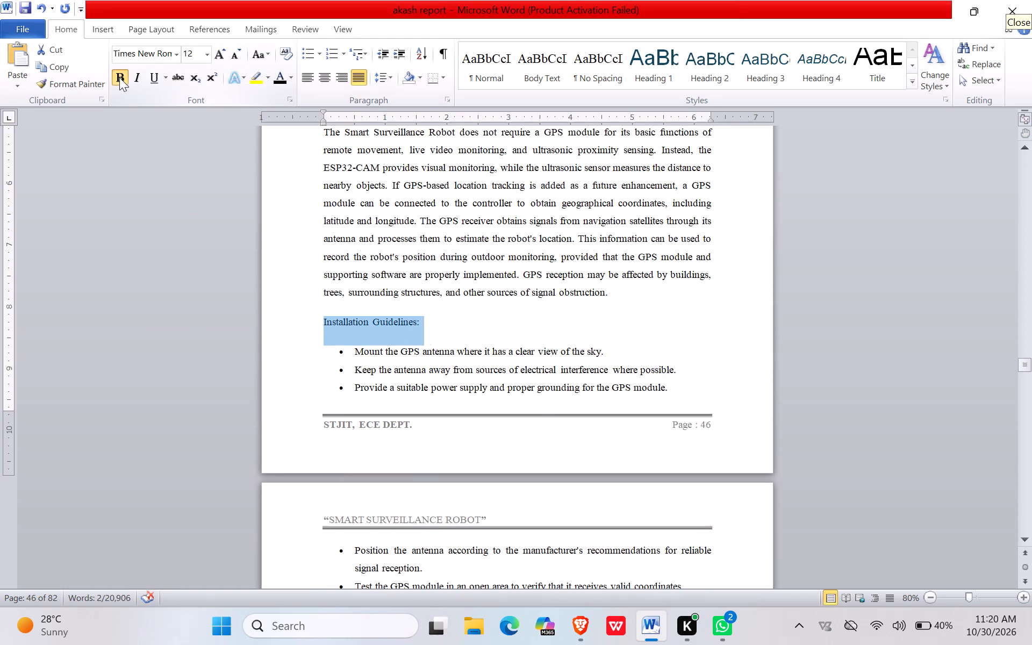
Insert two blank lines before the "4.2.5 L298N Motor Driver Connections" heading to move it to the top of the following page.
scroll(339, 244, "up", 8)
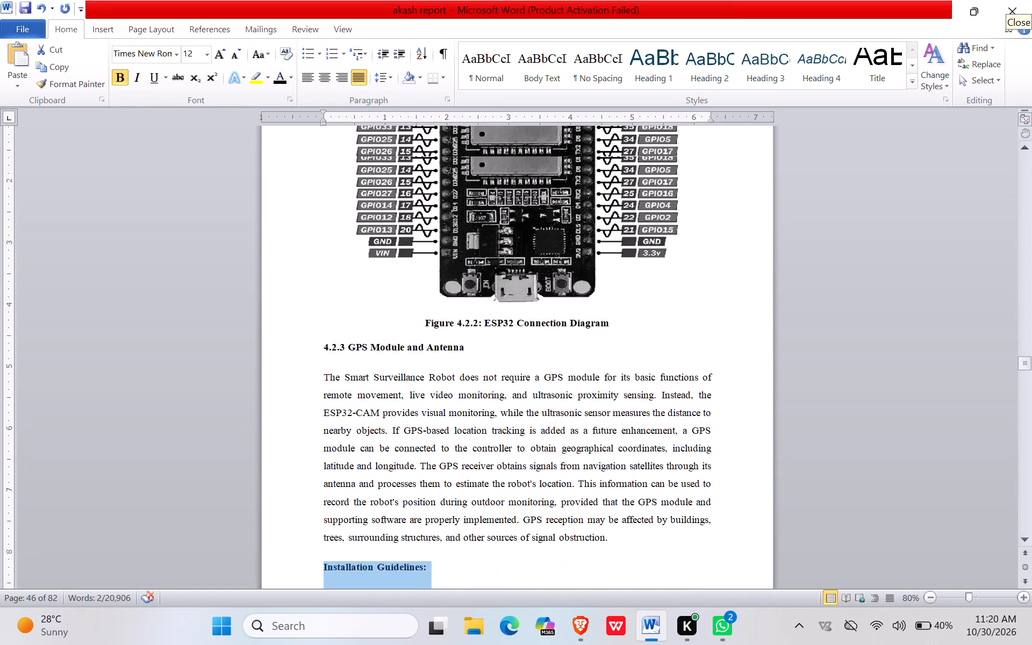
scroll(354, 245, "down", 20)
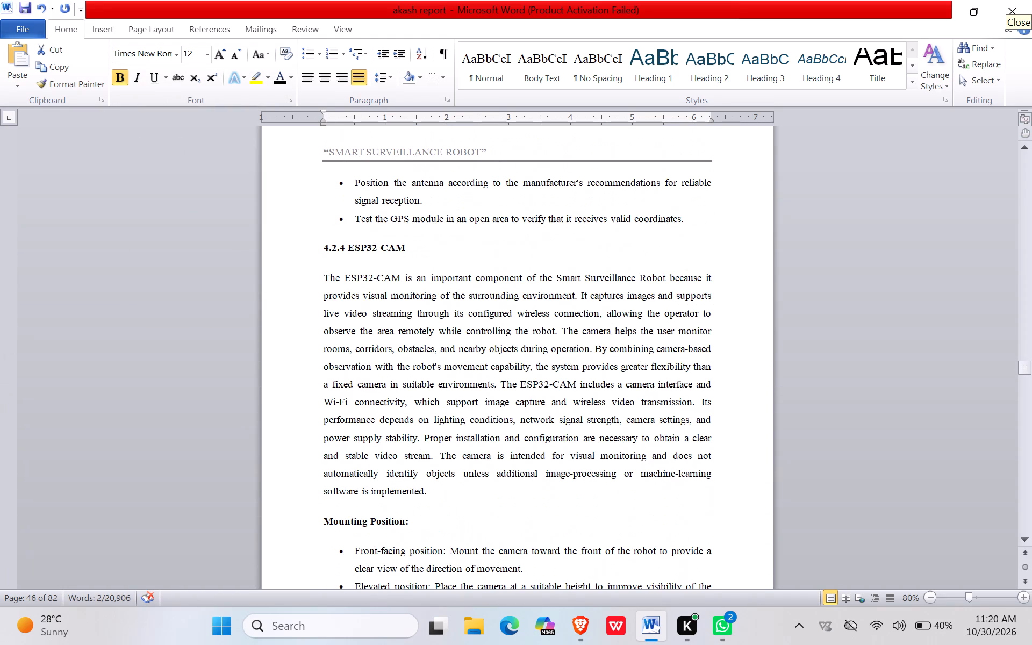
scroll(342, 248, "down", 19)
left_click(319, 156)
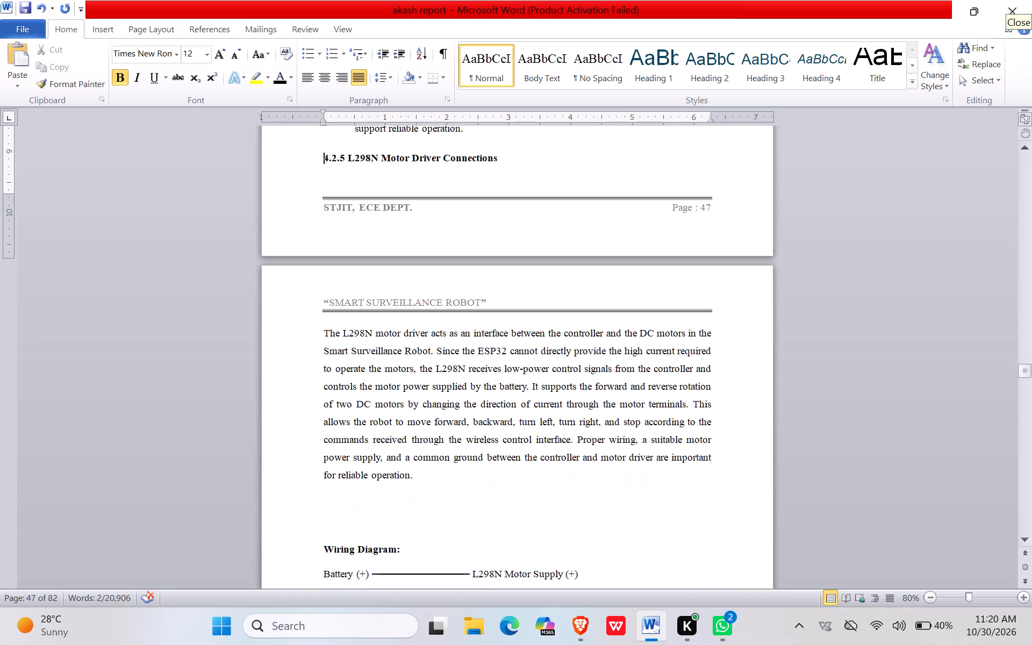
key("Return")
key("Return")
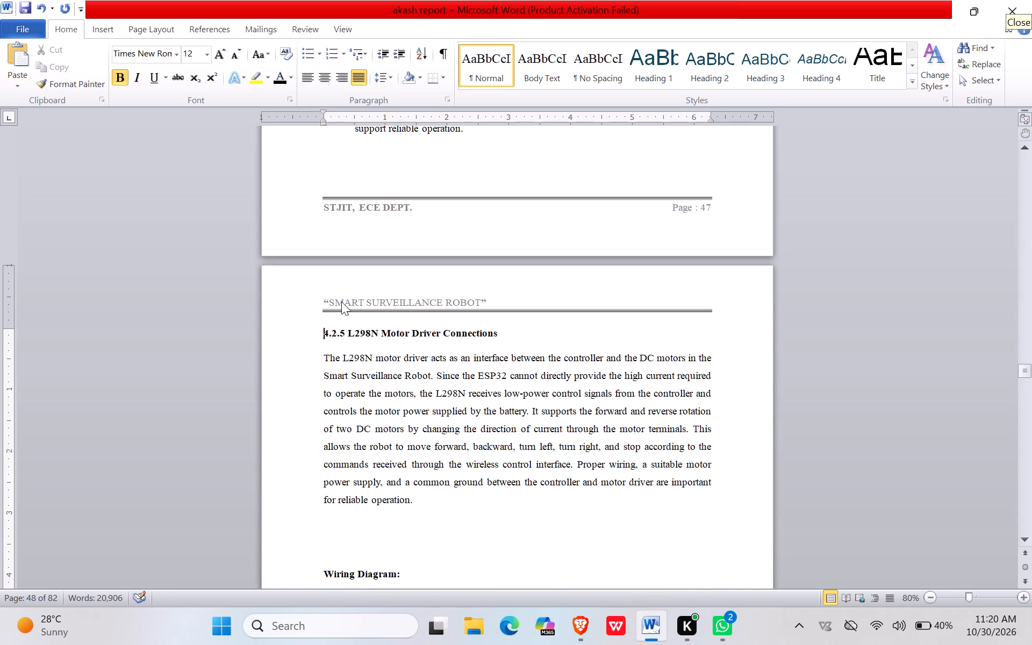
Justify the "4.2.5 L298N Motor Driver Connections" heading and its paragraph, and set their line spacing to 1.5.
left_click_drag(321, 330, 399, 534)
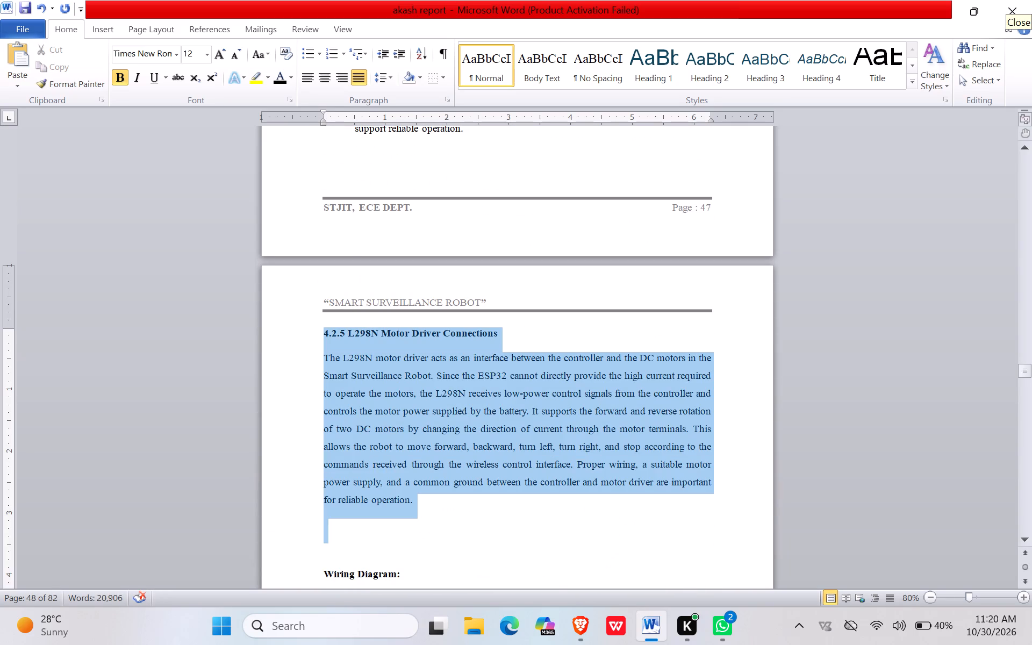
left_click_drag(399, 534, 422, 526)
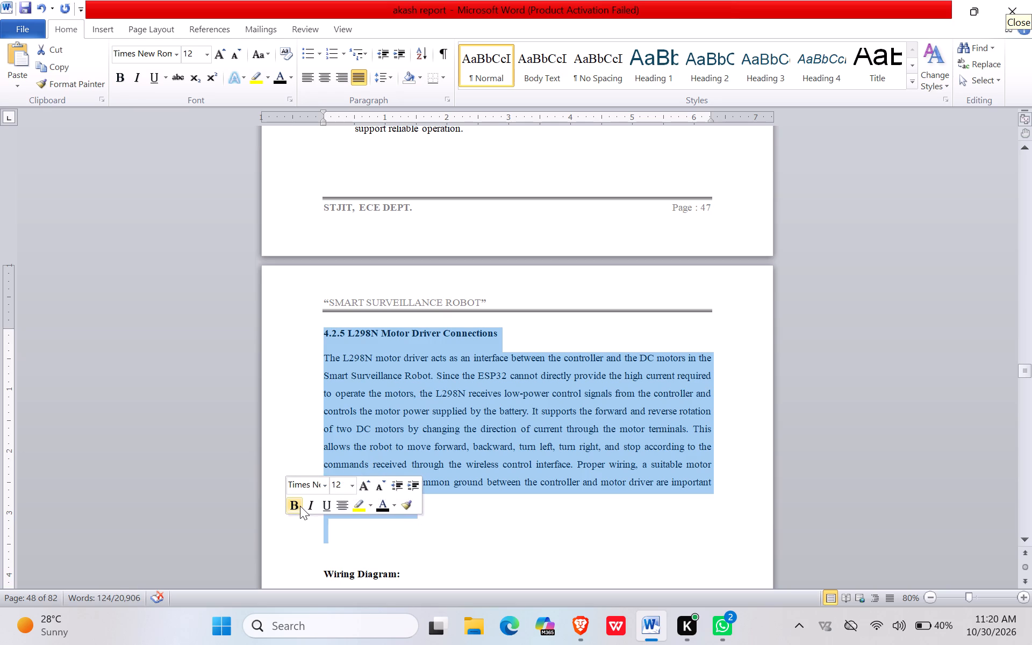
left_click(364, 78)
left_click(360, 79)
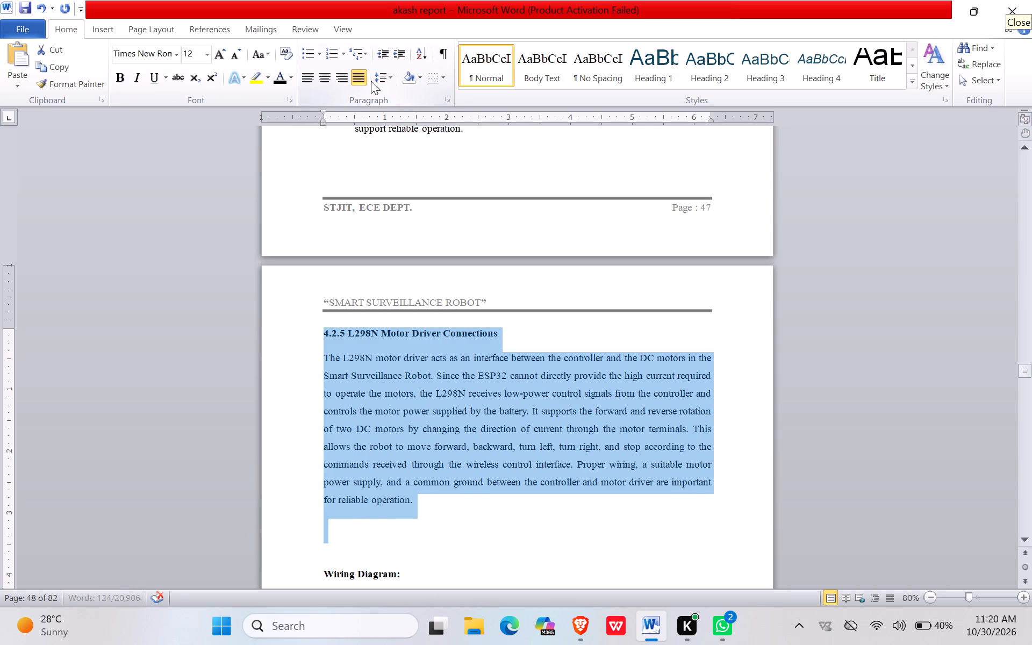
left_click(376, 80)
left_click(307, 133)
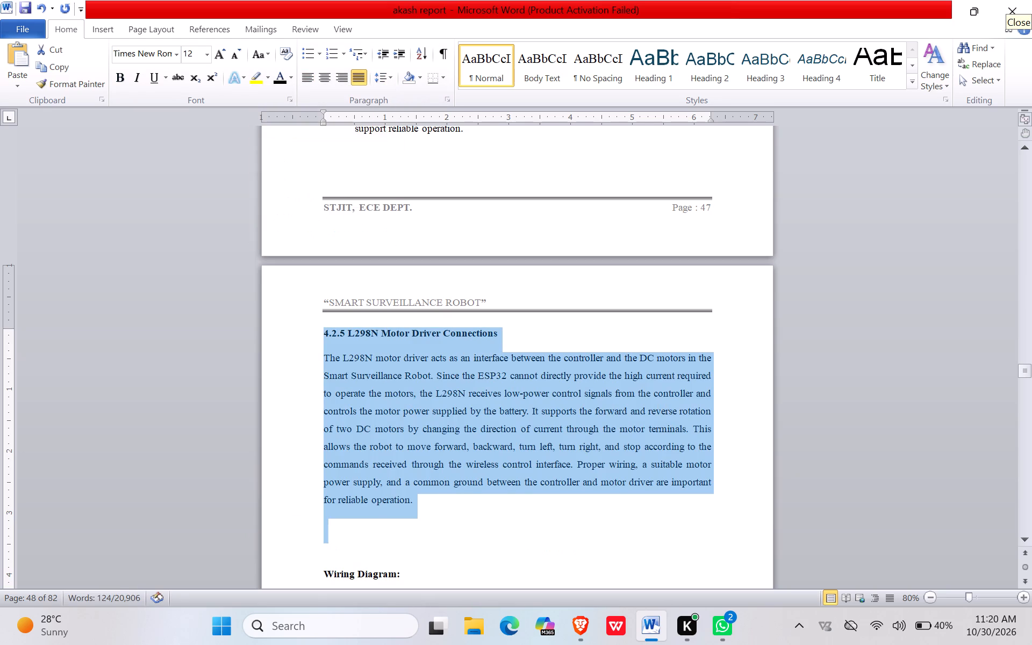
Set the line spacing of the "Wiring Diagram:" subheading in section 4.2.5 to 1.5.
scroll(335, 191, "down", 5)
scroll(386, 275, "down", 5)
left_click(307, 270)
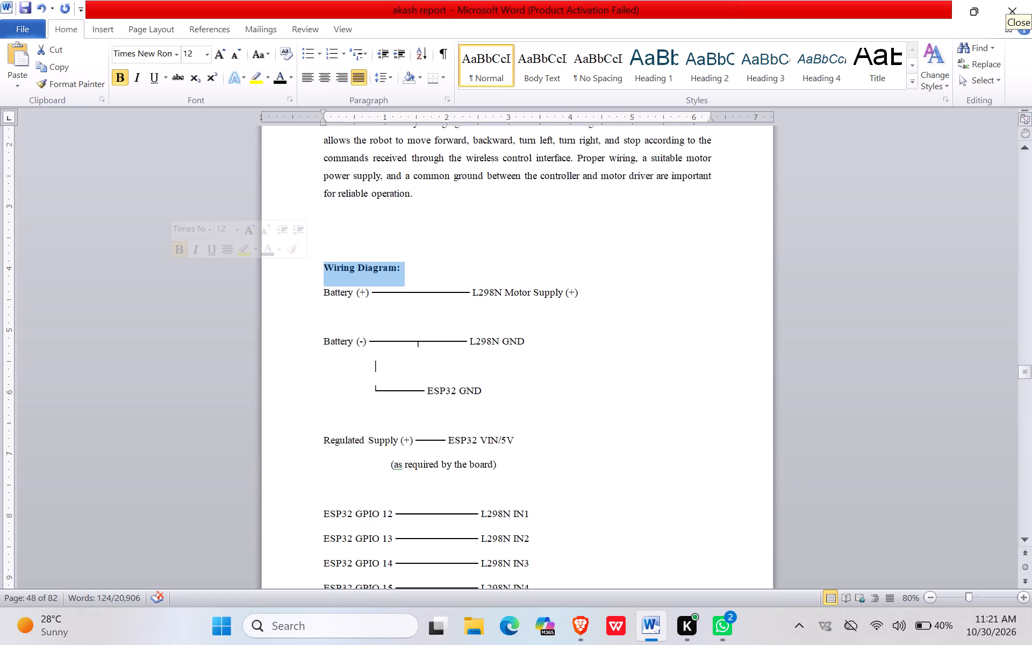
left_click(321, 270)
left_click_drag(322, 270, 465, 282)
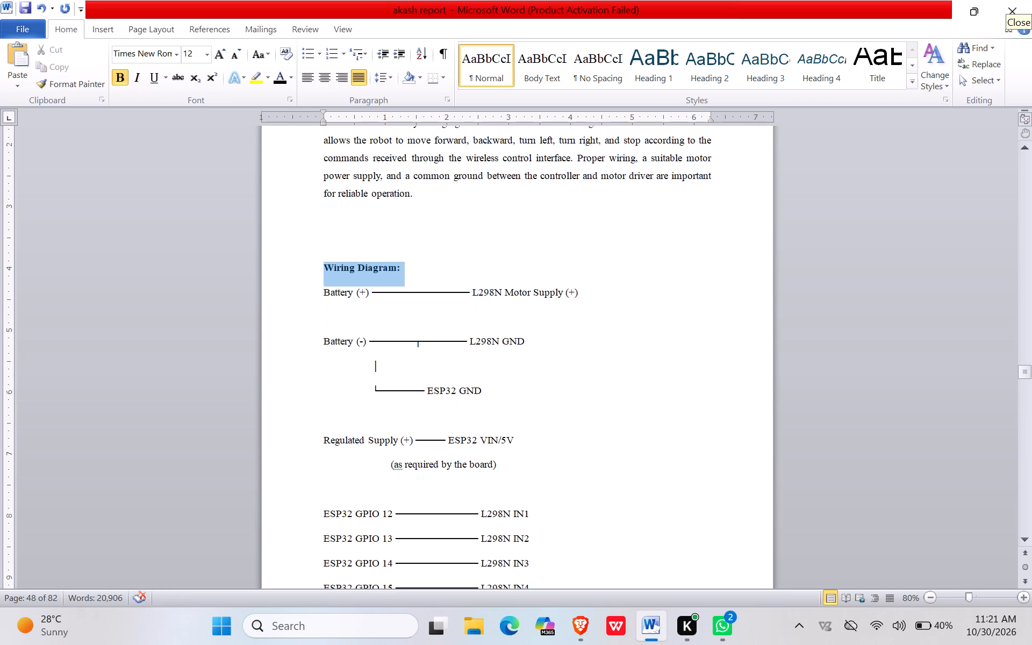
left_click_drag(465, 282, 469, 275)
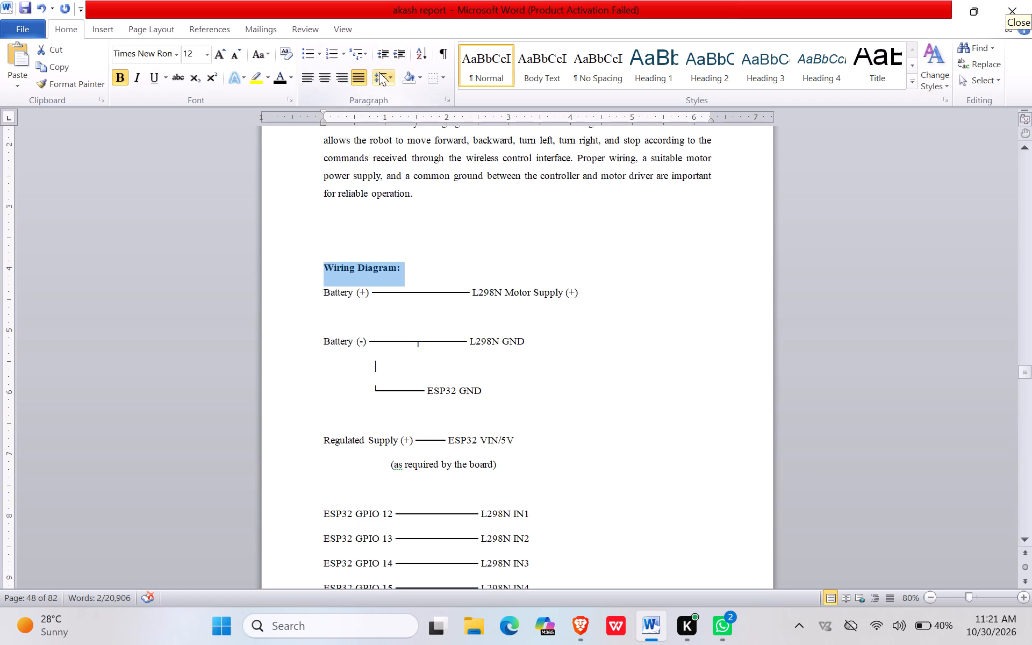
left_click(381, 72)
left_click(305, 131)
Reduce the gap above the "Wiring Diagram:" subheading to a single blank line.
left_click(320, 266)
key("BackSpace")
key("BackSpace")
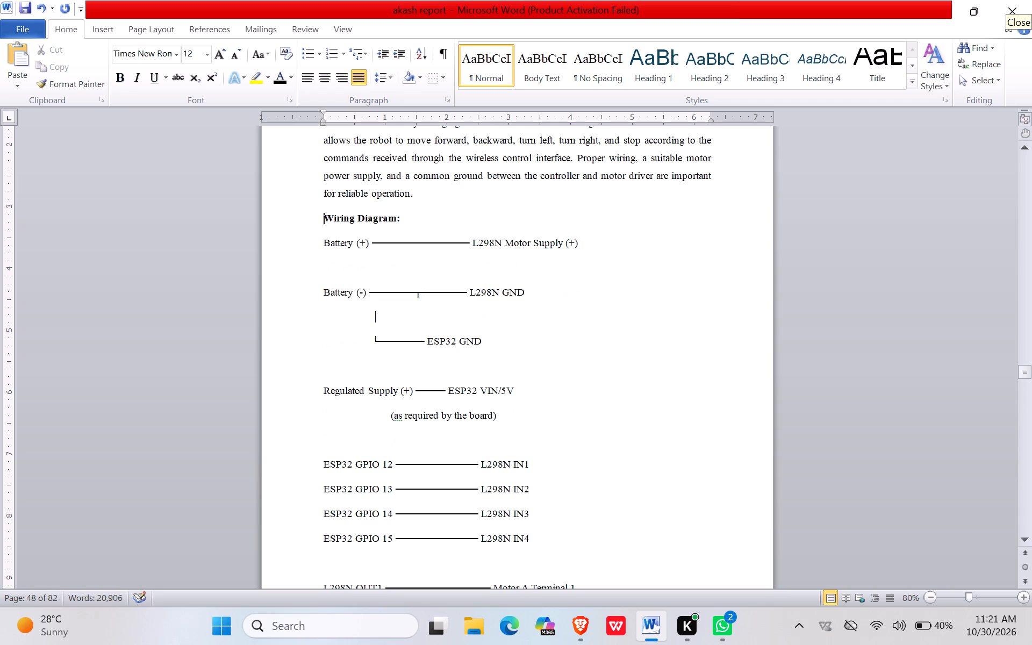
key("Return")
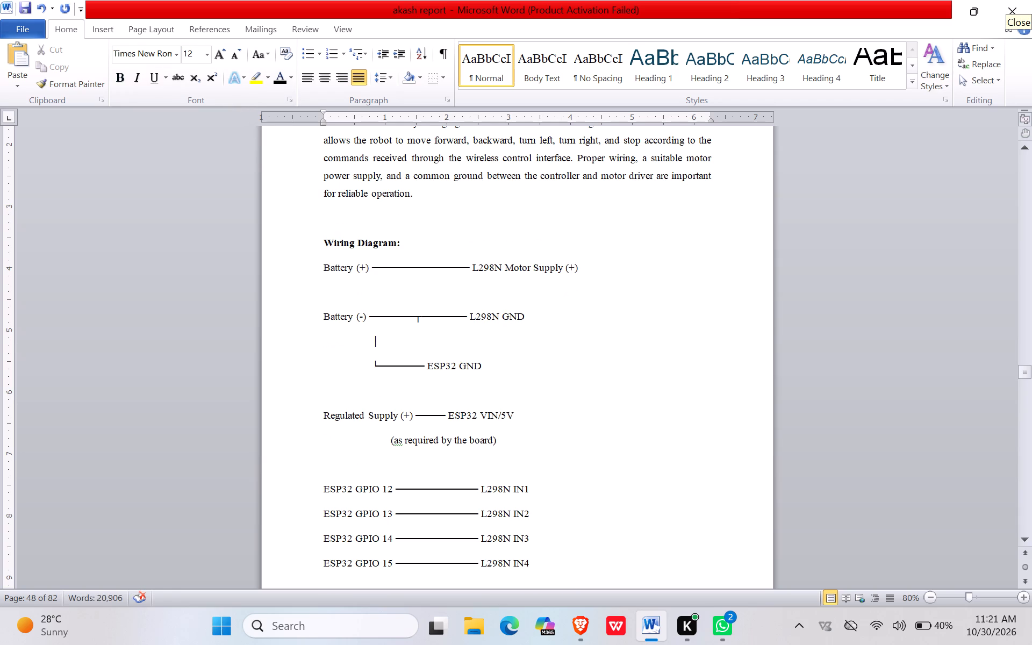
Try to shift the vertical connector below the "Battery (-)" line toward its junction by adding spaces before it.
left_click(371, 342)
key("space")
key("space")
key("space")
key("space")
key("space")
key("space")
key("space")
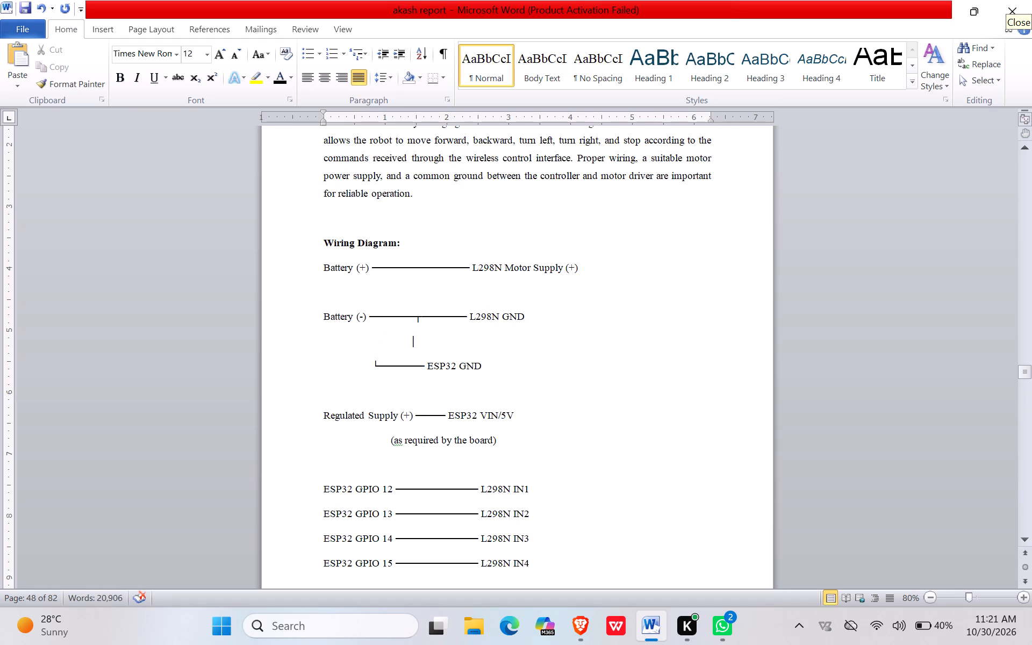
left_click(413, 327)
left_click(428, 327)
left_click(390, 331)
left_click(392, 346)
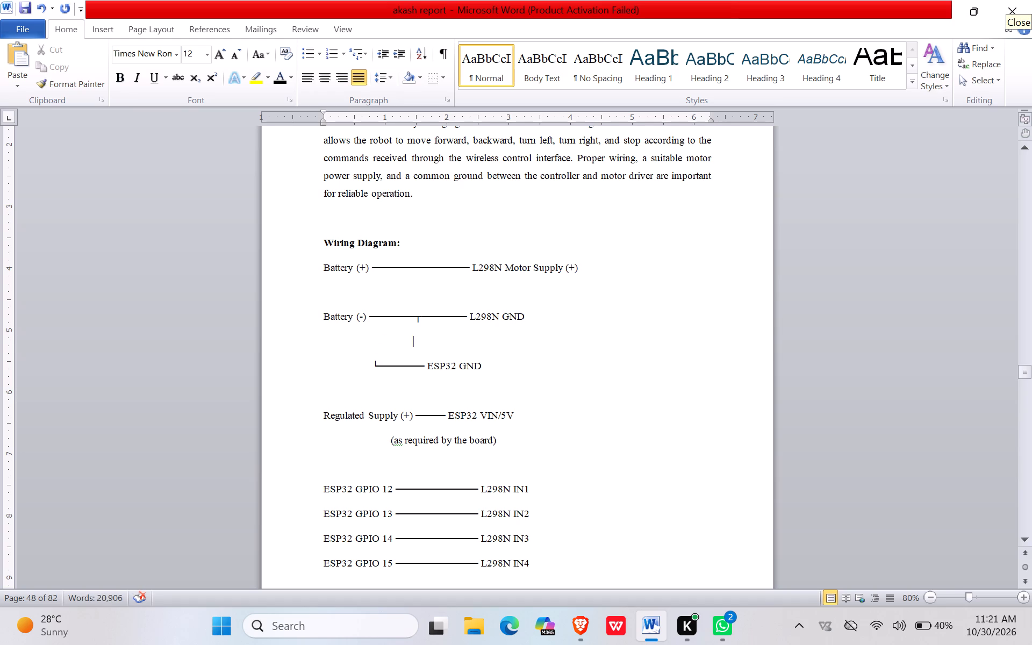
Remove all spaces before the vertical connector and place it at the start of its own line under "Battery (-)".
left_click(411, 338)
key("BackSpace")
key("BackSpace")
key("BackSpace")
key("BackSpace")
key("BackSpace")
key("BackSpace")
key("BackSpace")
key("BackSpace")
key("BackSpace")
key("BackSpace")
key("BackSpace")
key("BackSpace")
key("BackSpace")
key("BackSpace")
key("BackSpace")
key("BackSpace")
key("BackSpace")
key("BackSpace")
key("BackSpace")
key("BackSpace")
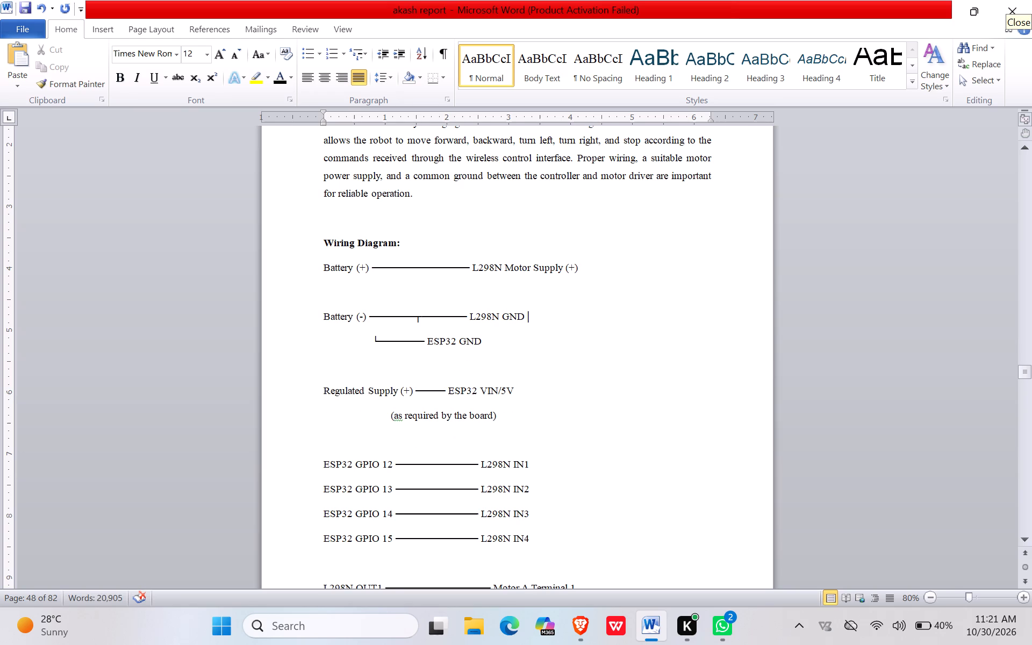
key("Return")
key("Return")
key("BackSpace")
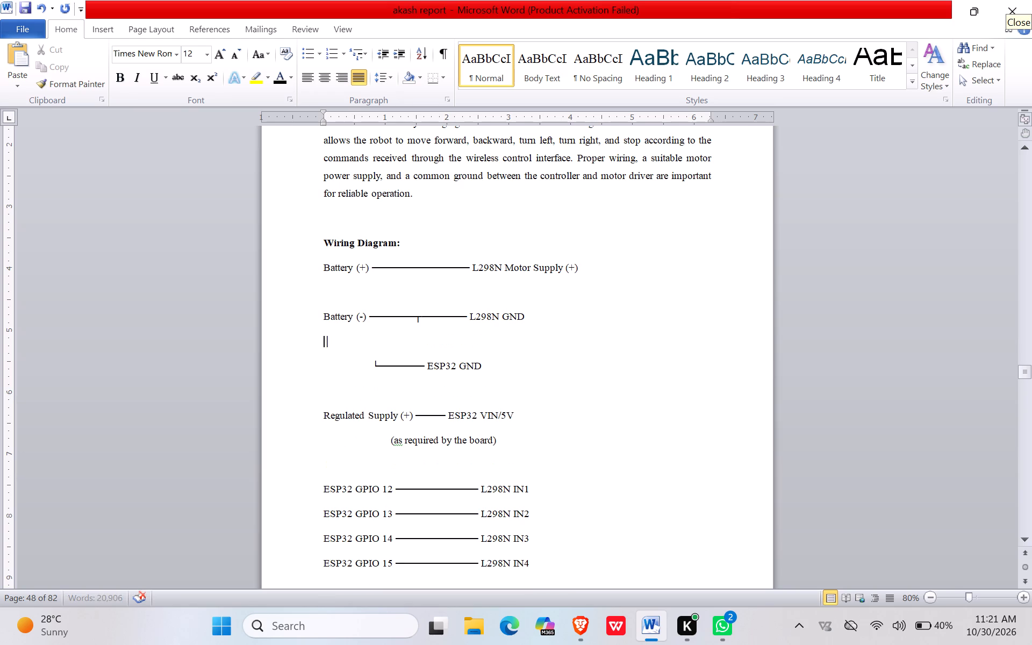
Indent the vertical connector with spaces until it sits directly under the junction of the "Battery (-)" line.
key("space")
key("space")
key("space")
key("space")
key("space")
key("space")
key("space")
key("space")
key("space")
key("space")
key("space")
key("space")
key("space")
key("space")
key("space")
key("space")
key("space")
key("space")
key("space")
key("space")
key("space")
key("space")
key("space")
key("space")
key("space")
key("space")
key("space")
key("space")
key("space")
key("space")
key("space")
key("space")
key("space")
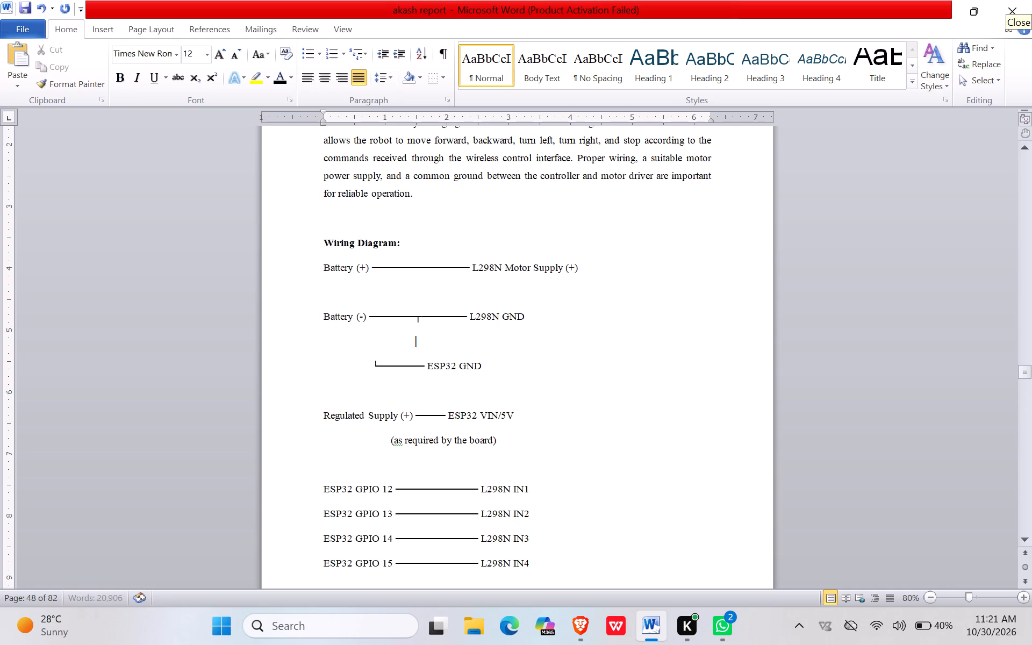
key("space")
Indent the "ESP32 GND" branch line with spaces so its corner lines up under the vertical connector.
left_click(355, 365)
key("space")
key("space")
key("space")
key("space")
key("space")
key("space")
key("space")
key("space")
key("space")
key("space")
key("space")
key("space")
key("space")
key("space")
key("space")
key("space")
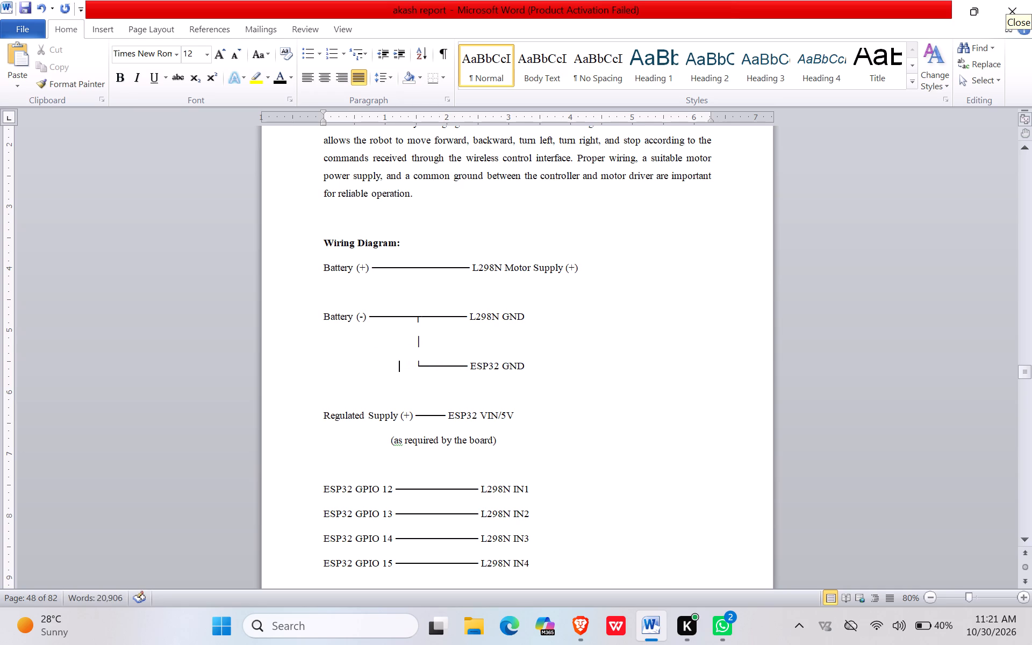
Justify all wiring diagram lines from "Battery (+)" through "L298N OUT4" and set their line spacing to 1.5.
scroll(379, 338, "down", 4)
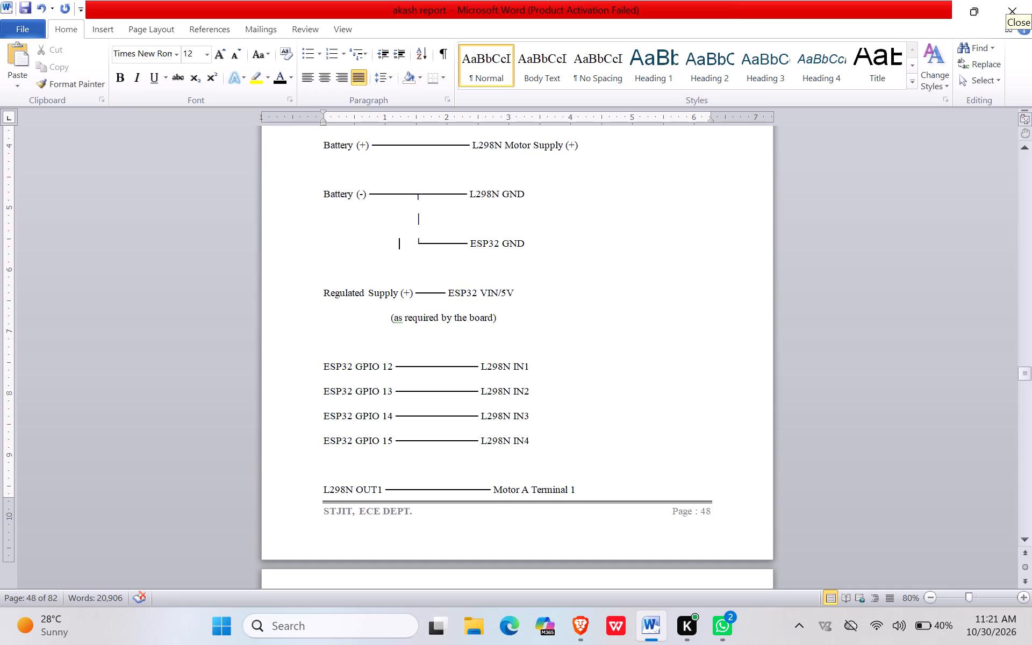
scroll(427, 199, "up", 5)
scroll(427, 200, "down", 5)
left_click_drag(571, 455, 454, 421)
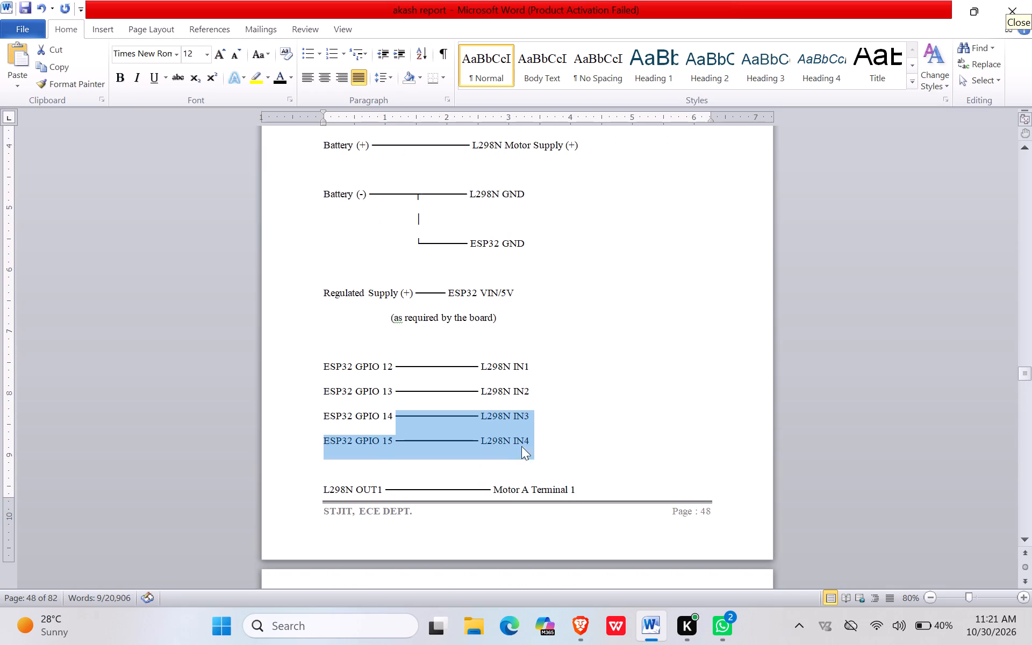
scroll(524, 432, "down", 7)
scroll(524, 426, "up", 12)
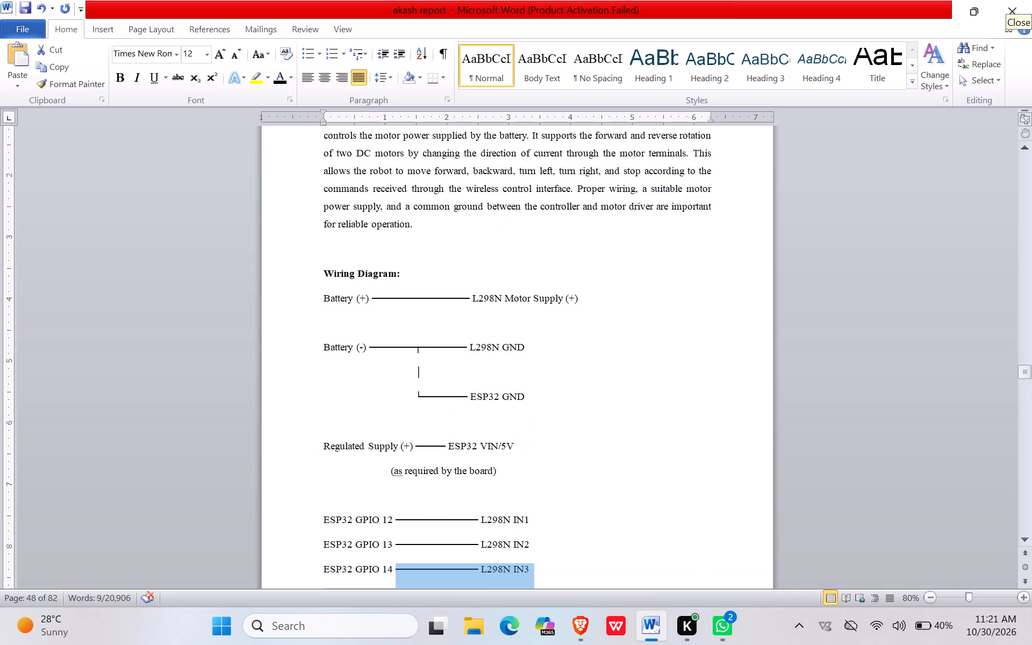
left_click(307, 293)
left_click(318, 295)
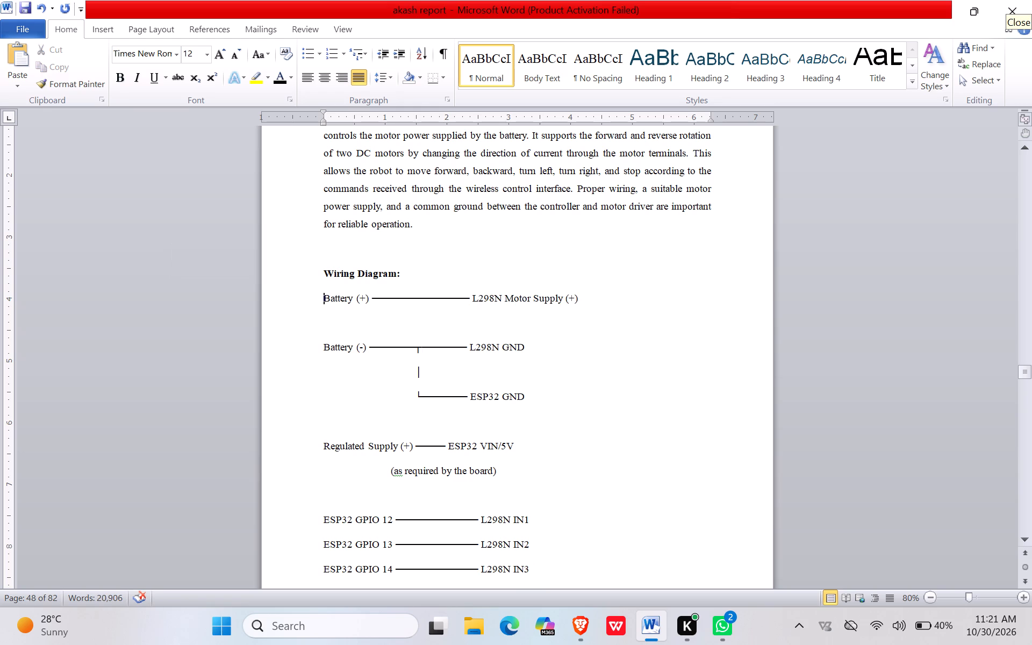
left_click_drag(320, 297, 552, 594)
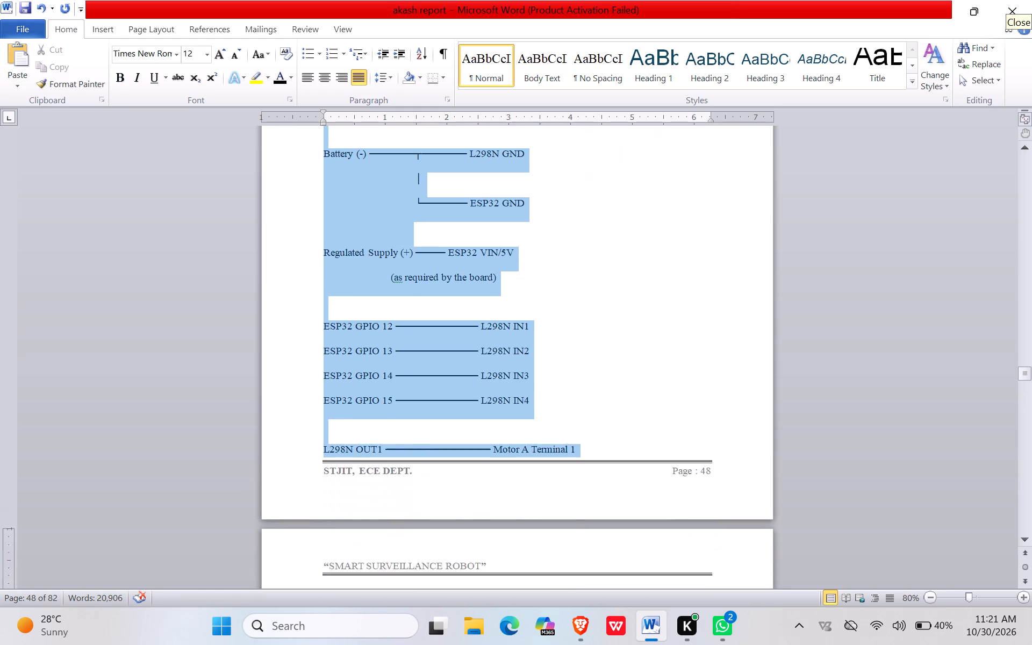
left_click_drag(552, 594, 615, 432)
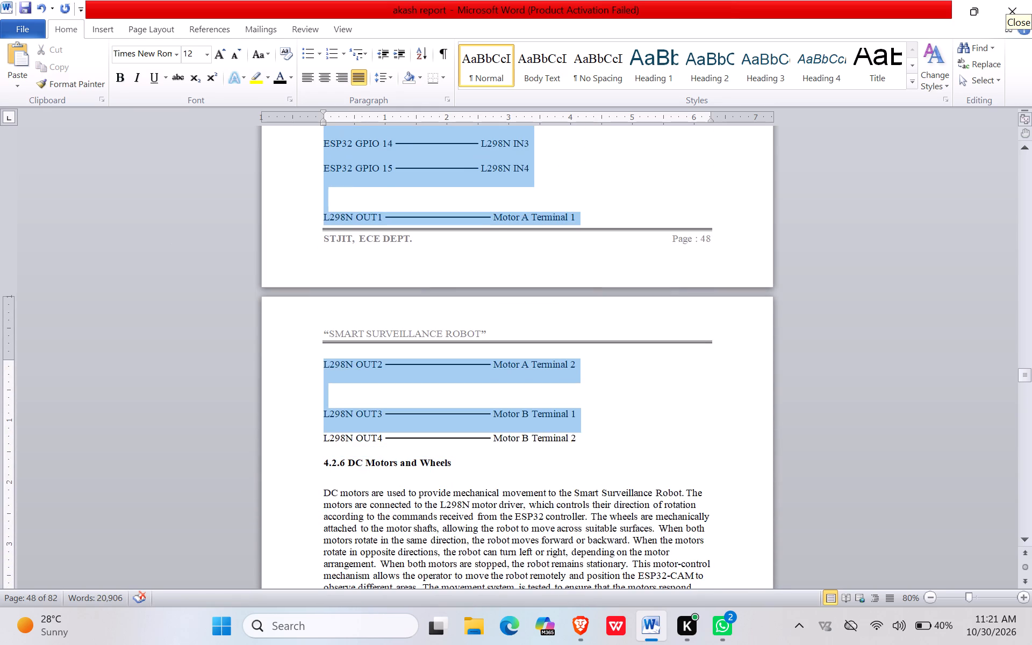
left_click_drag(615, 432, 620, 435)
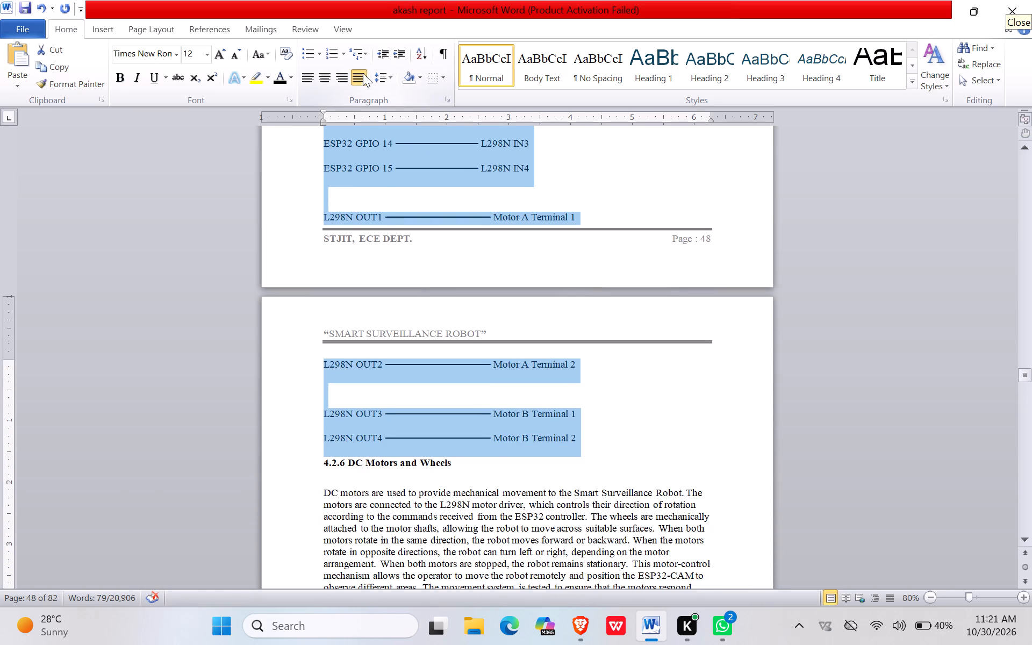
left_click(363, 73)
left_click(390, 78)
left_click(360, 82)
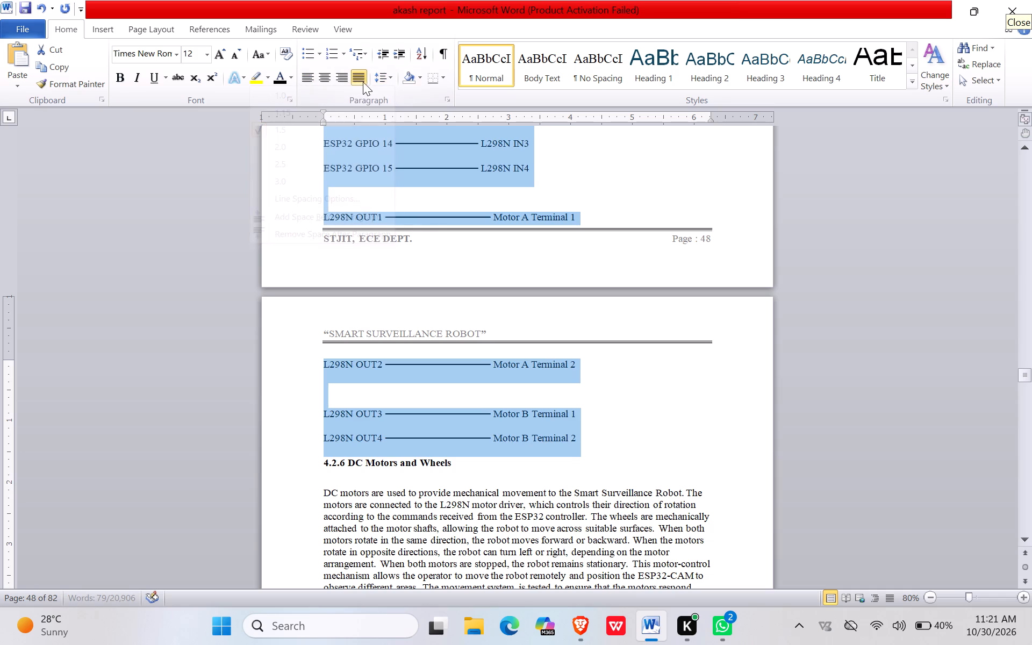
left_click(369, 79)
left_click(387, 80)
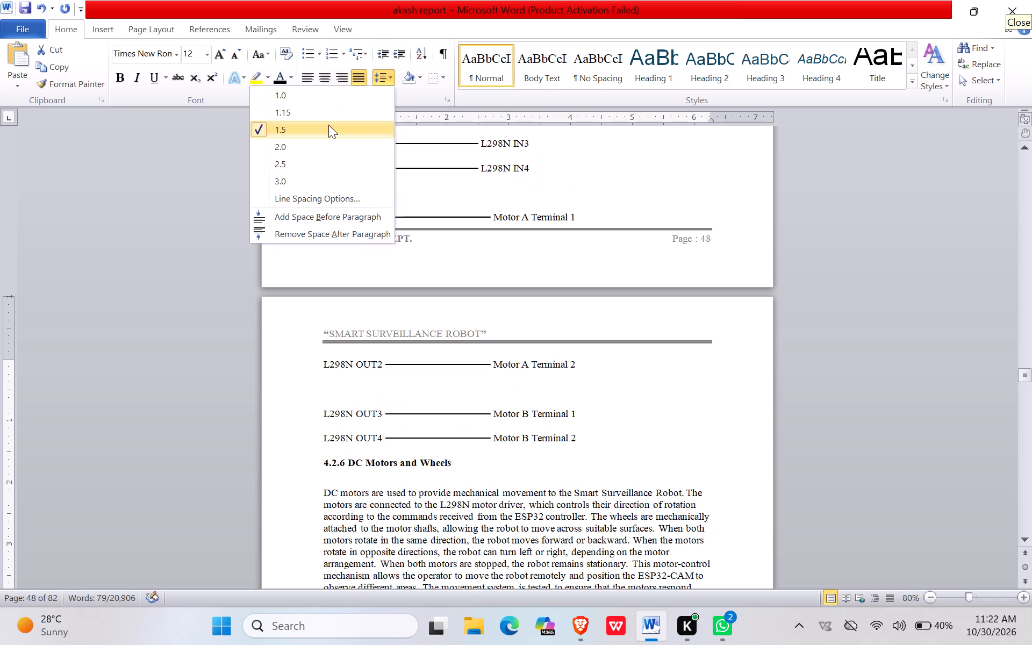
left_click(328, 125)
scroll(380, 293, "up", 6)
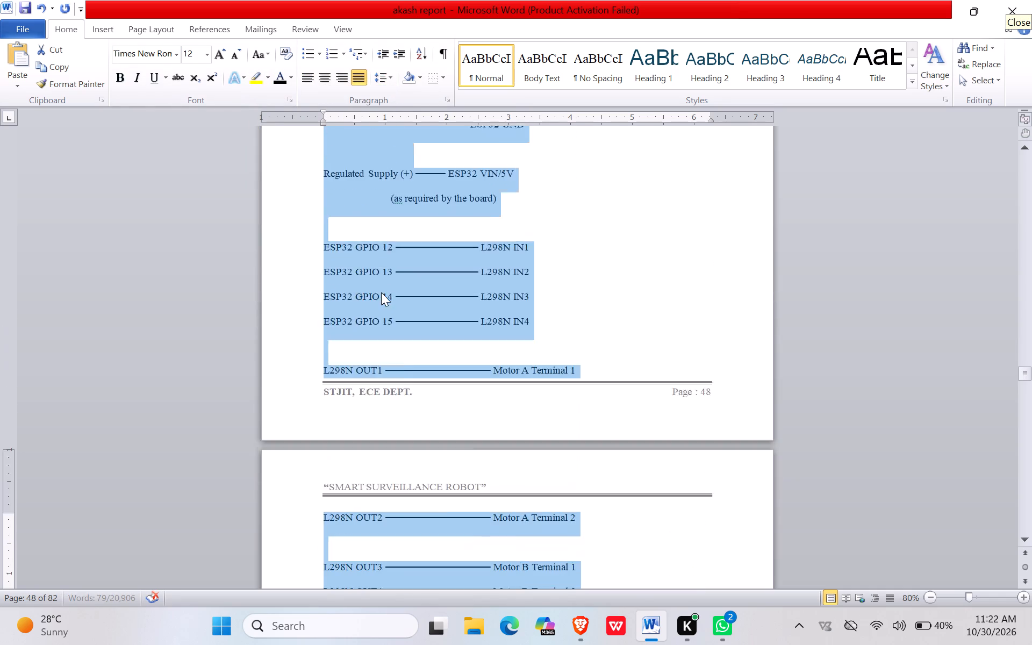
scroll(381, 292, "up", 10)
scroll(382, 292, "down", 6)
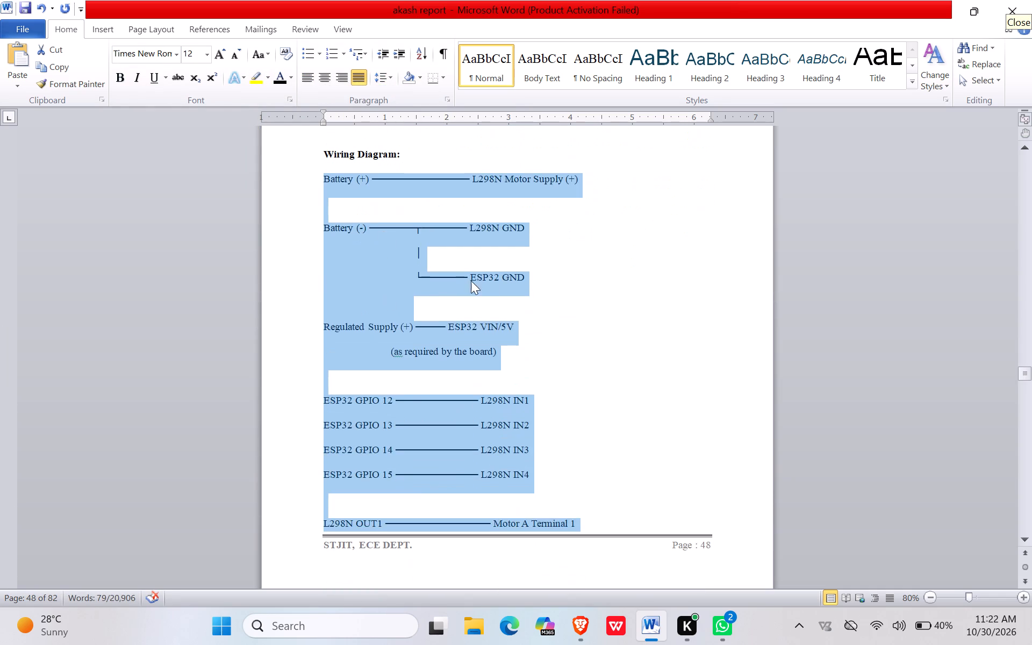
left_click(613, 284)
Justify the "4.2.6 DC Motors and Wheels" heading and its paragraph and set their line spacing to 1.5.
scroll(587, 266, "down", 6)
scroll(585, 266, "up", 3)
scroll(585, 266, "down", 14)
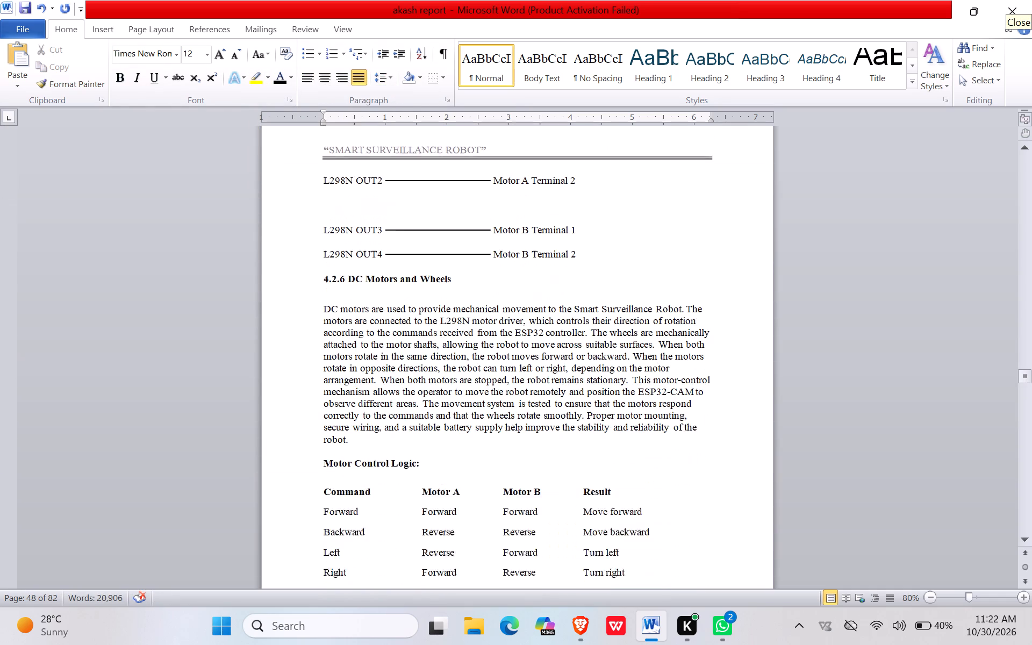
left_click_drag(319, 247, 371, 312)
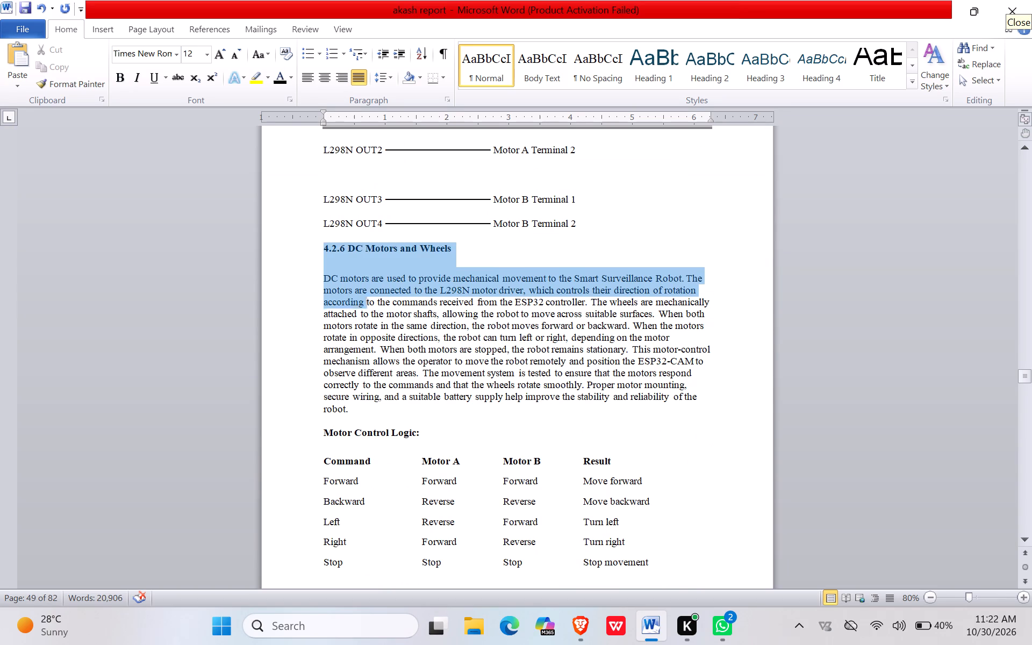
left_click_drag(371, 312, 533, 415)
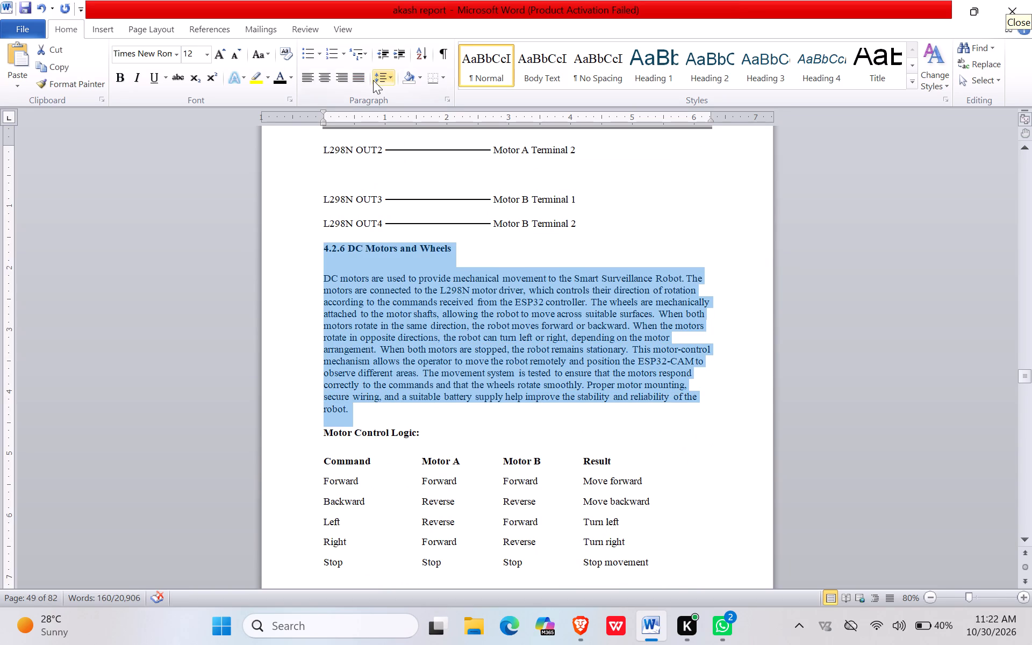
left_click(355, 81)
left_click(383, 78)
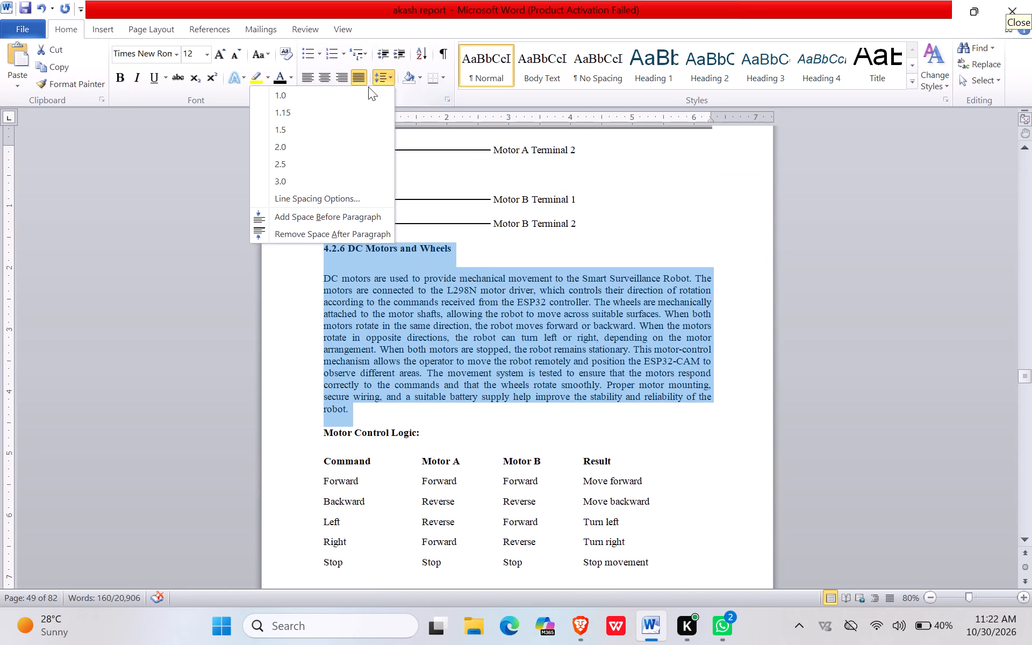
left_click(333, 126)
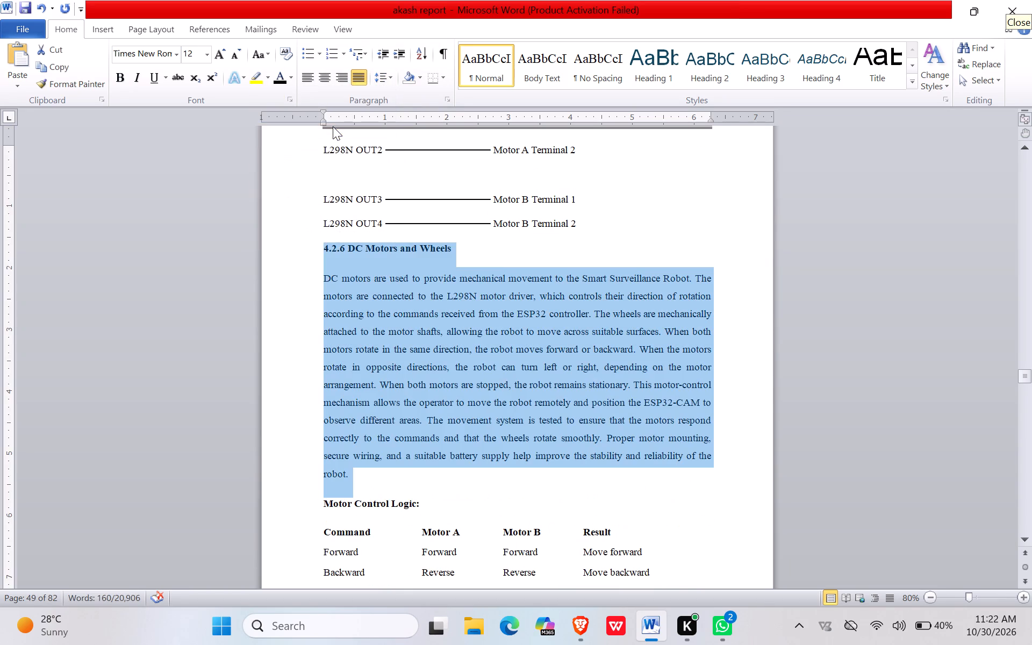
left_click(414, 492)
Justify the "Motor Control Logic:" heading and the whole command table below it, and set their line spacing to 1.5.
scroll(412, 486, "down", 4)
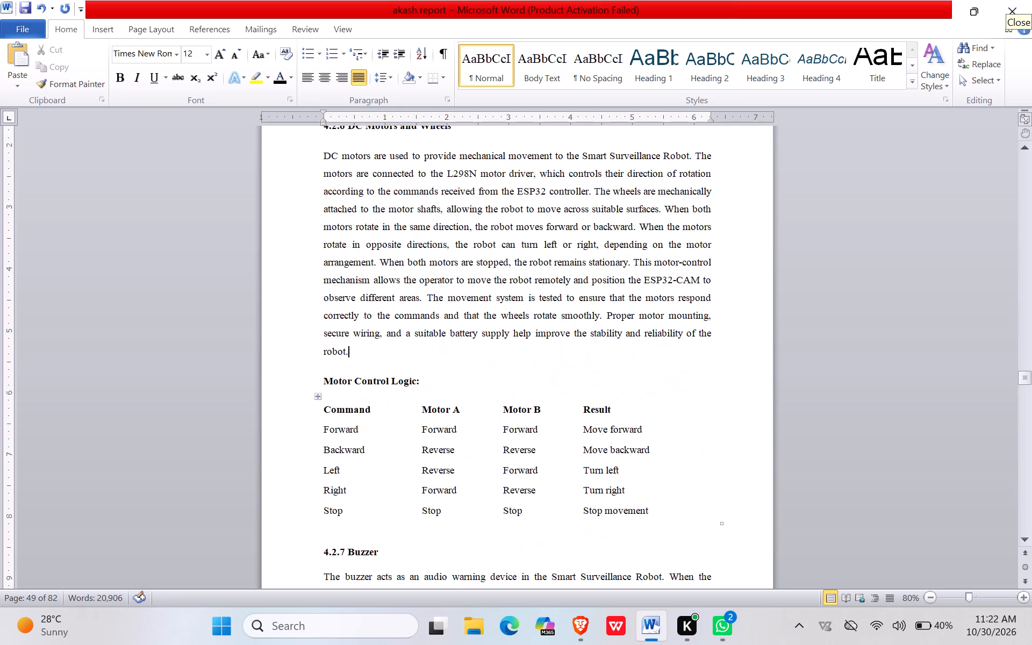
scroll(333, 369, "up", 4)
scroll(333, 369, "down", 5)
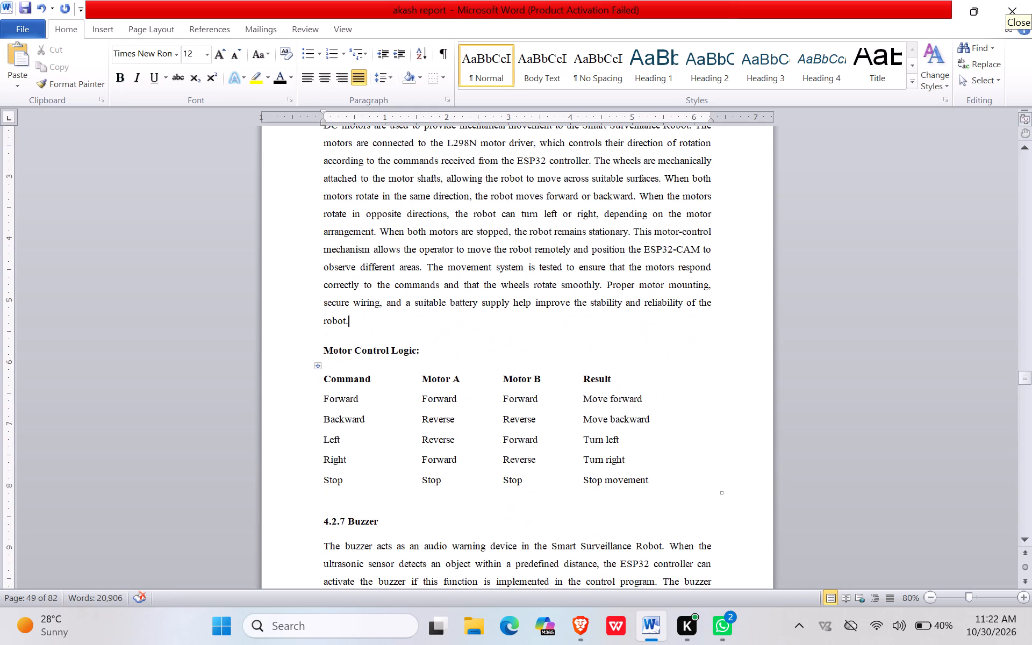
scroll(334, 300, "up", 6)
left_click(345, 278)
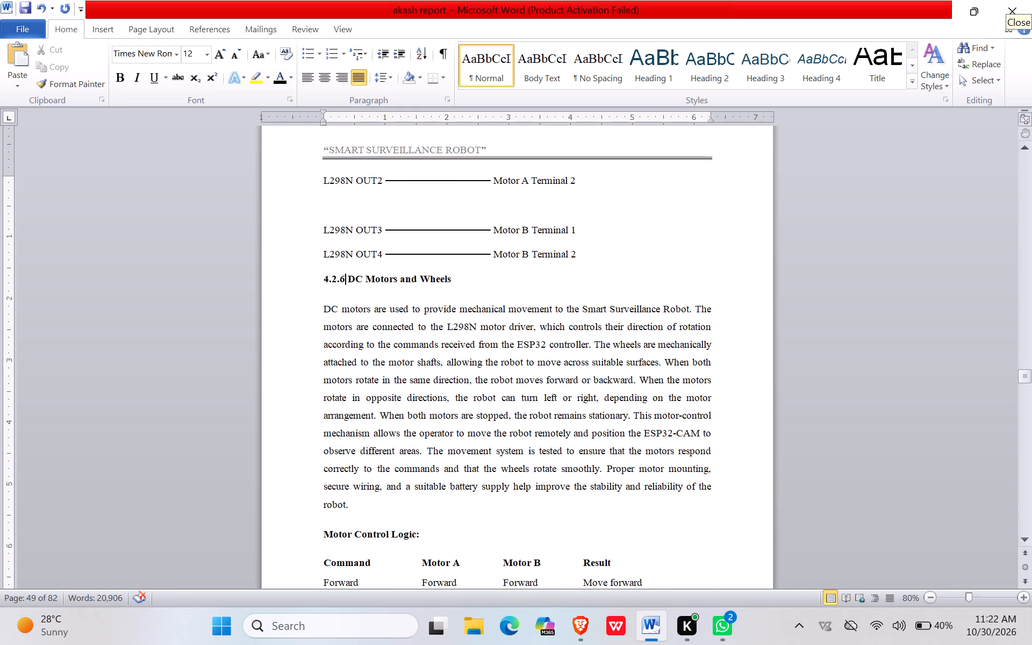
scroll(329, 349, "down", 7)
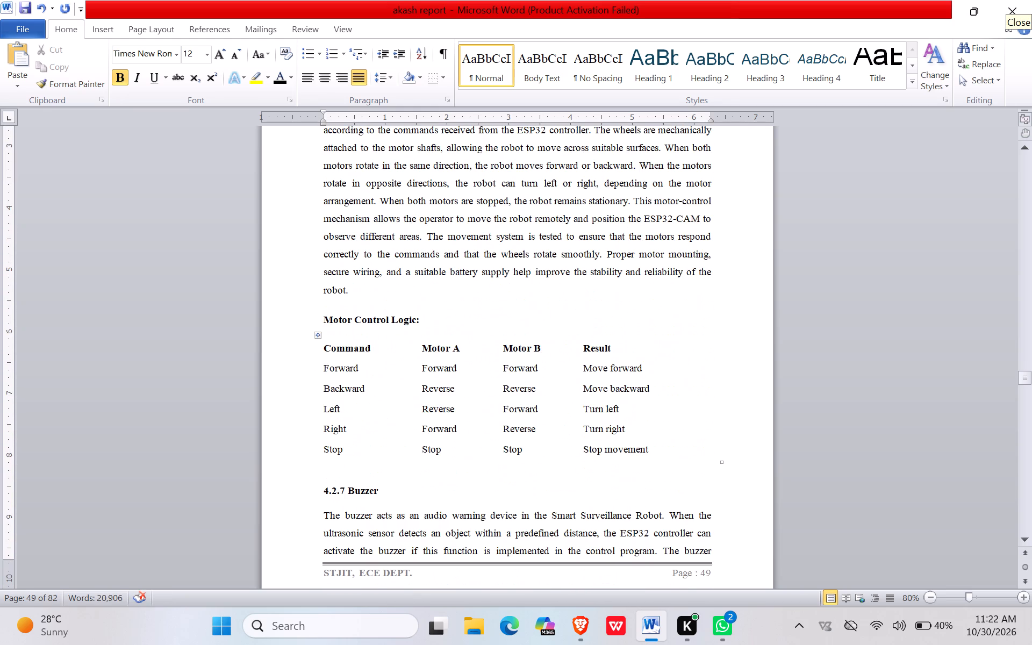
left_click(313, 316)
left_click_drag(315, 316, 494, 428)
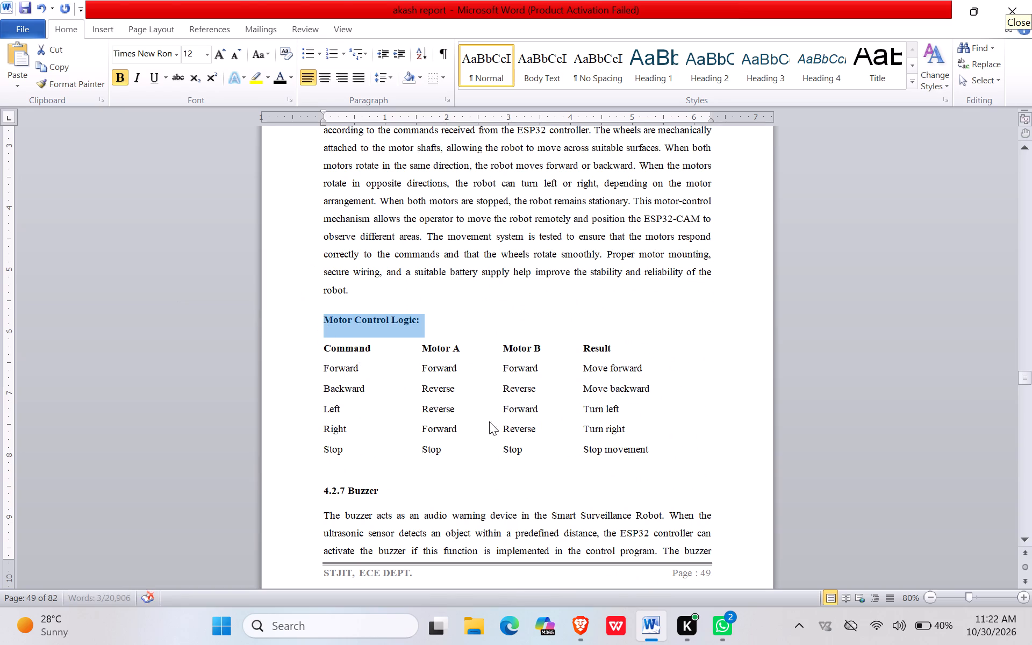
key("ctrl+z")
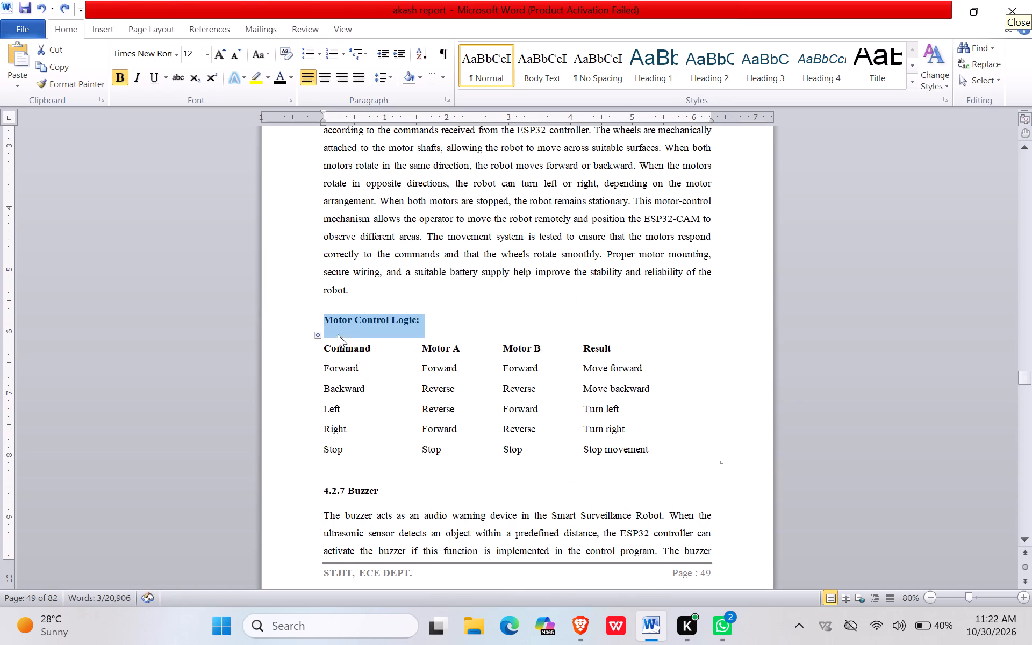
left_click(322, 316)
left_click_drag(322, 316, 620, 442)
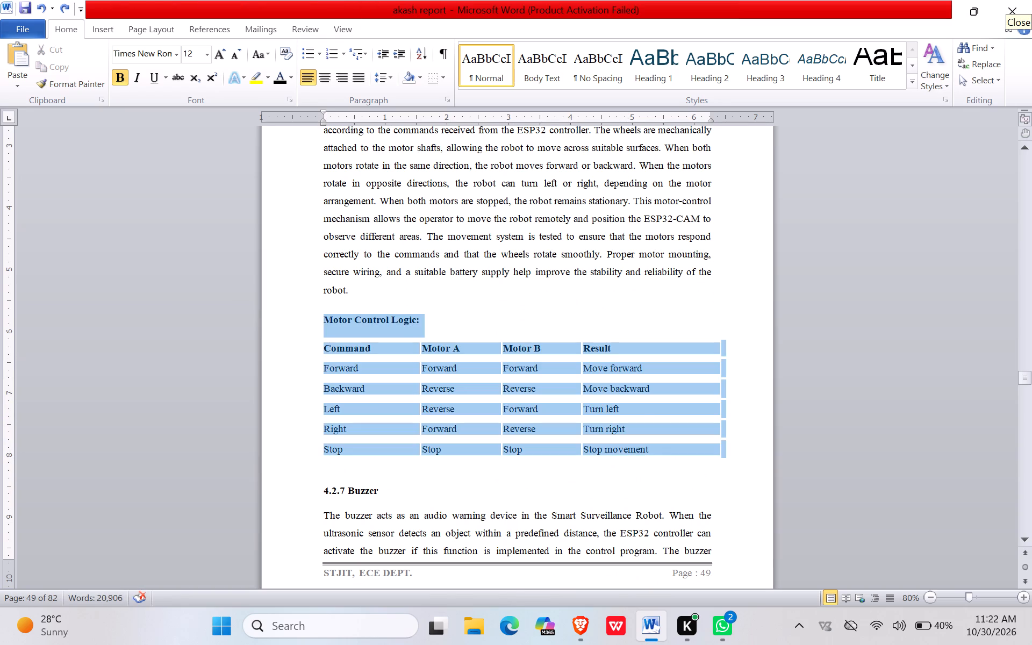
left_click_drag(620, 442, 644, 455)
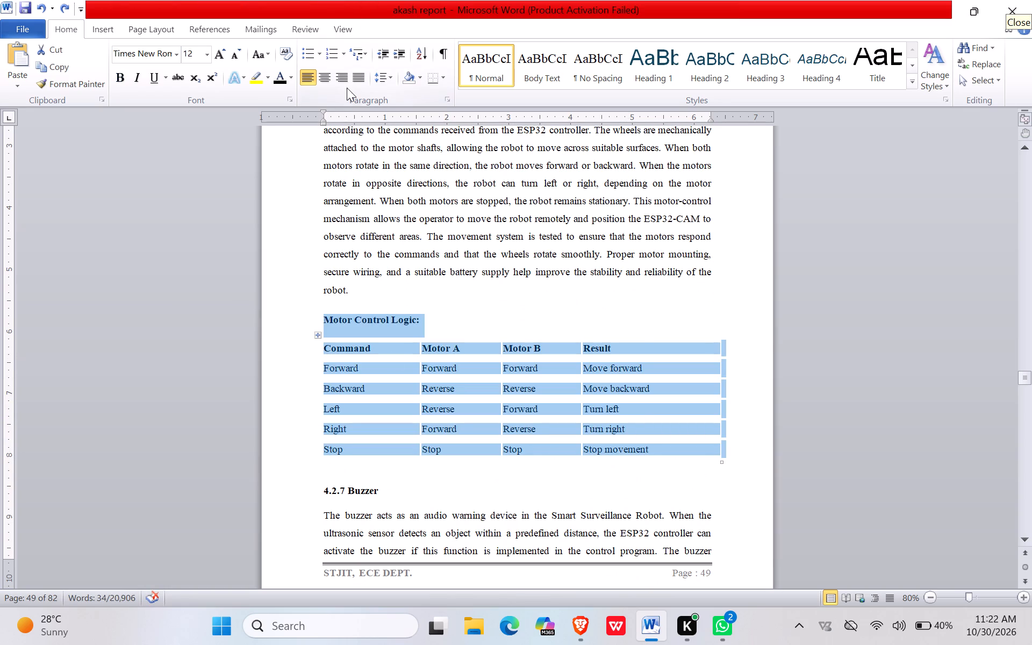
left_click(352, 77)
left_click(377, 79)
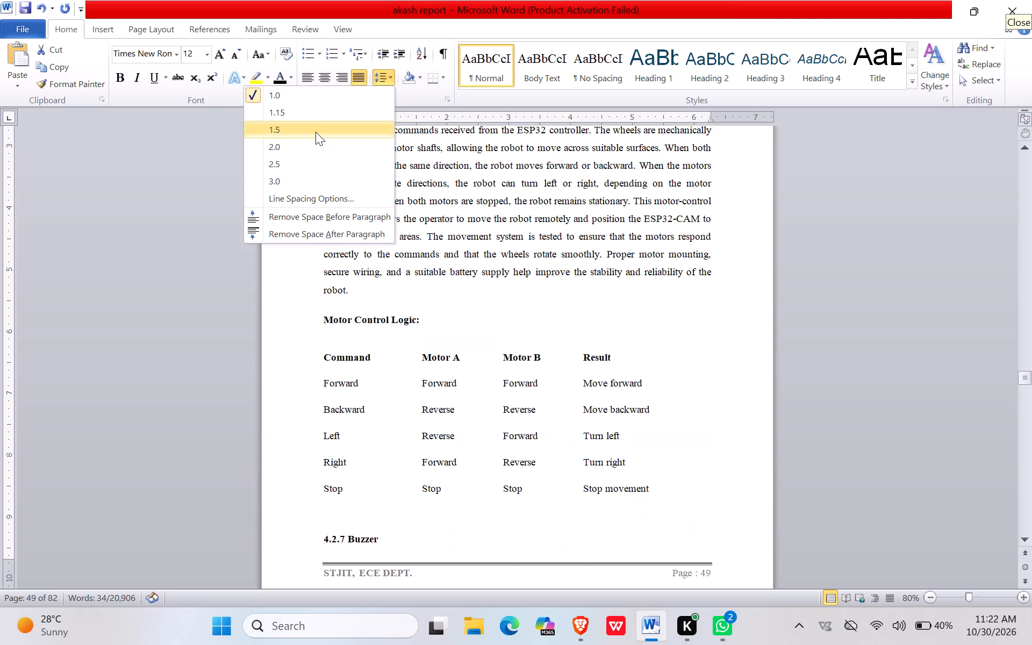
left_click_drag(316, 132, 321, 132)
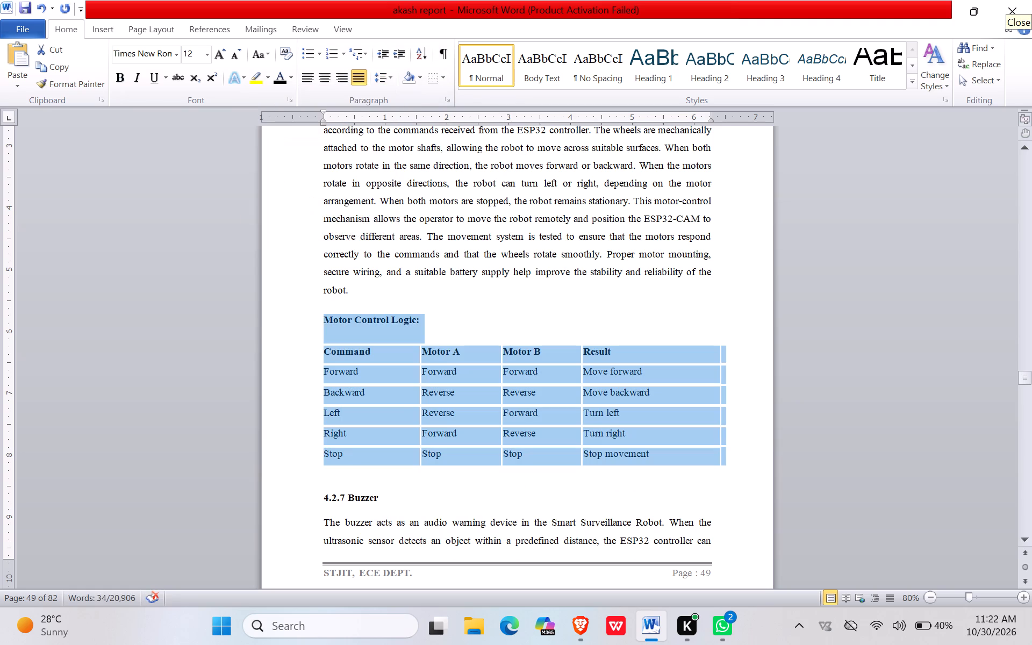
left_click(431, 483)
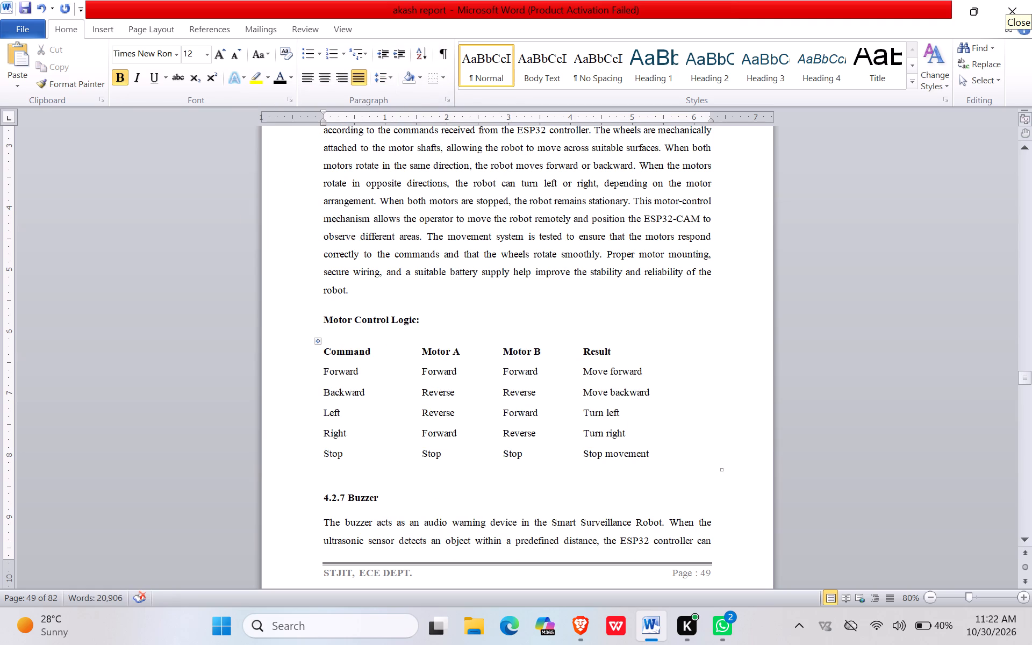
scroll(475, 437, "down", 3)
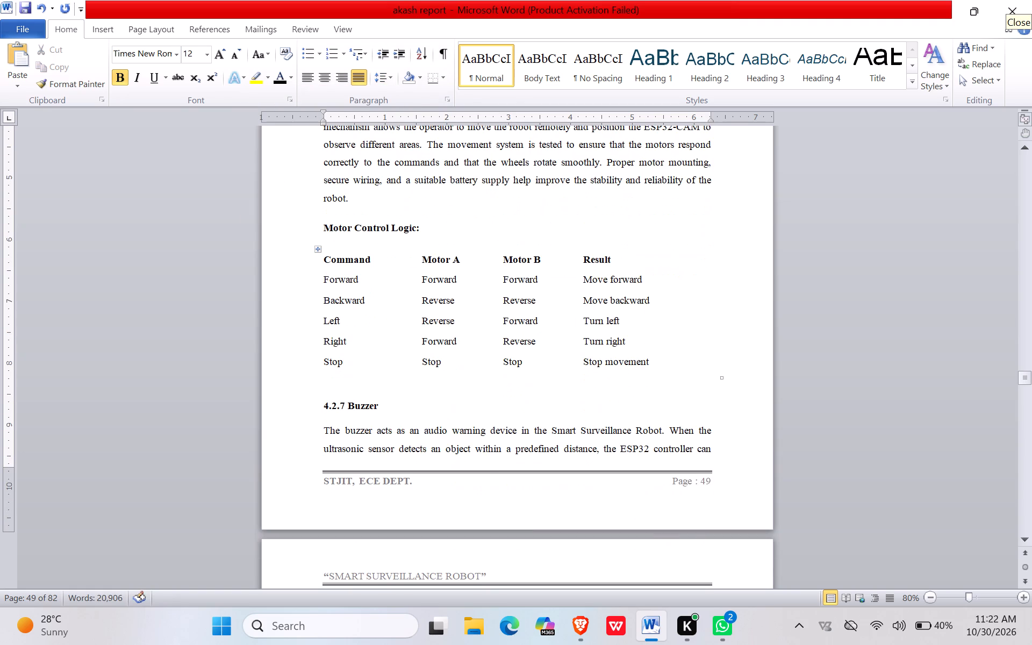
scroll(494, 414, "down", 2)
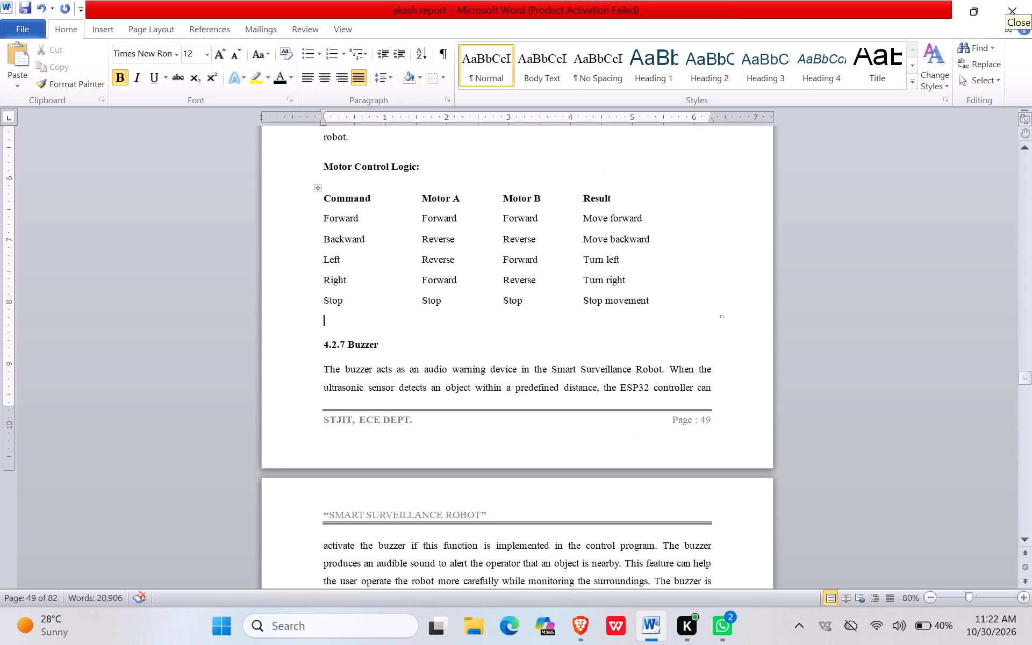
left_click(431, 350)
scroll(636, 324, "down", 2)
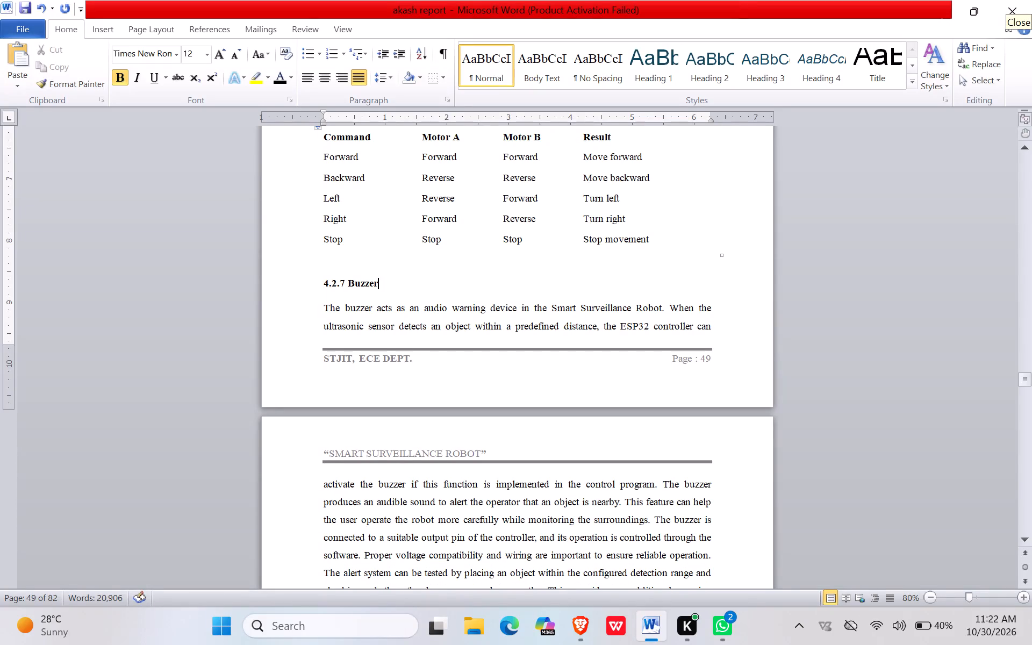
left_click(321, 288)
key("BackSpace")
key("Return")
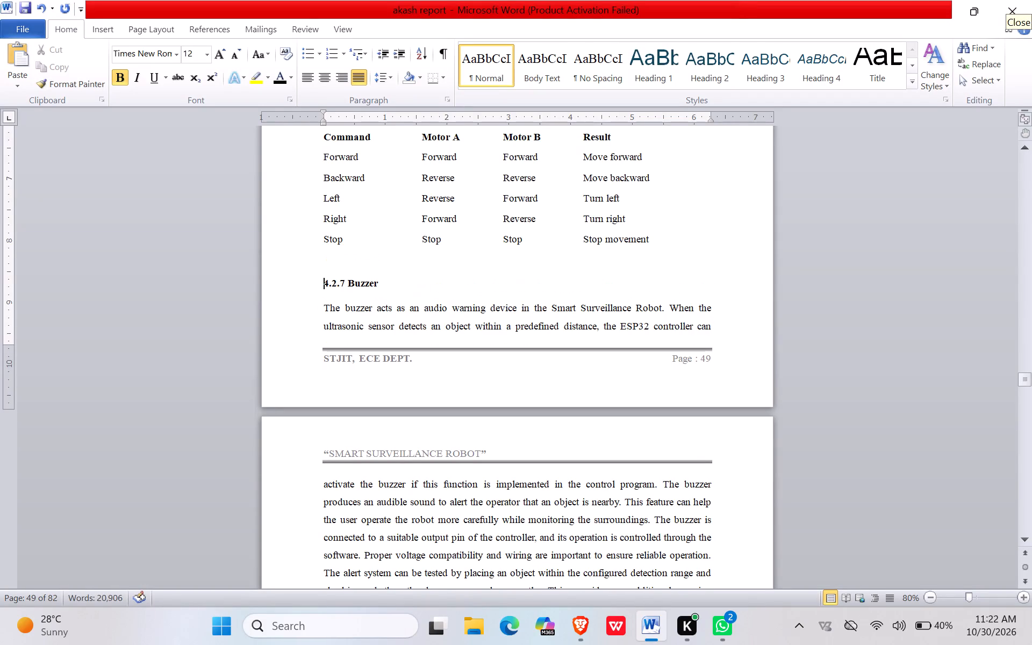
Apply justified alignment and 1.5 line spacing to the "4.2.7 Buzzer" heading and its full paragraph across both pages.
left_click_drag(318, 287, 472, 561)
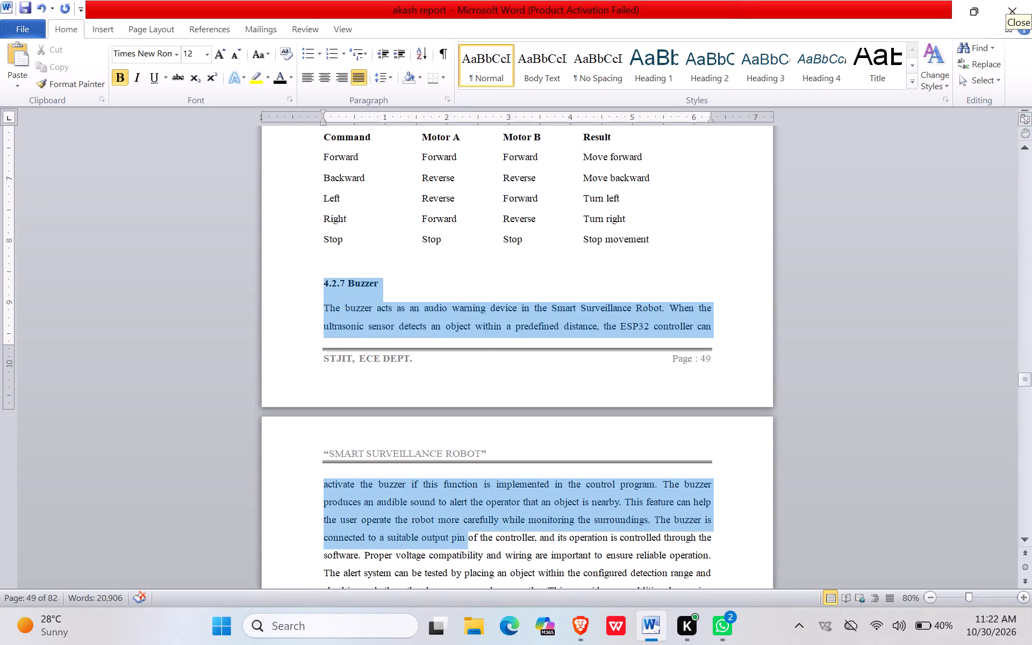
left_click_drag(472, 561, 648, 329)
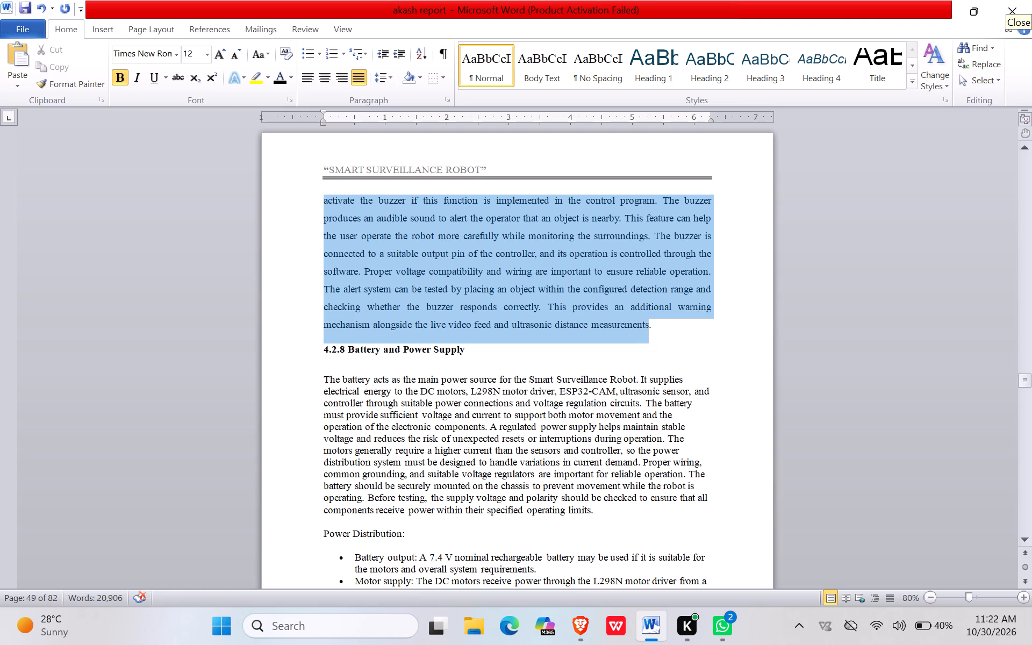
left_click_drag(648, 329, 654, 327)
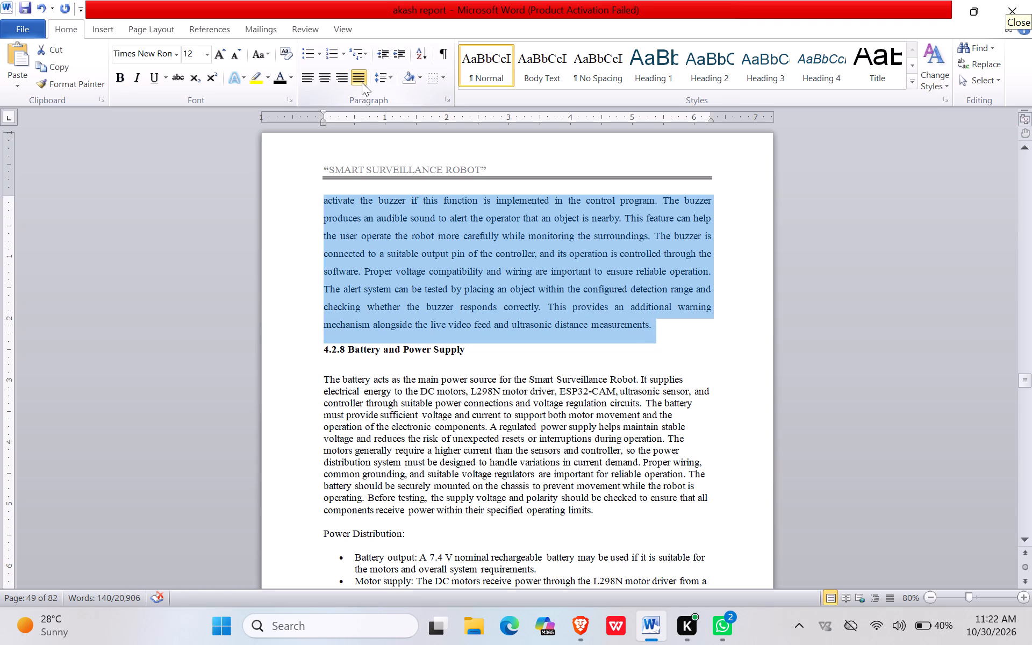
left_click(362, 82)
left_click(362, 78)
left_click(378, 81)
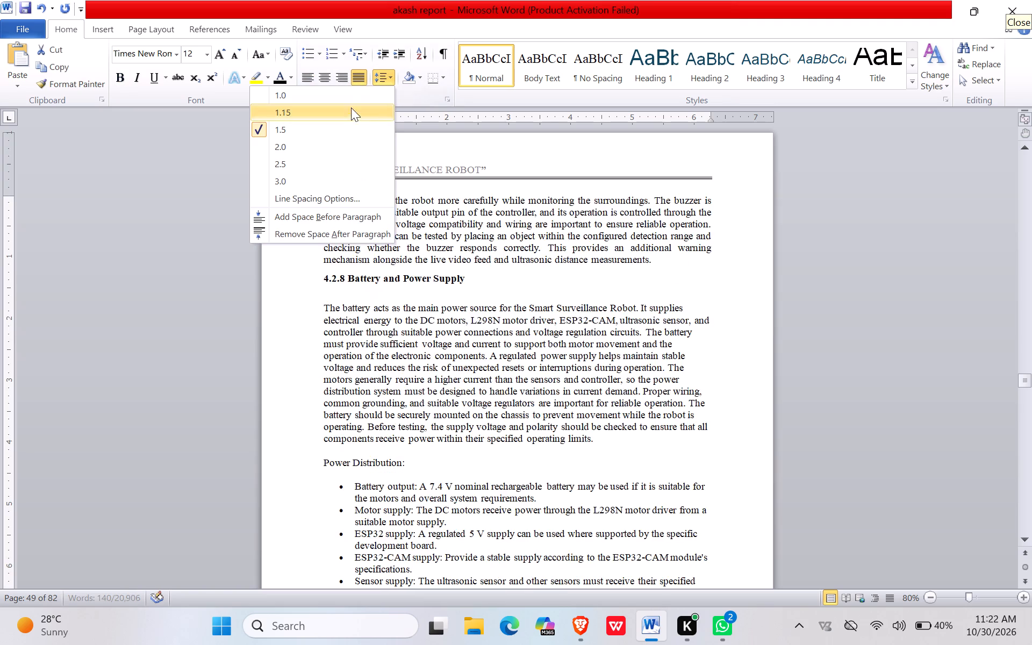
left_click(349, 128)
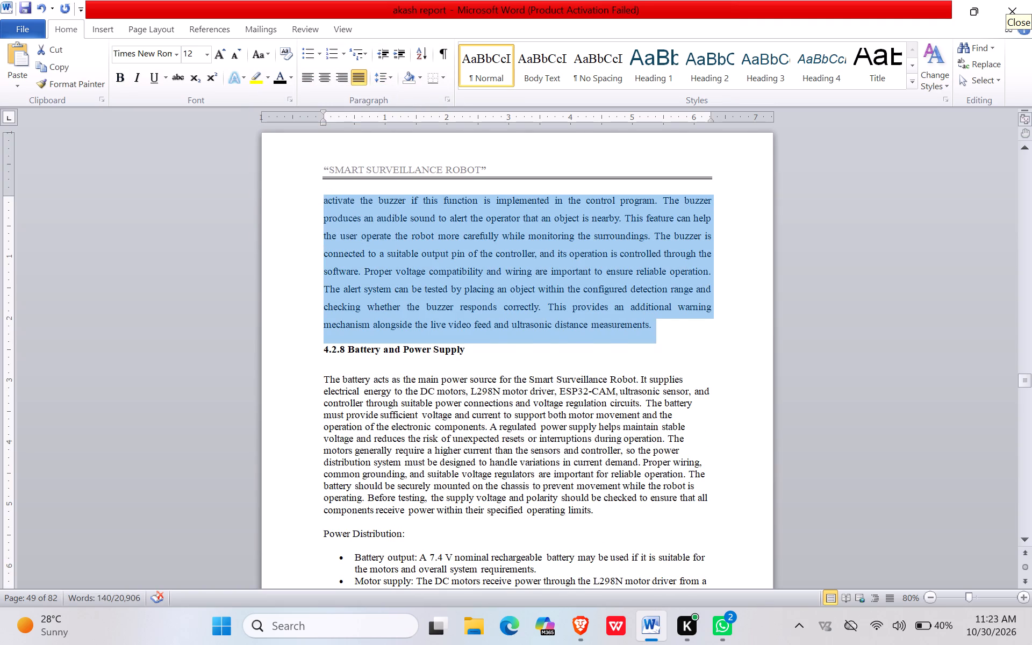
left_click(637, 347)
Justify section 4.2.8 from the "Battery and Power Supply" heading through the "Common ground" bullet and set its line spacing to 1.5.
left_click_drag(319, 349, 446, 445)
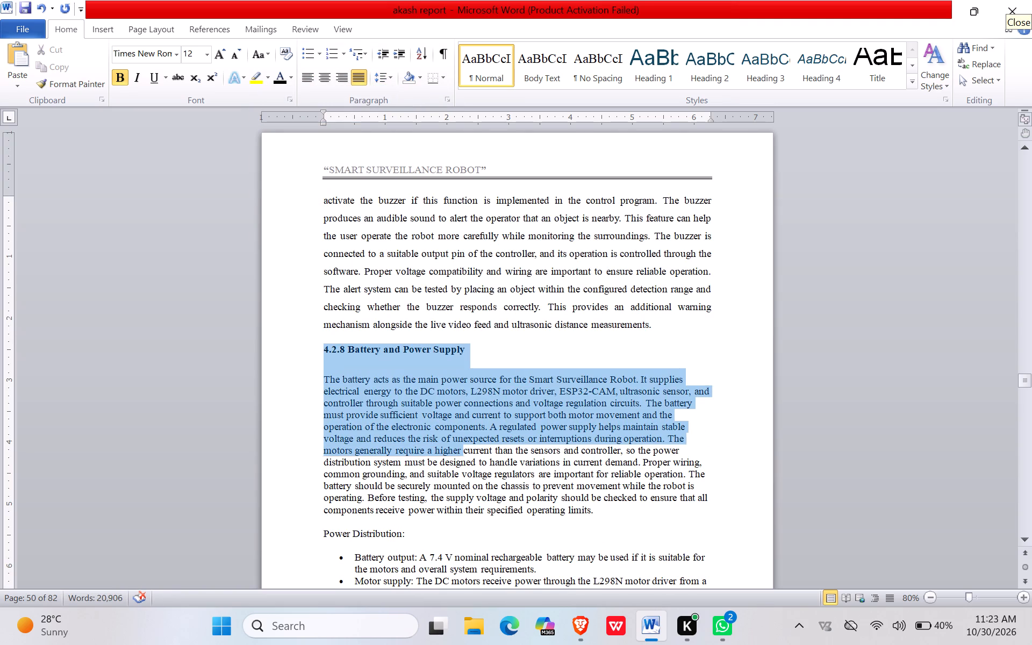
left_click_drag(446, 445, 564, 532)
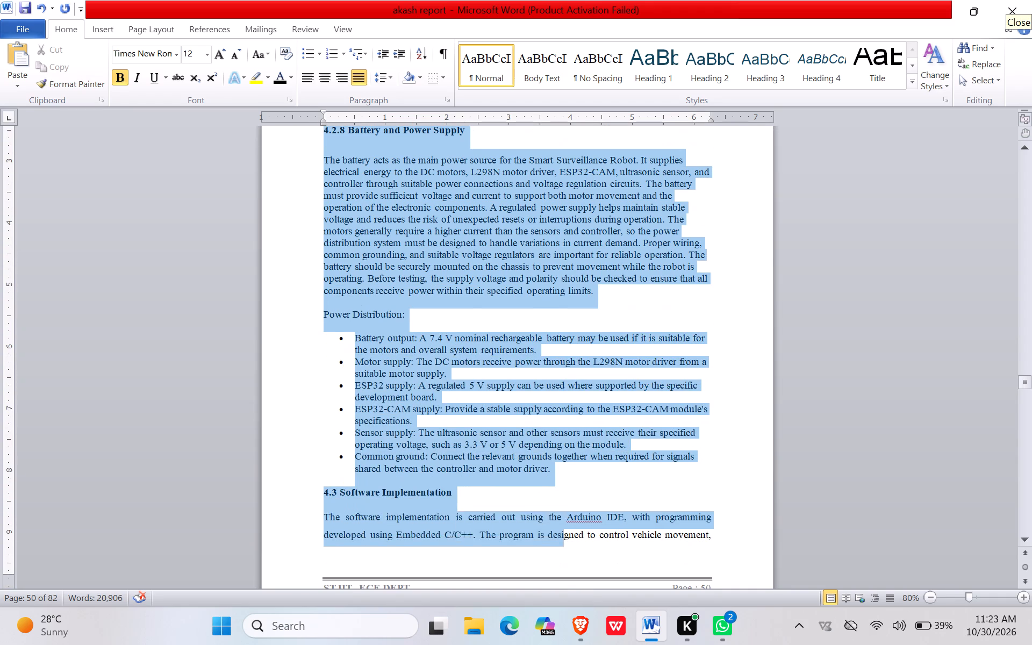
left_click_drag(564, 532, 579, 479)
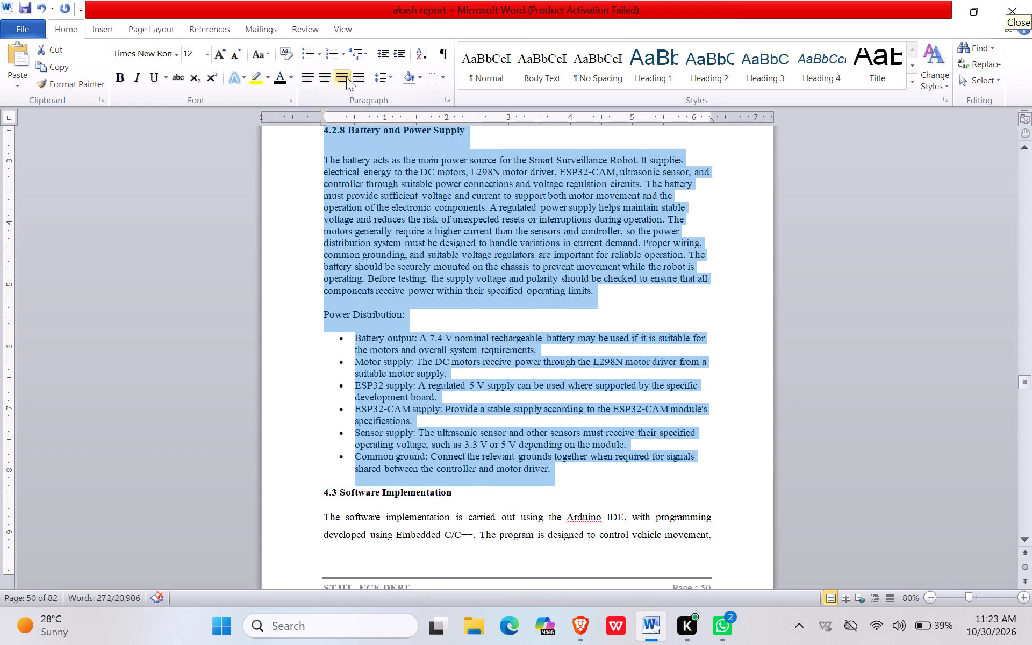
left_click(355, 77)
left_click(382, 80)
left_click(324, 128)
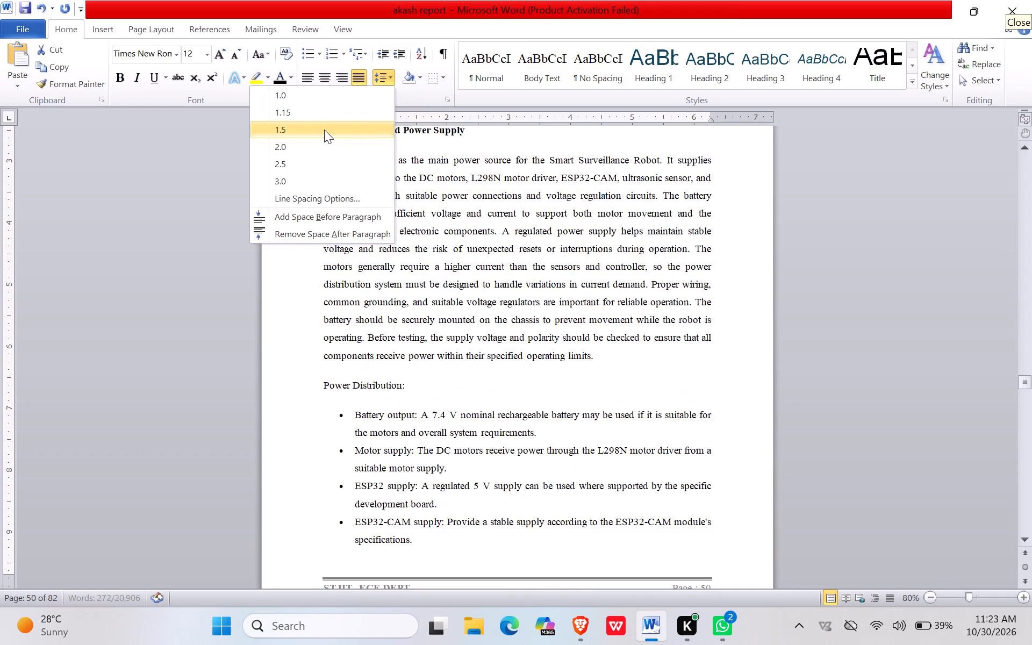
left_click(450, 308)
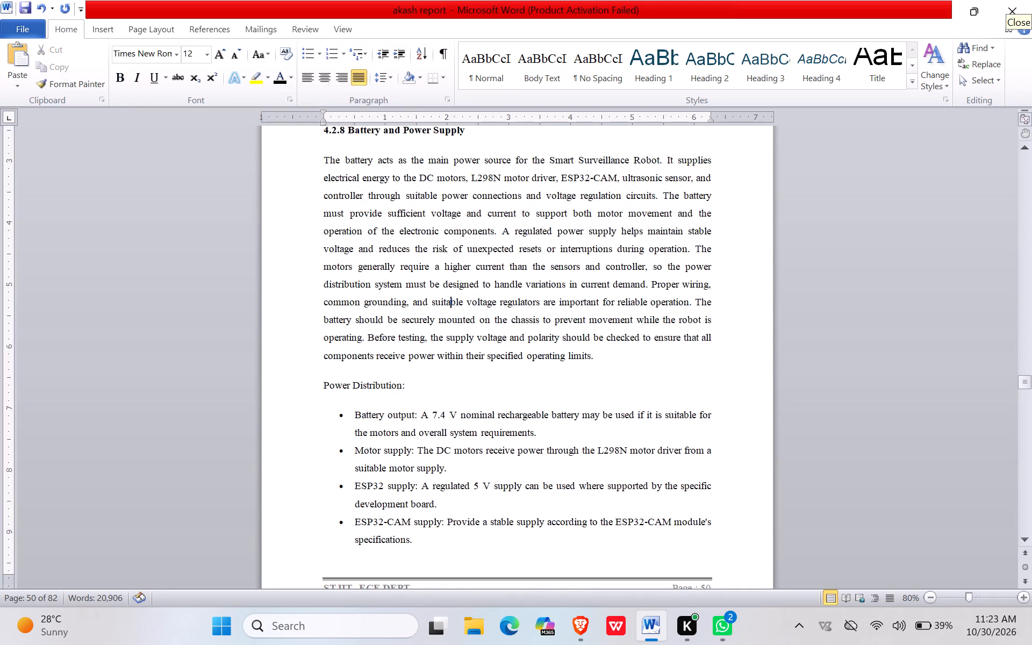
Insert three blank lines before the "4.2.7 Buzzer" heading so it moves onto page 50.
scroll(450, 307, "up", 16)
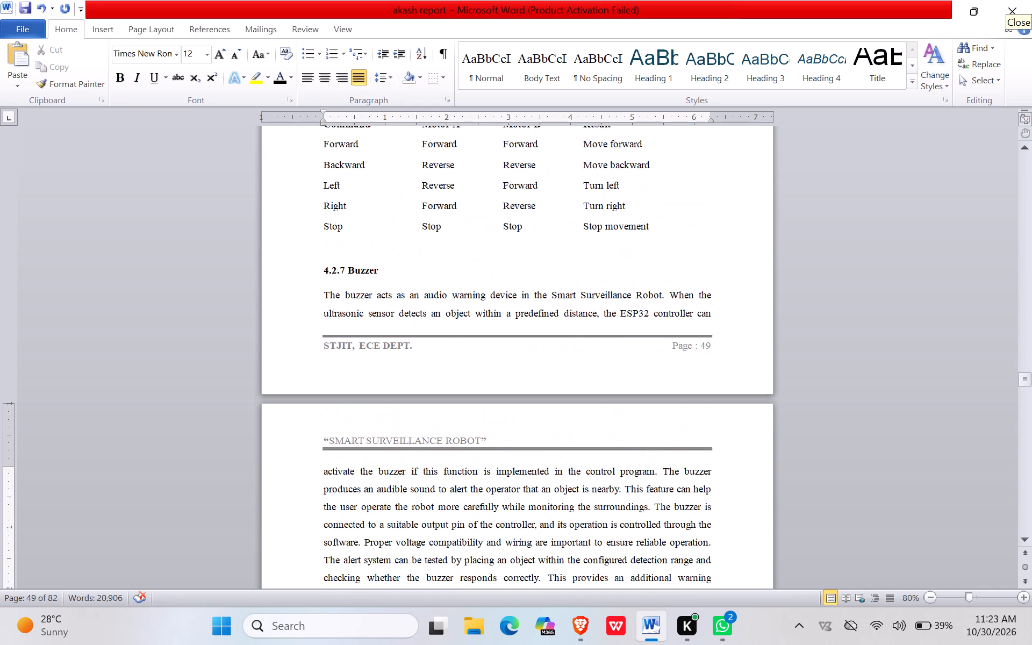
scroll(456, 313, "down", 1)
left_click(320, 245)
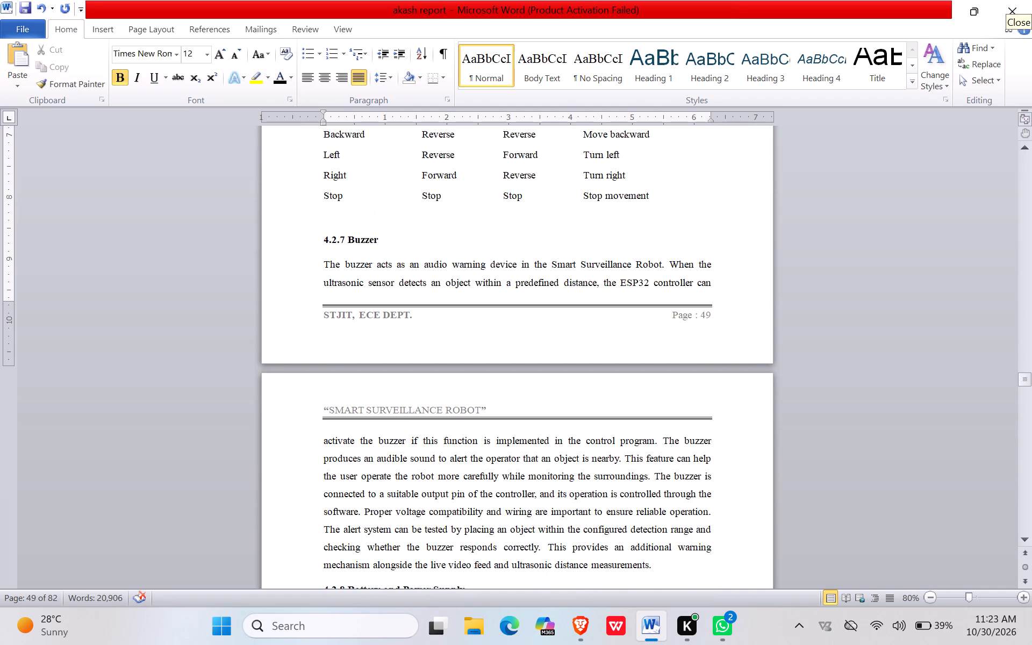
key("Return")
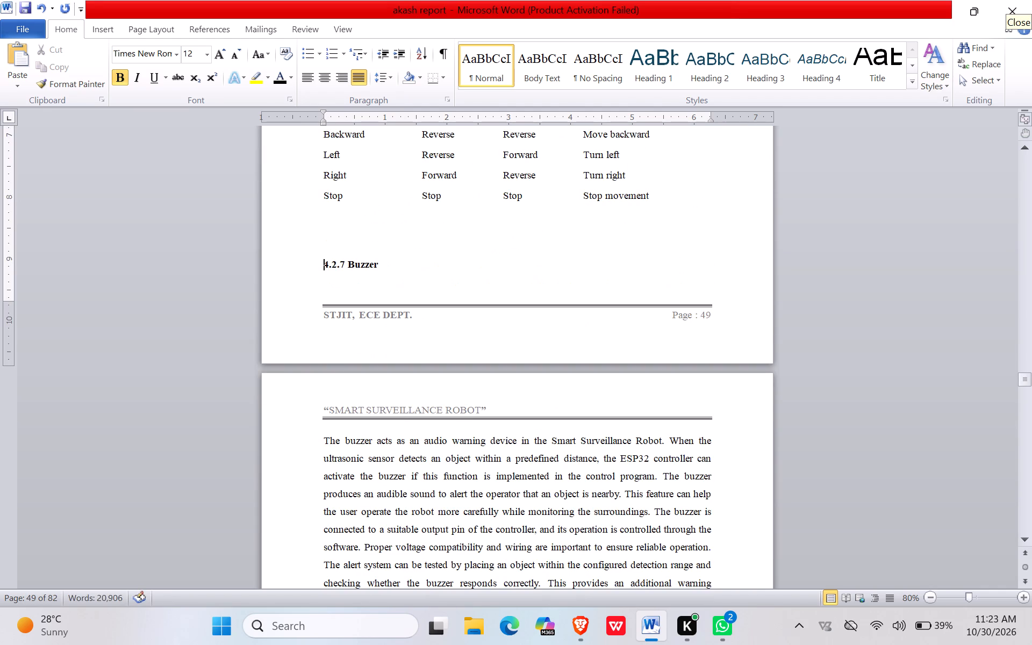
key("Return")
key("Return")
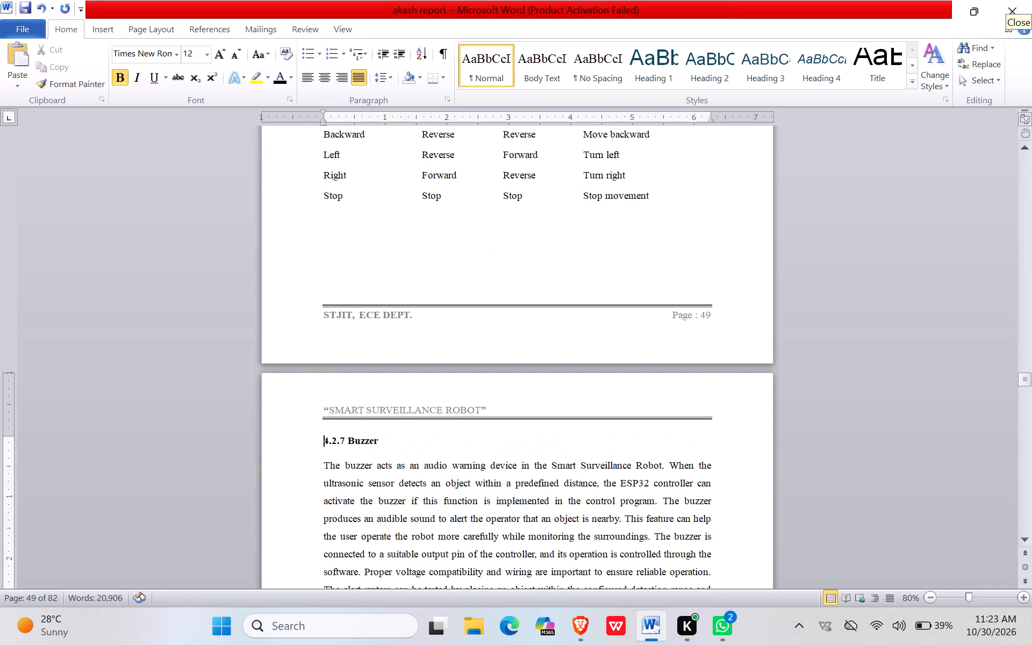
Resize the Motor Control Logic command table taller so its rows spread over the remaining space on page 49.
left_click(556, 236)
left_click(616, 206)
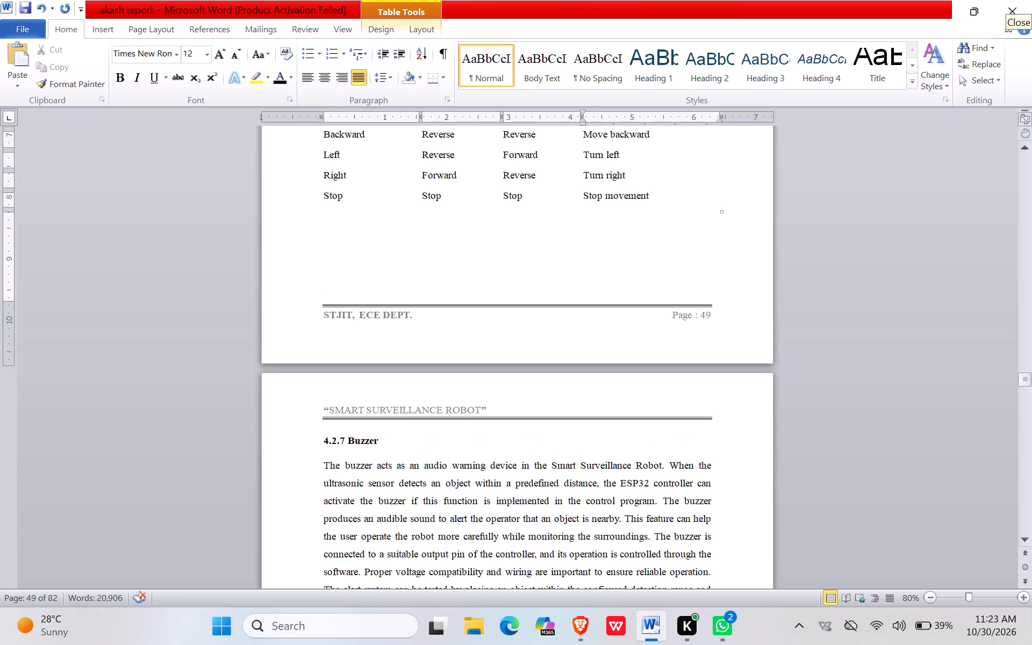
left_click_drag(723, 211, 709, 236)
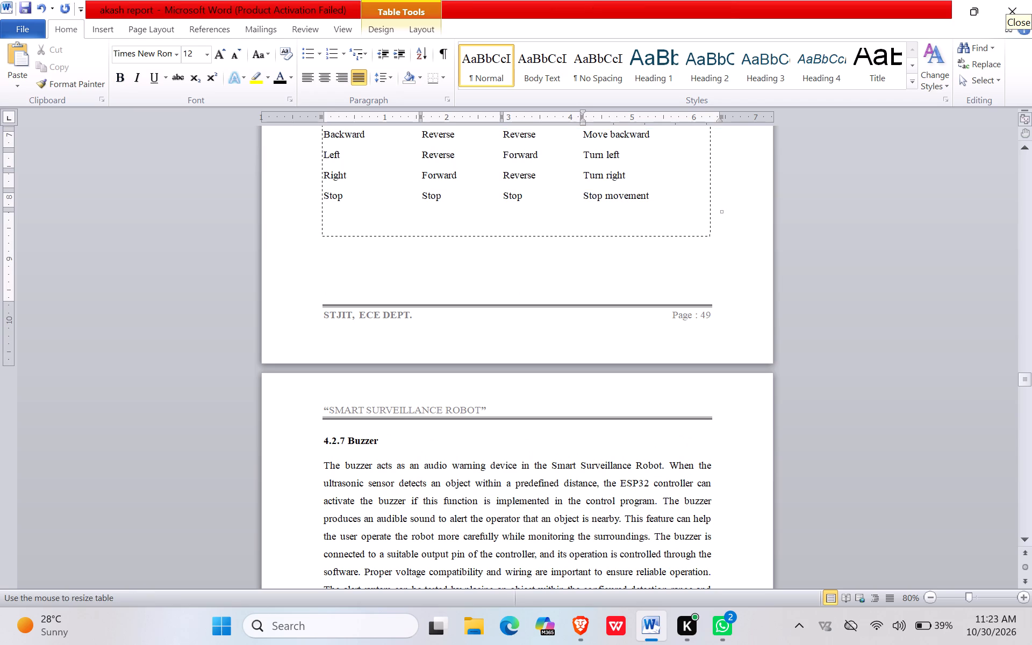
left_click_drag(709, 236, 715, 270)
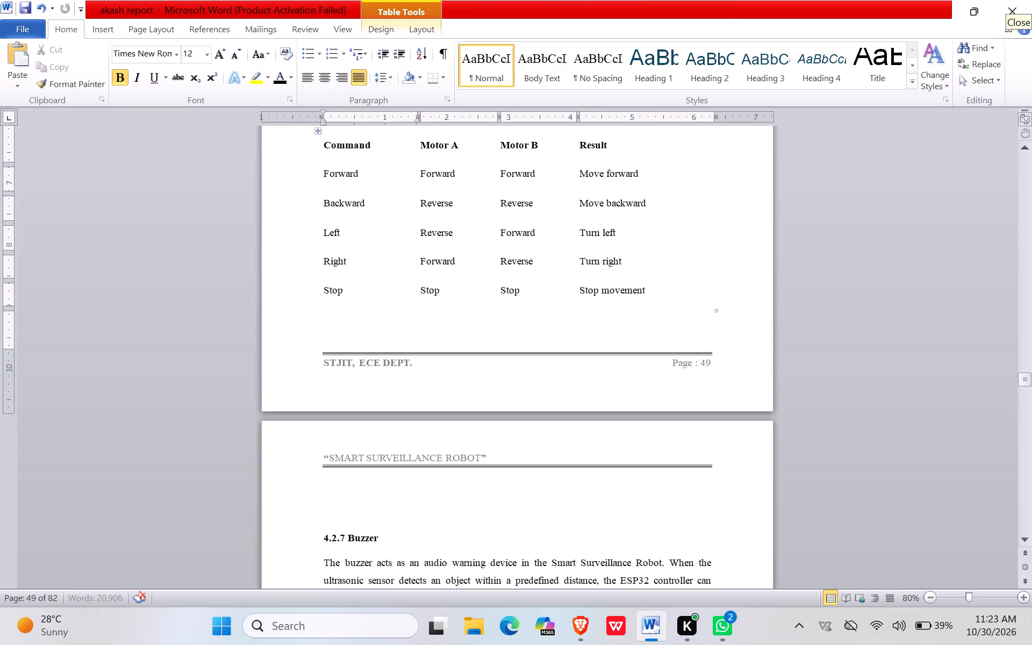
scroll(714, 271, "up", 3)
scroll(713, 268, "down", 2)
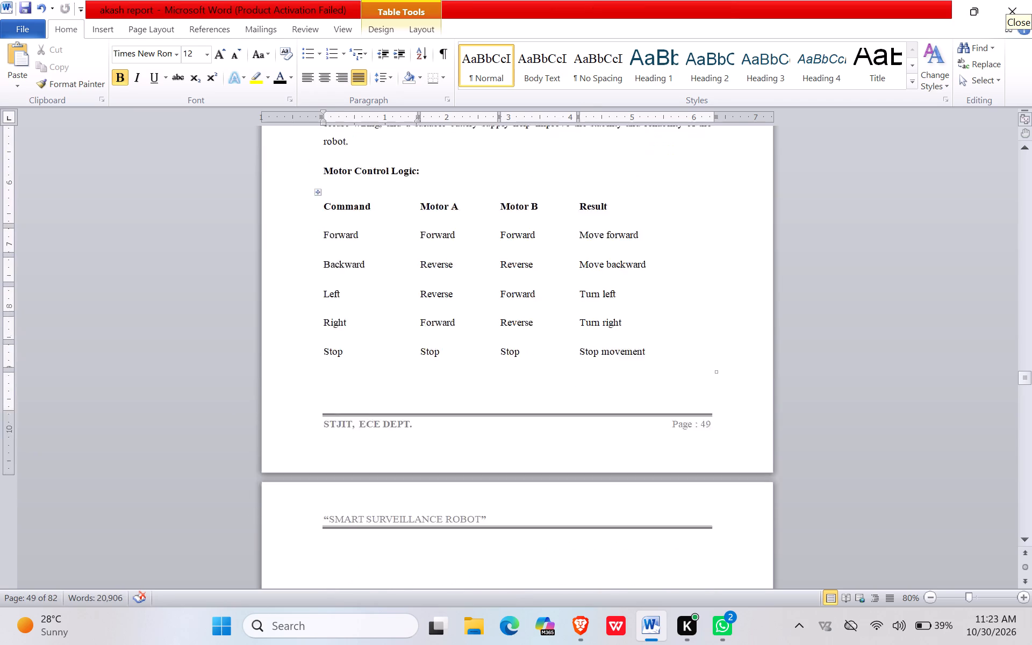
scroll(713, 268, "down", 2)
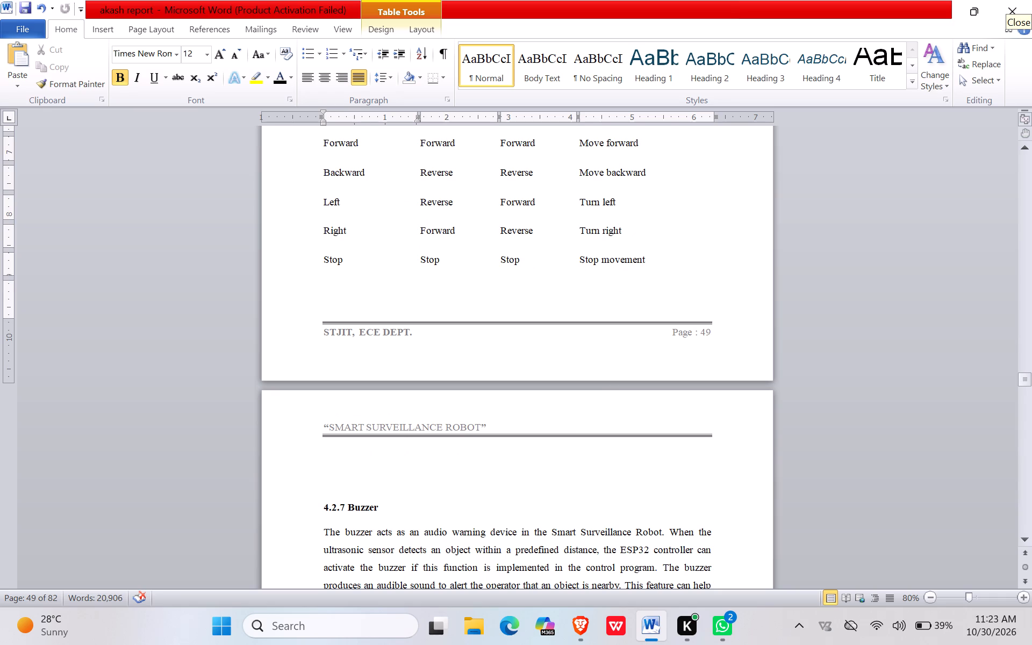
Delete the two blank lines above the "4.2.7 Buzzer" heading so it starts directly at the top of page 50.
left_click(321, 505)
key("BackSpace")
key("BackSpace")
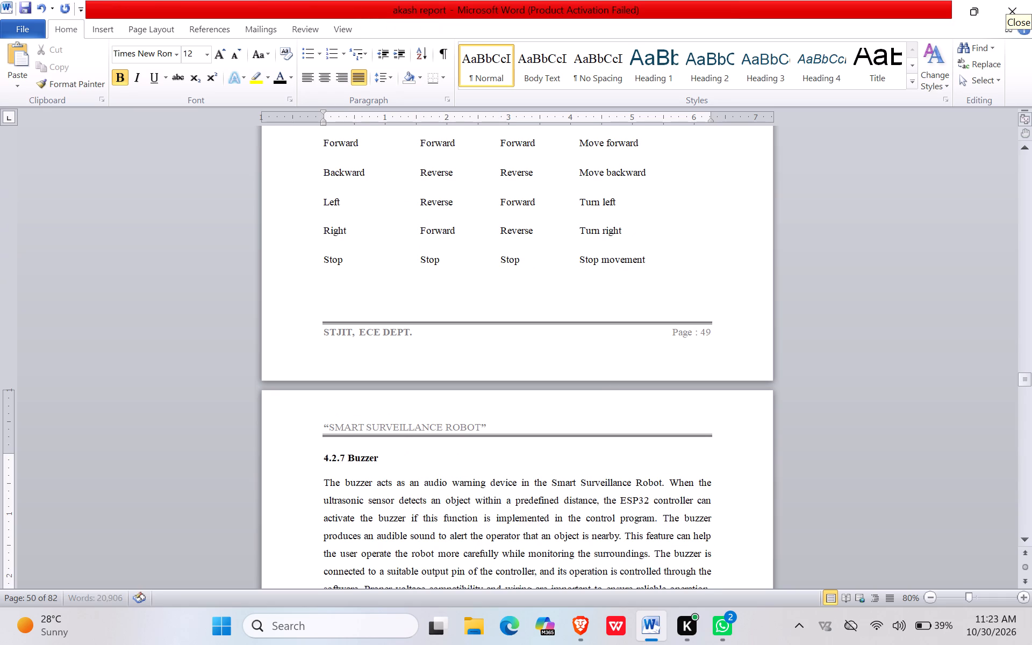
scroll(598, 499, "up", 6)
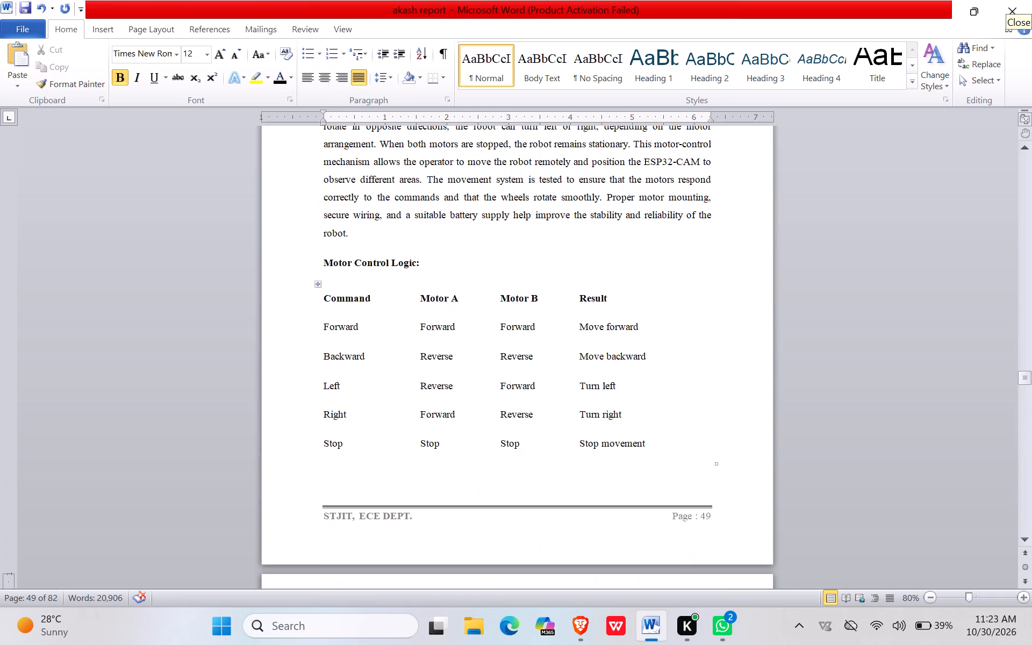
Make the "Power Distribution:" label in section 4.2.8 bold.
scroll(485, 396, "down", 14)
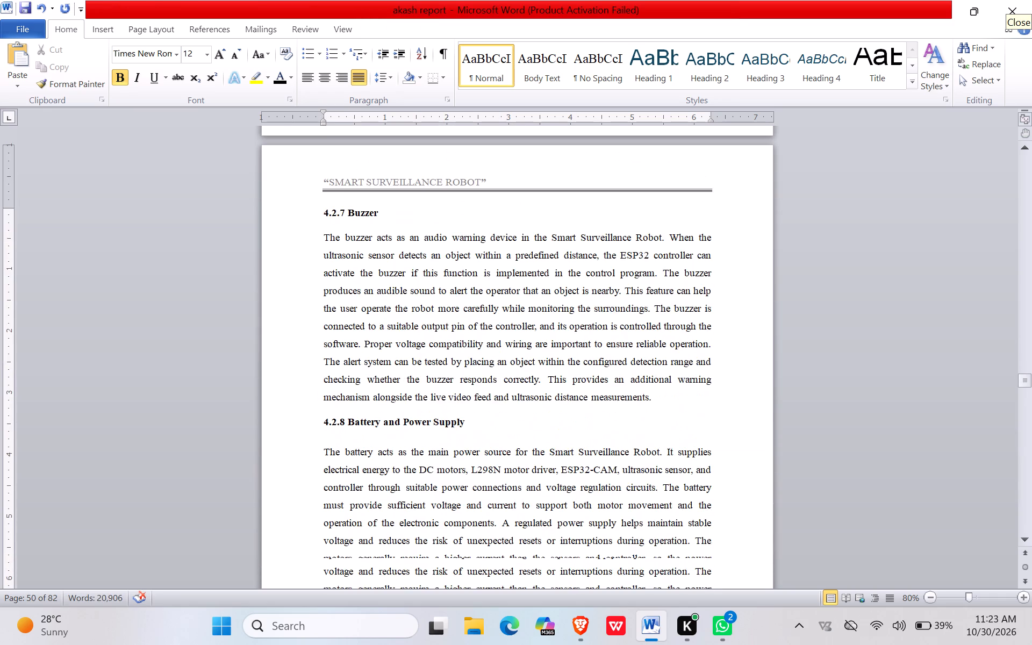
scroll(485, 393, "down", 8)
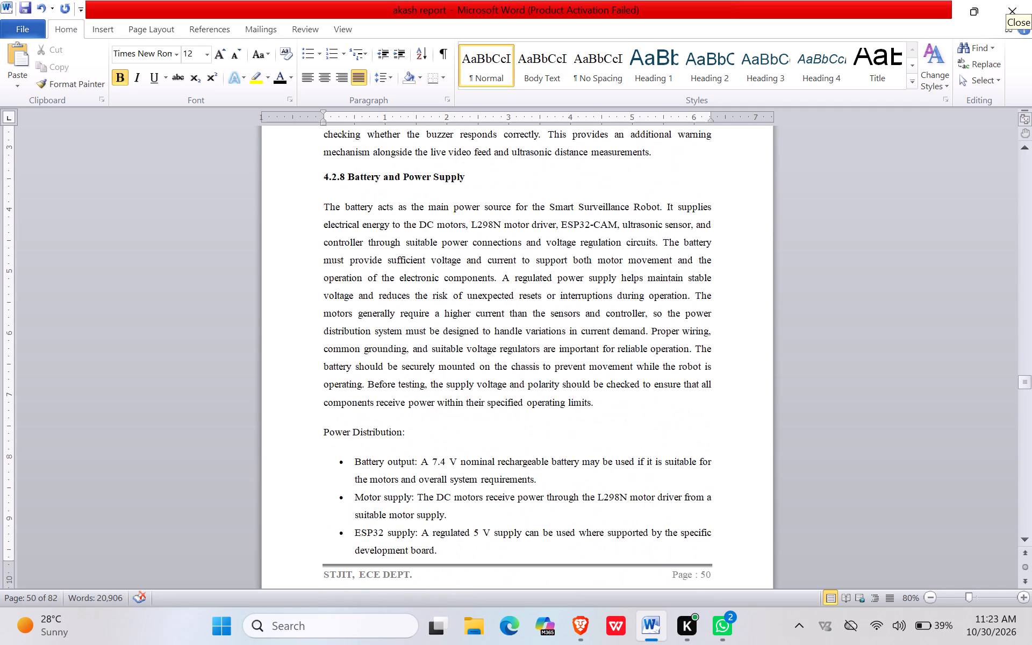
scroll(485, 393, "down", 2)
left_click_drag(426, 376, 316, 374)
left_click(110, 77)
left_click(121, 80)
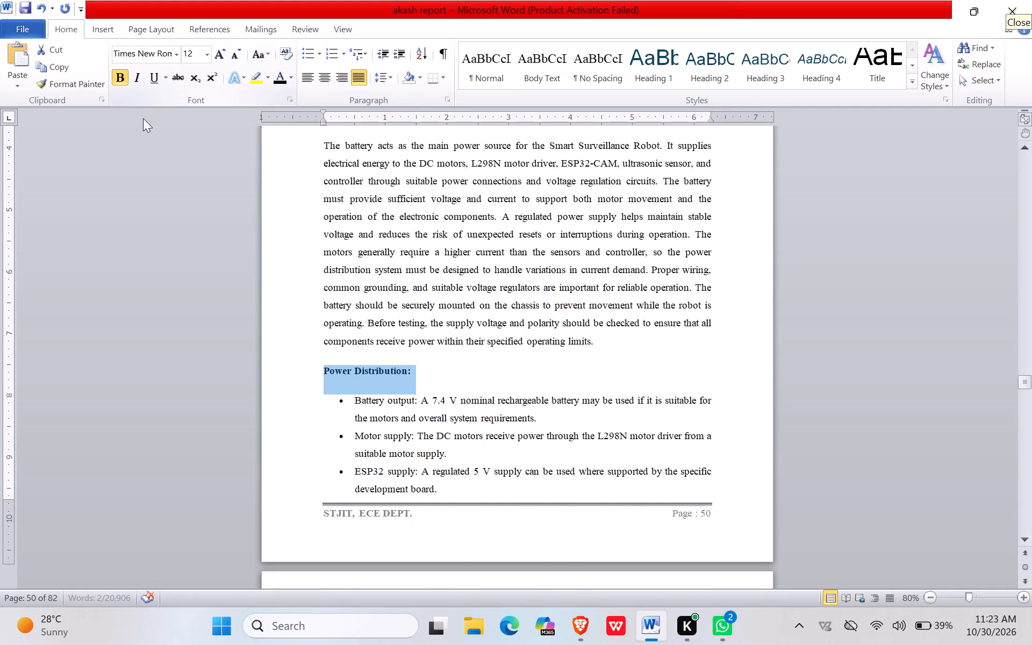
Apply 1.5 line spacing to the "Common ground" bullet above the "4.3 Software Implementation" heading.
scroll(334, 303, "up", 3)
scroll(334, 304, "down", 18)
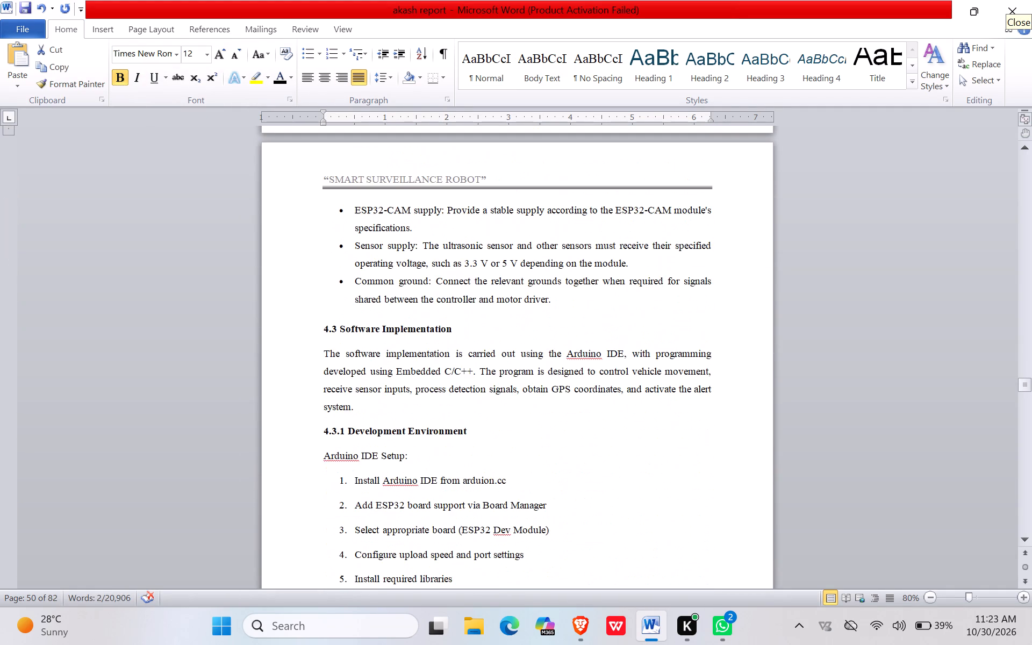
left_click(319, 300)
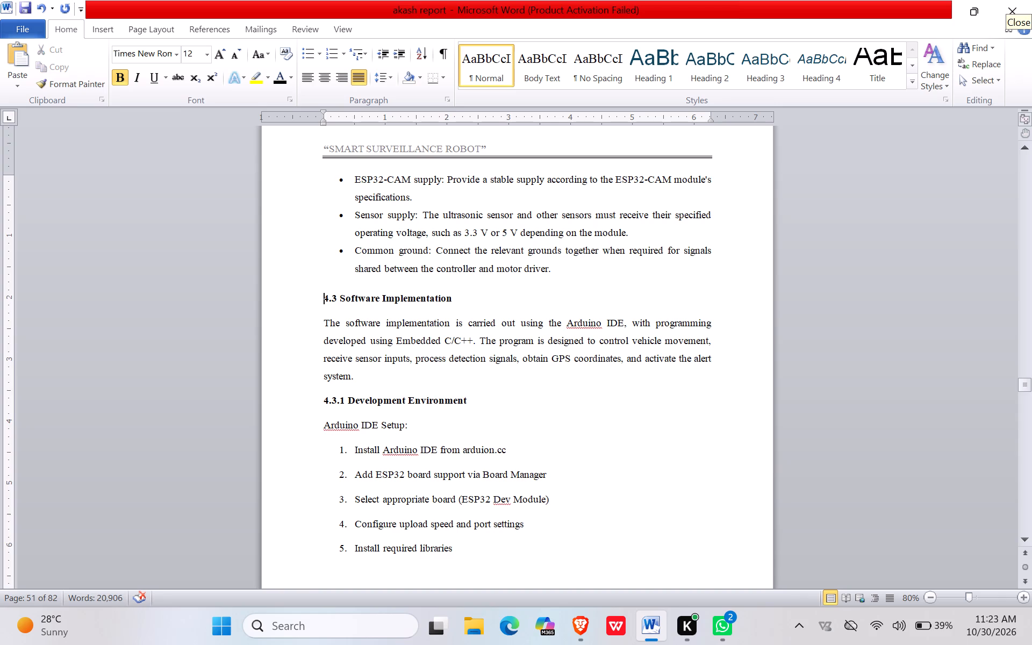
left_click(553, 248)
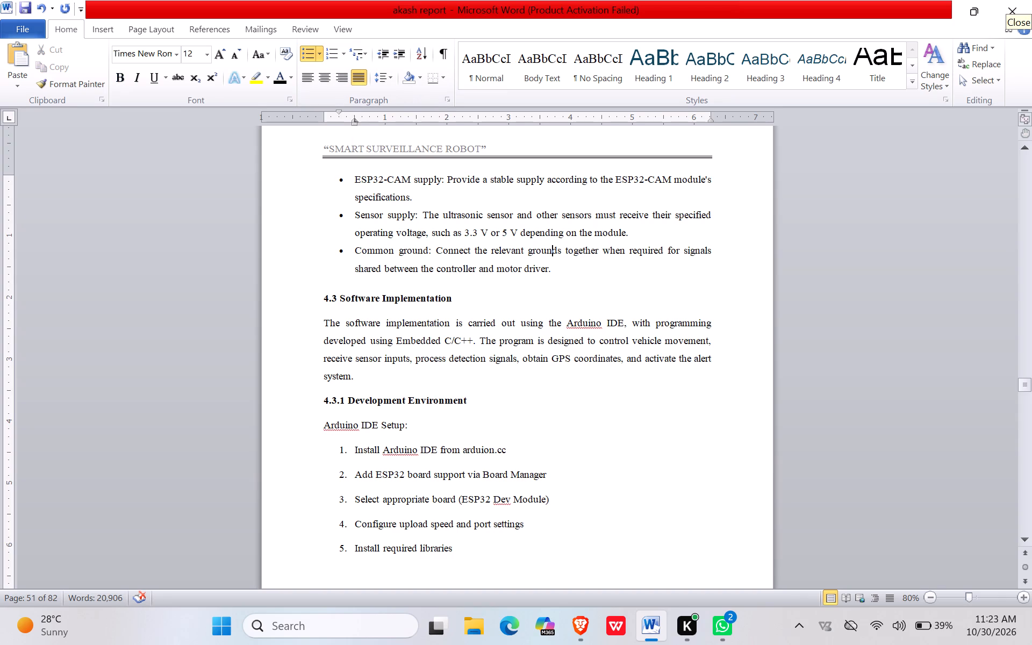
left_click(391, 69)
left_click(310, 132)
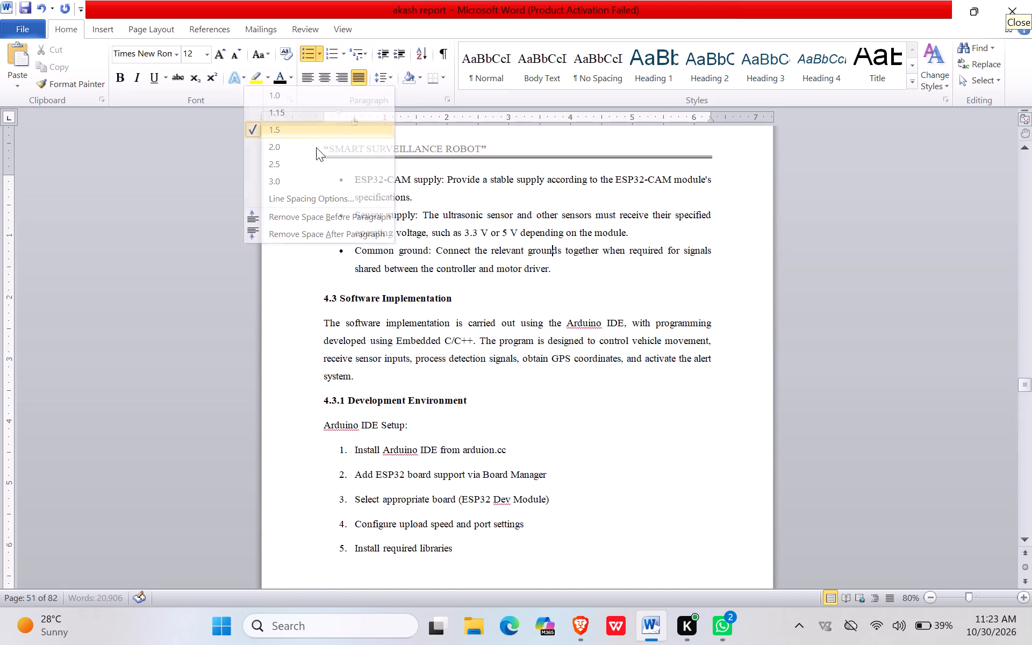
Justify the text from the "4.3 Software Implementation" heading through the "ESP32Camera.h" bullet and set its line spacing to 1.5.
left_click_drag(322, 297, 393, 375)
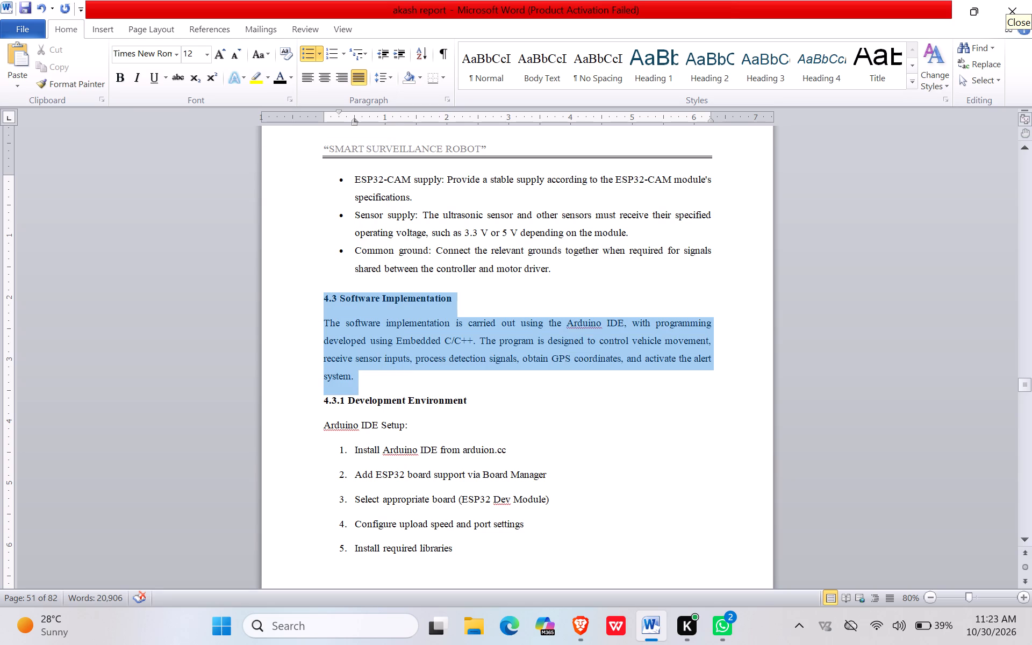
left_click_drag(393, 375, 454, 498)
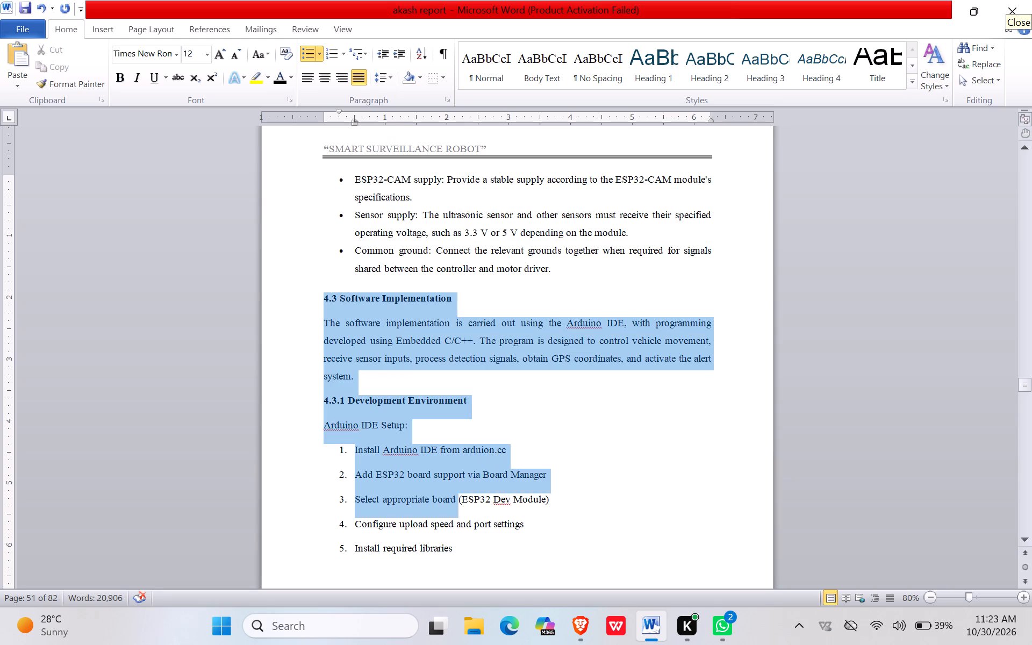
left_click_drag(454, 498, 491, 583)
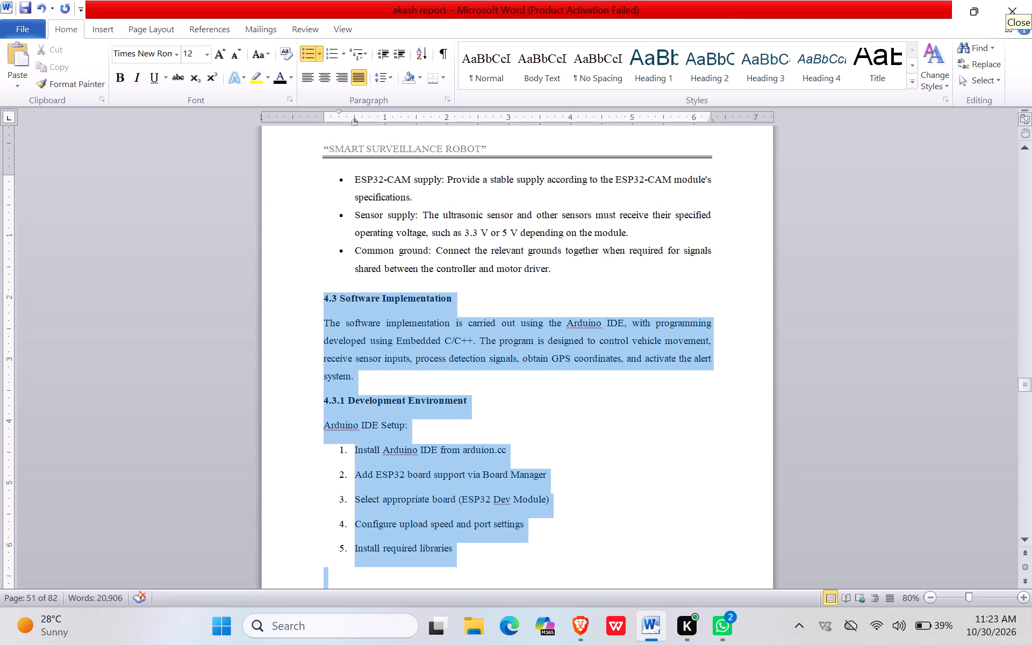
left_click_drag(491, 583, 509, 485)
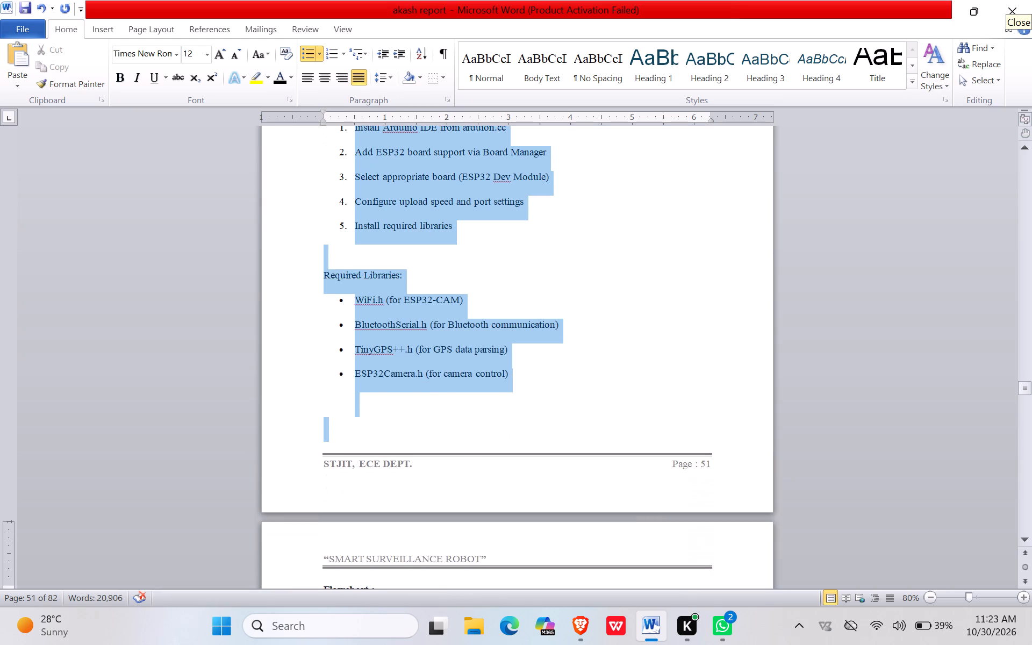
left_click_drag(509, 485, 554, 334)
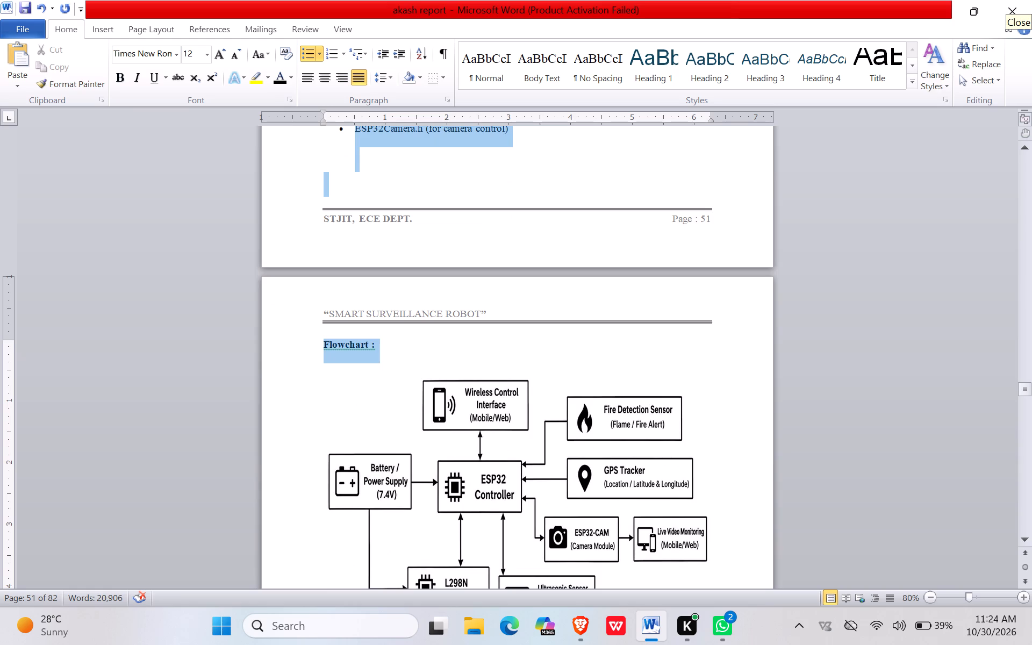
left_click_drag(554, 334, 561, 155)
left_click(358, 70)
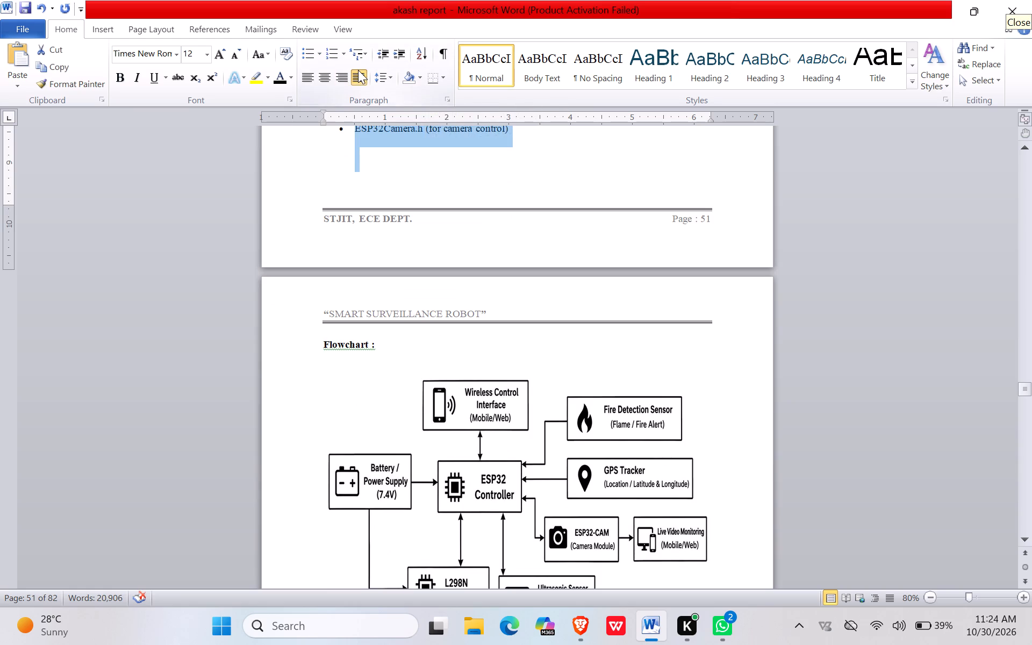
left_click(355, 75)
left_click(378, 79)
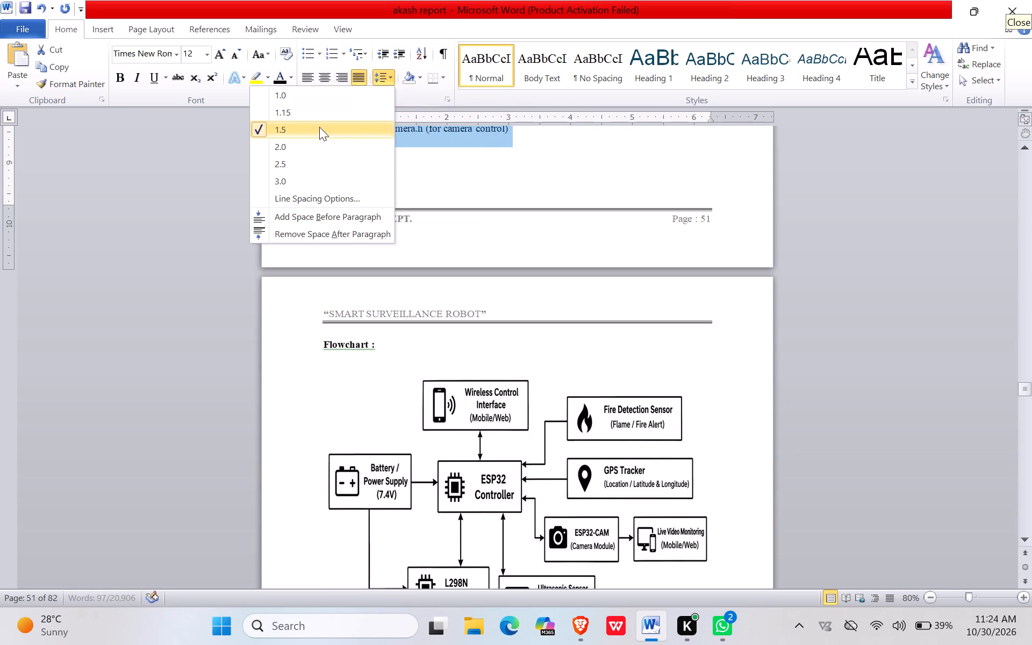
left_click(319, 128)
scroll(369, 168, "up", 8)
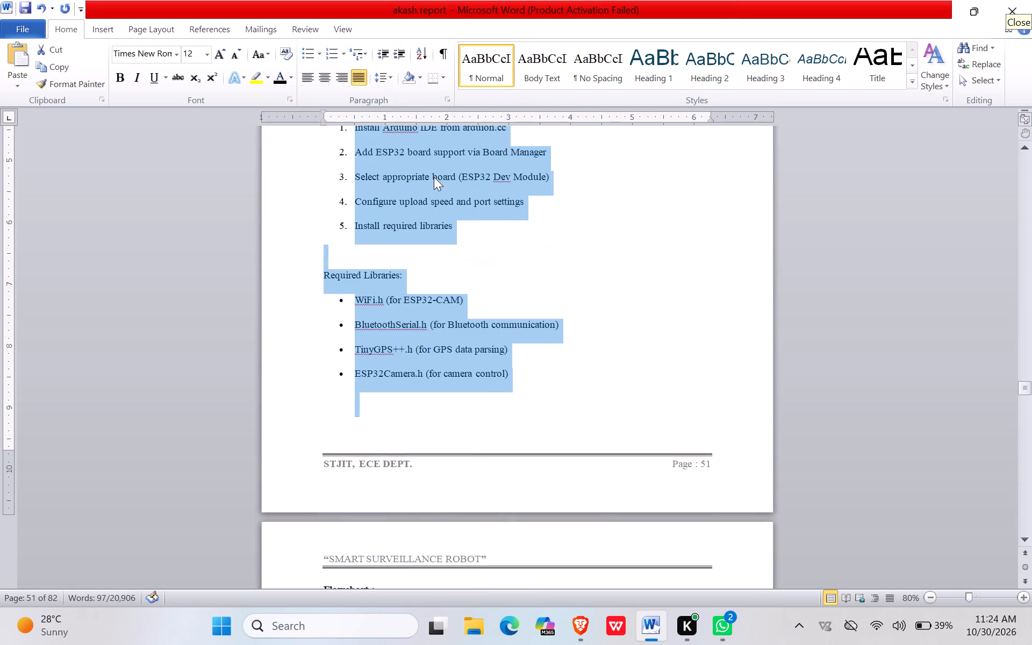
left_click(576, 244)
scroll(578, 243, "up", 10)
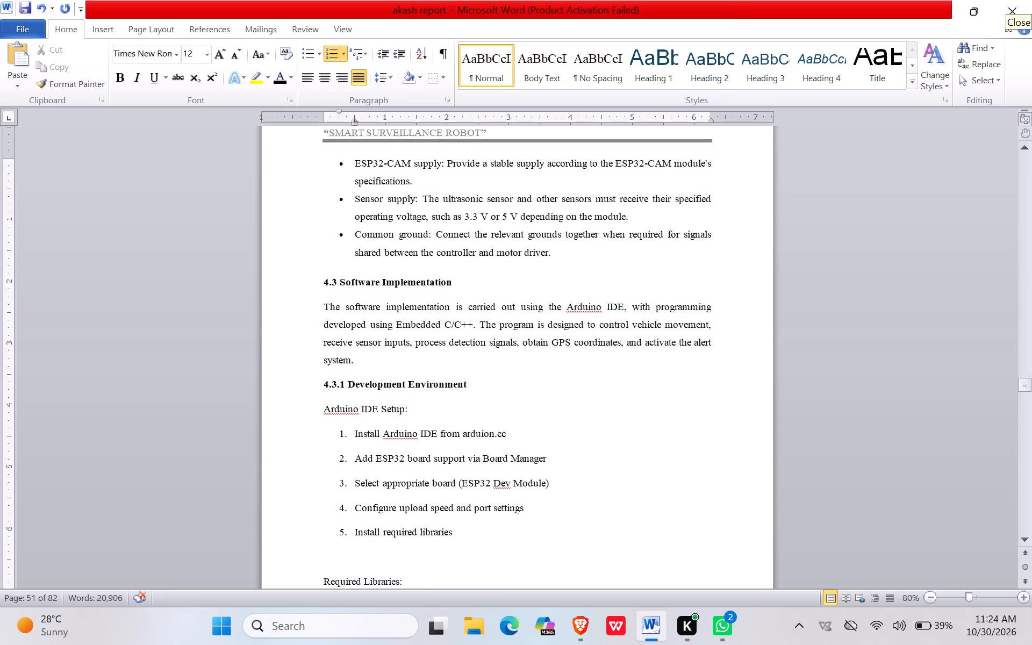
Justify the "Flowchart :" heading on page 52 and set its line spacing to 1.5.
scroll(550, 212, "down", 16)
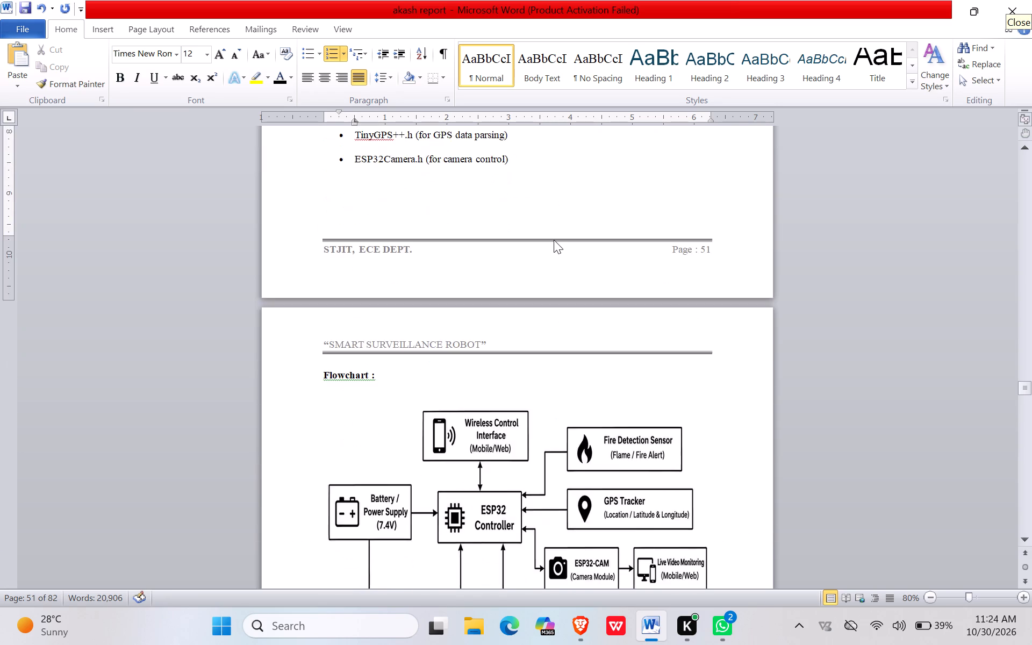
scroll(554, 240, "down", 9)
scroll(483, 226, "up", 4)
left_click_drag(403, 262, 289, 262)
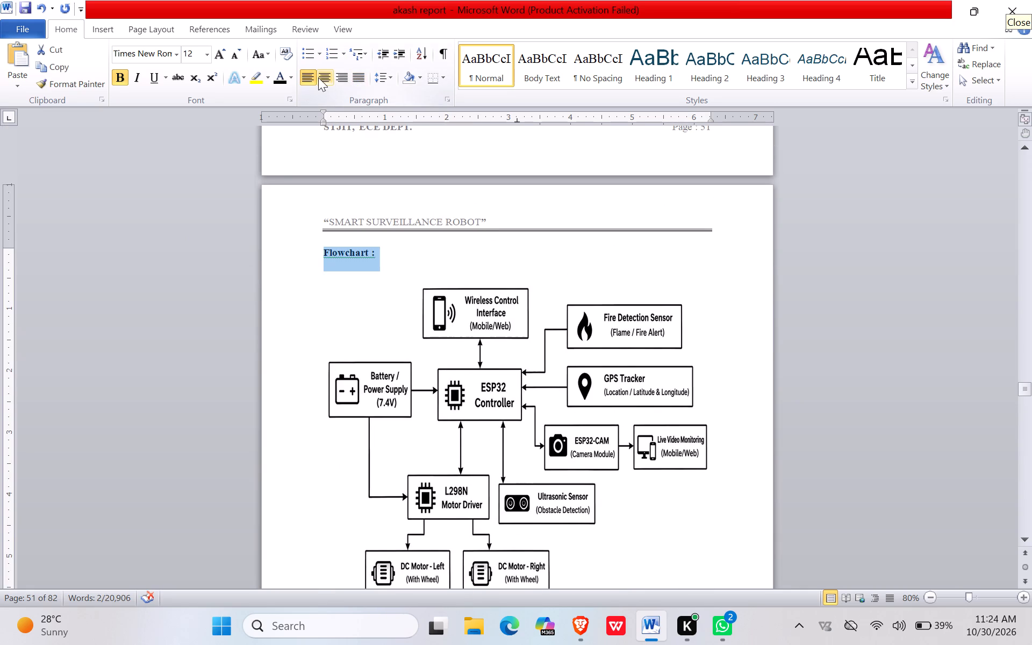
left_click(351, 74)
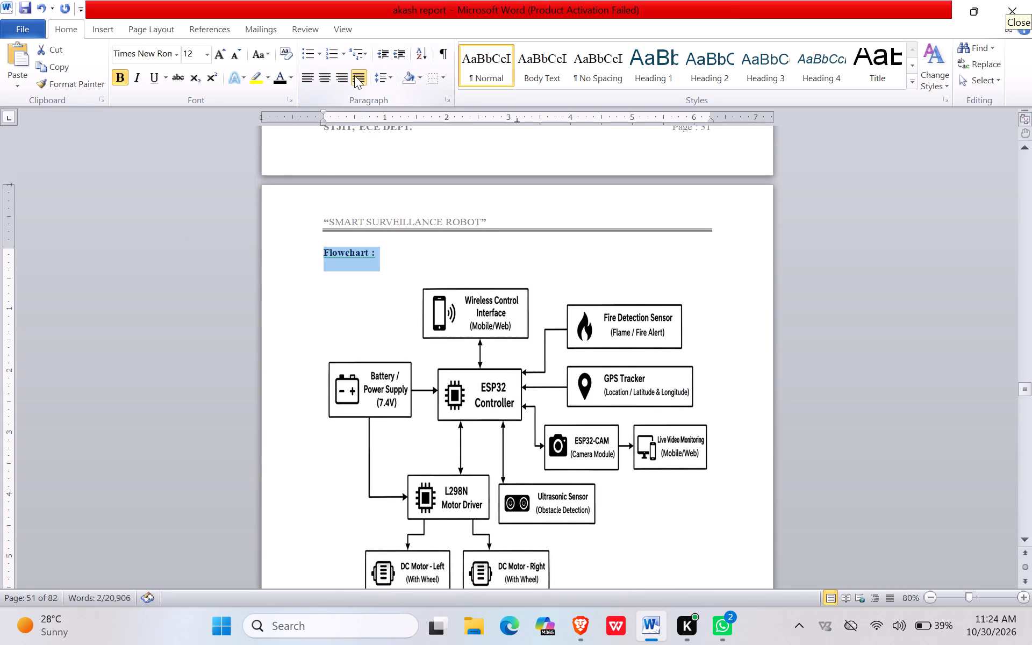
left_click(383, 74)
left_click(321, 125)
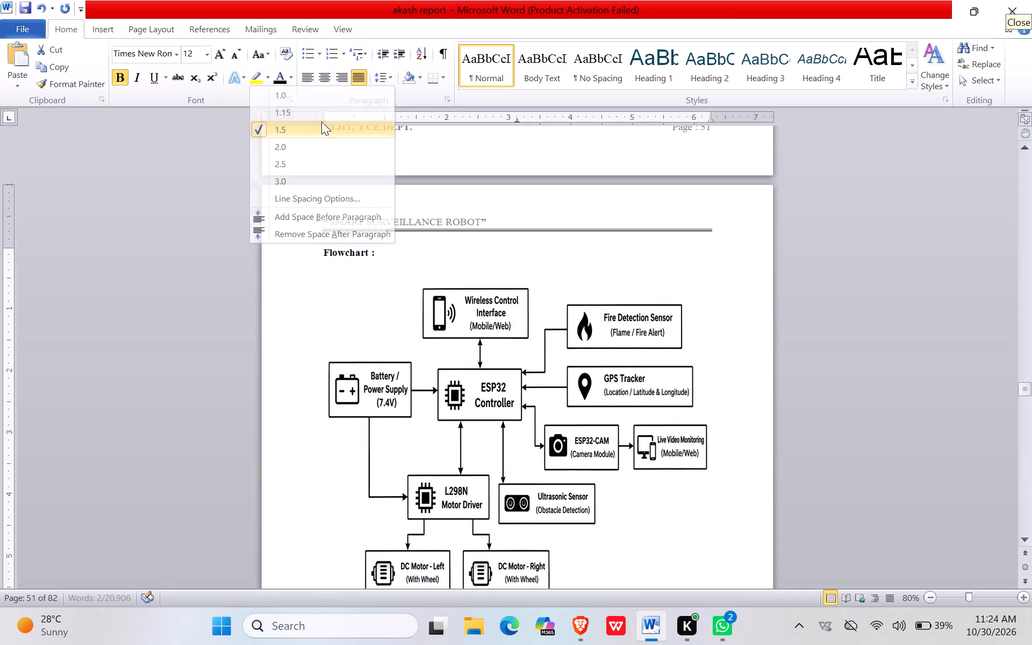
Centre the "Figure 4.3:Flowchart" caption below the block diagram on page 52 and set its line spacing to 1.5.
scroll(349, 266, "down", 8)
scroll(425, 317, "down", 3)
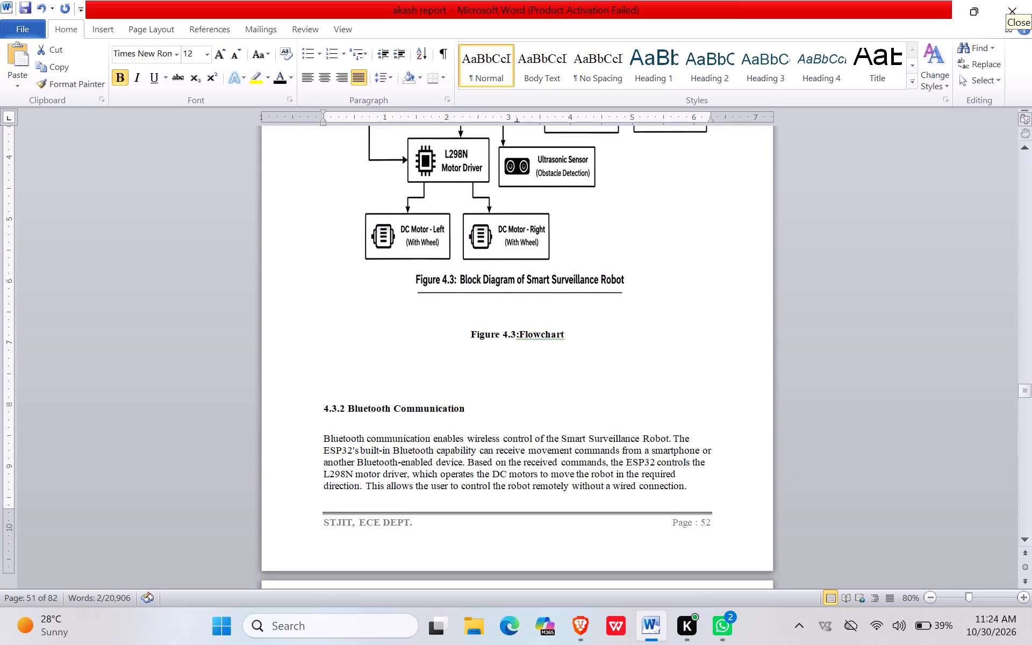
left_click(612, 282)
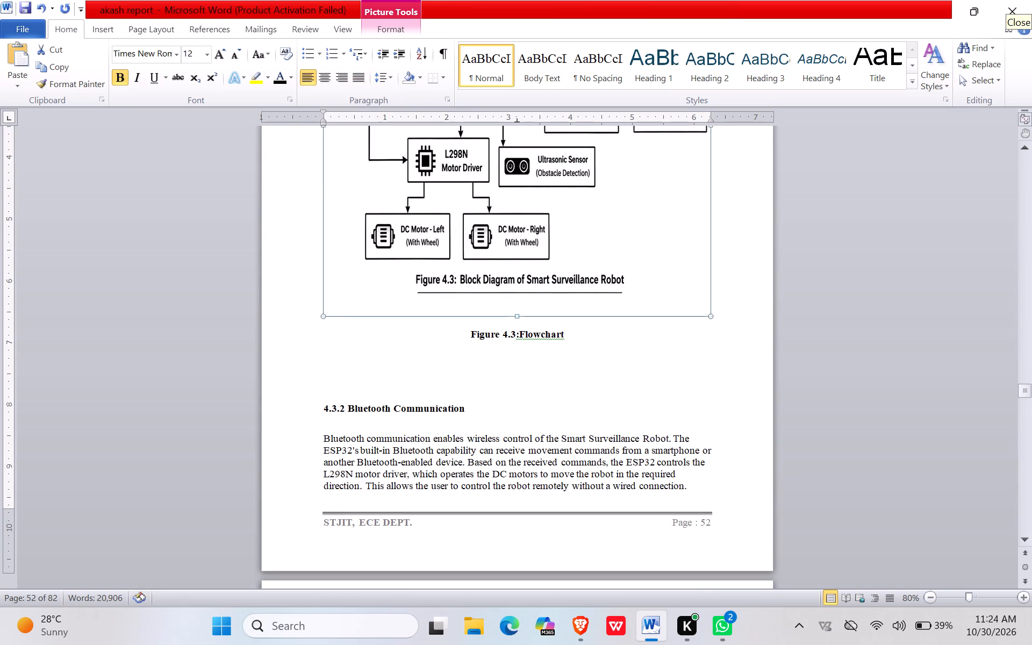
left_click(483, 306)
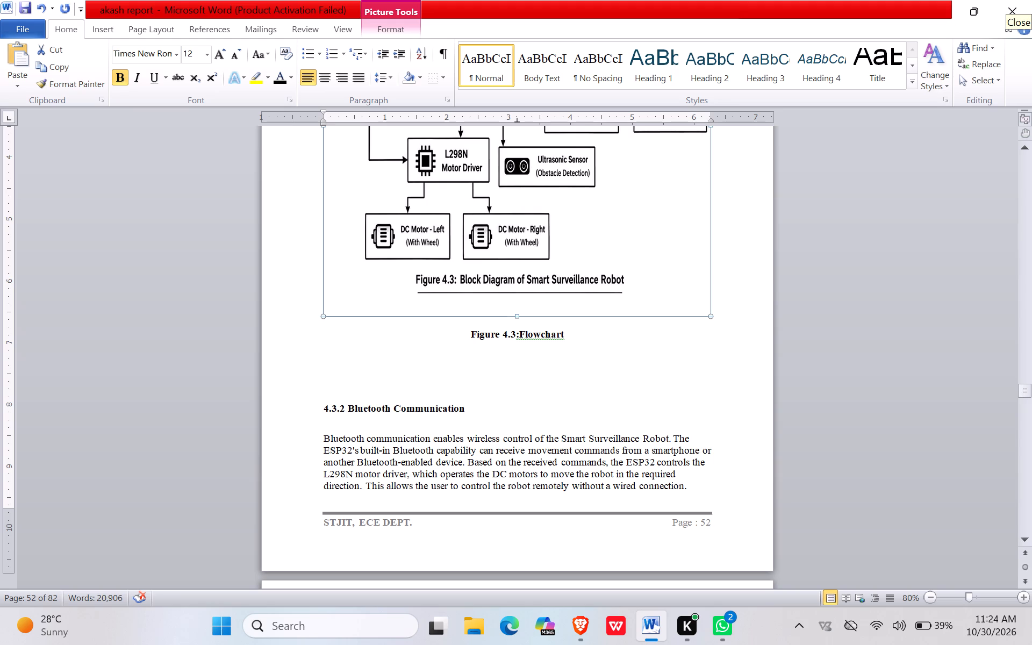
scroll(454, 280, "down", 1)
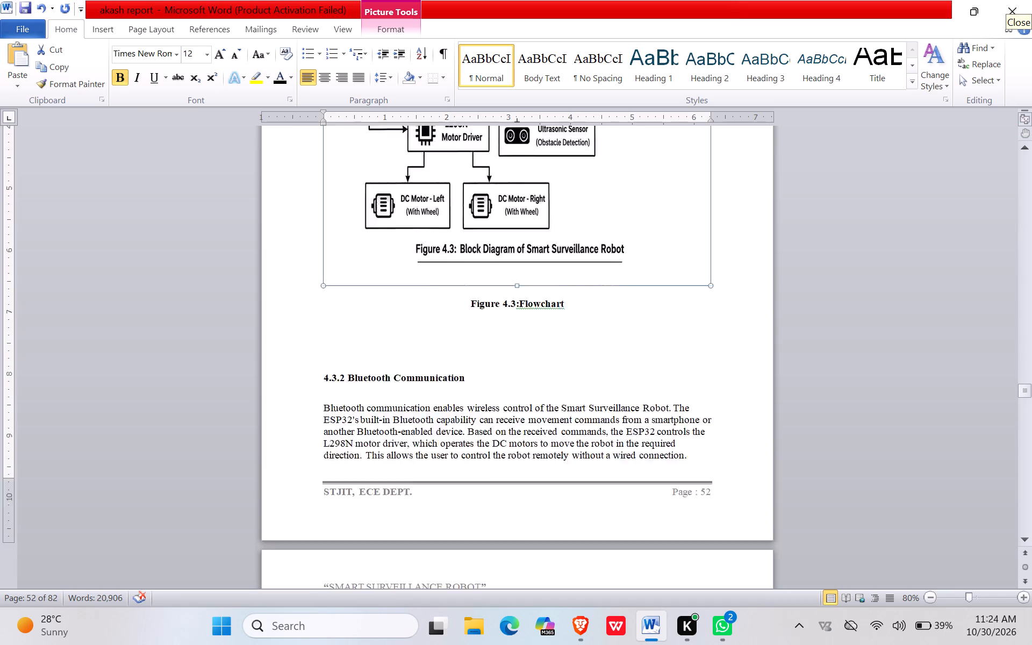
scroll(454, 280, "down", 2)
left_click_drag(578, 241, 446, 250)
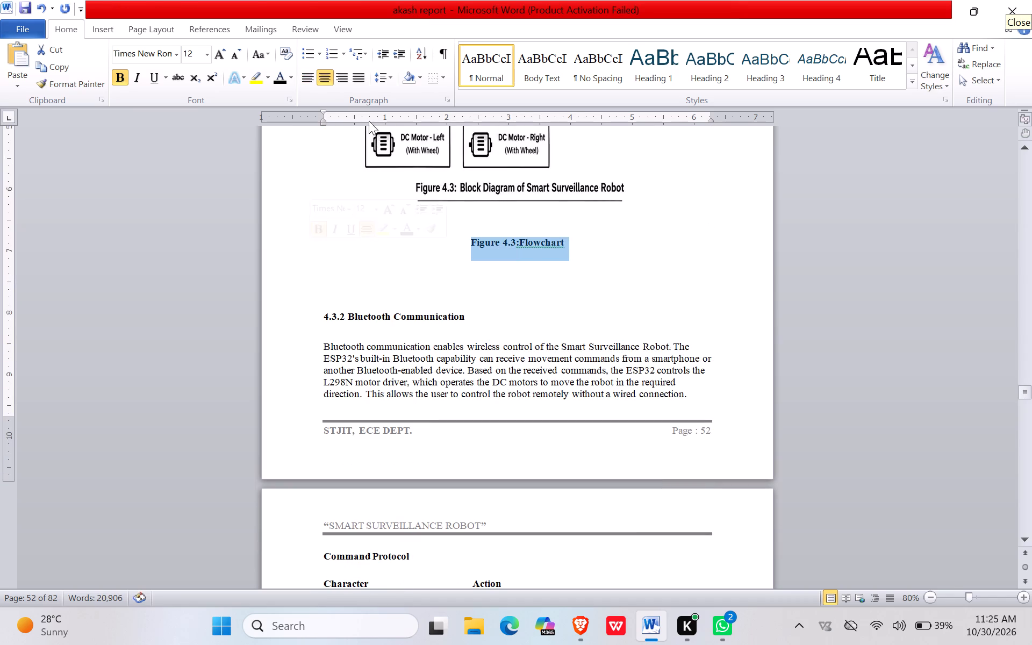
left_click(326, 78)
left_click(382, 78)
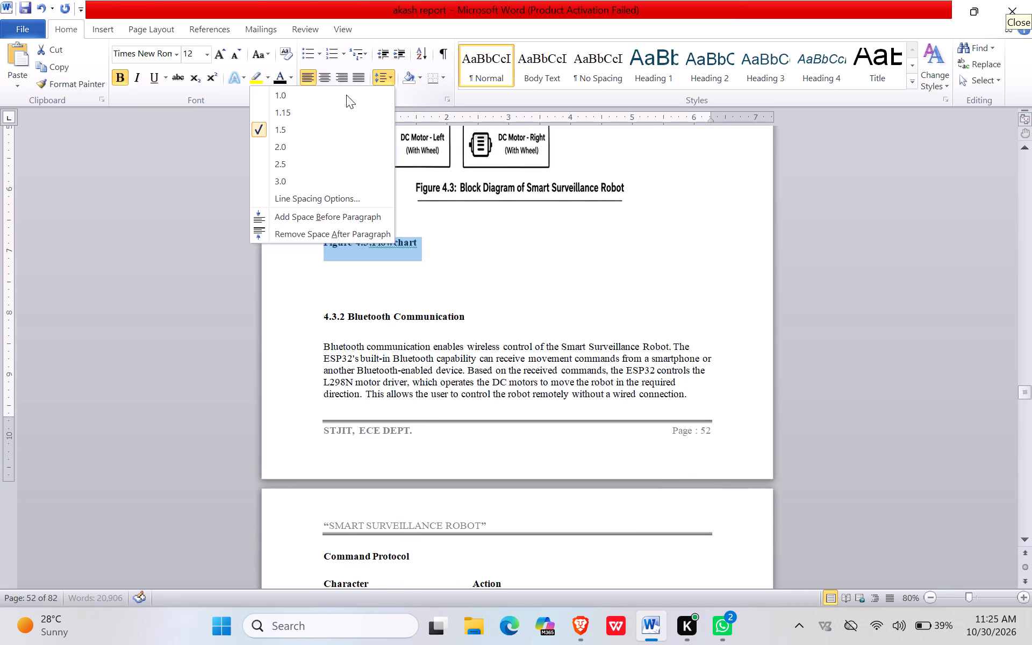
left_click(322, 124)
left_click(355, 78)
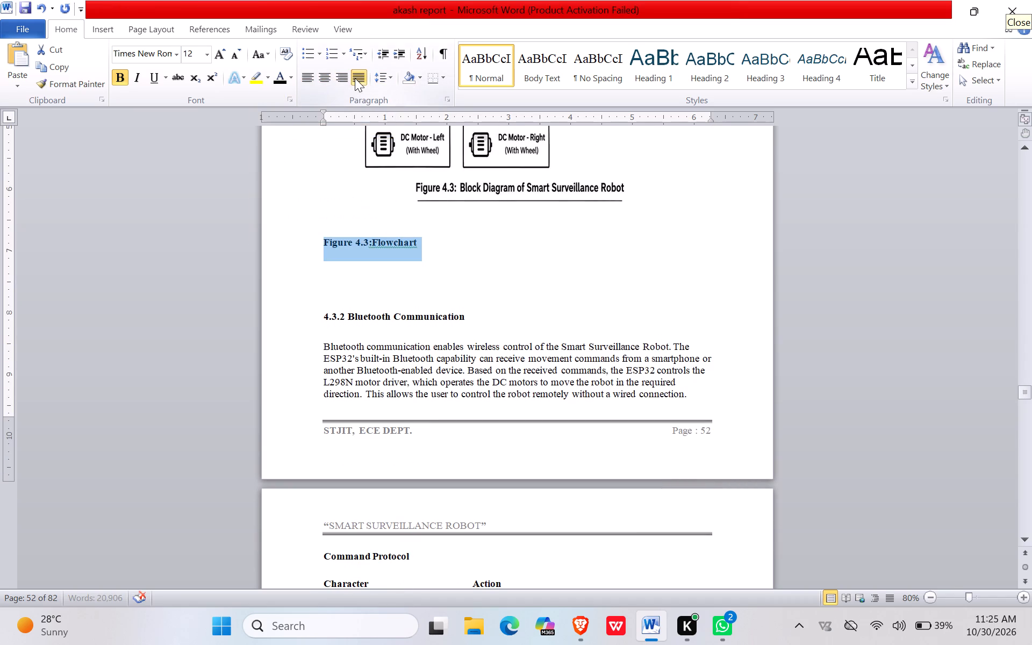
left_click(320, 81)
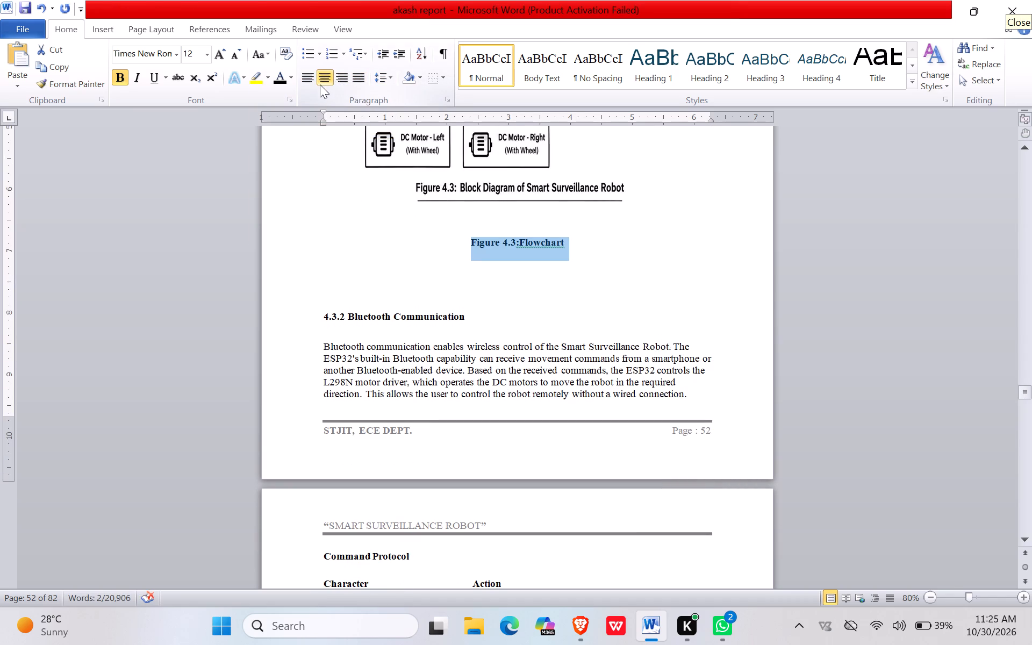
left_click(343, 204)
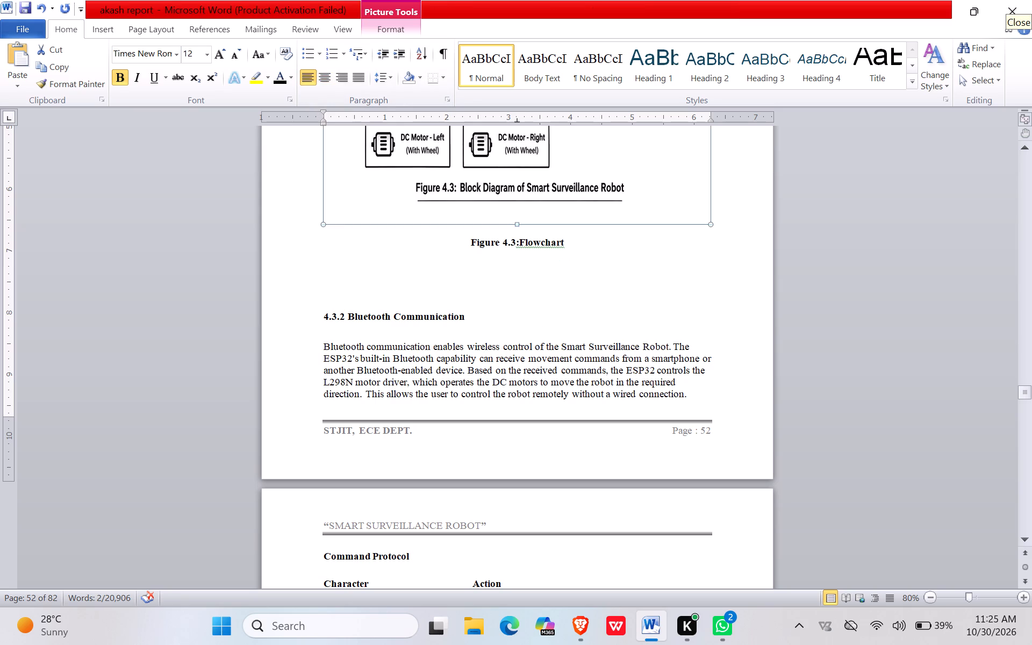
left_click(378, 267)
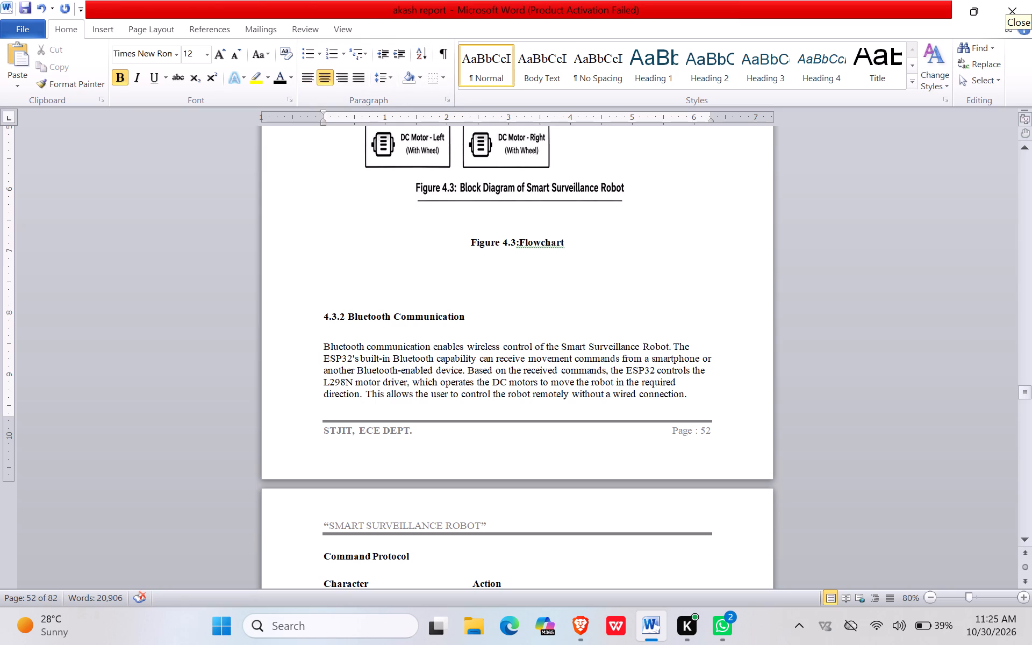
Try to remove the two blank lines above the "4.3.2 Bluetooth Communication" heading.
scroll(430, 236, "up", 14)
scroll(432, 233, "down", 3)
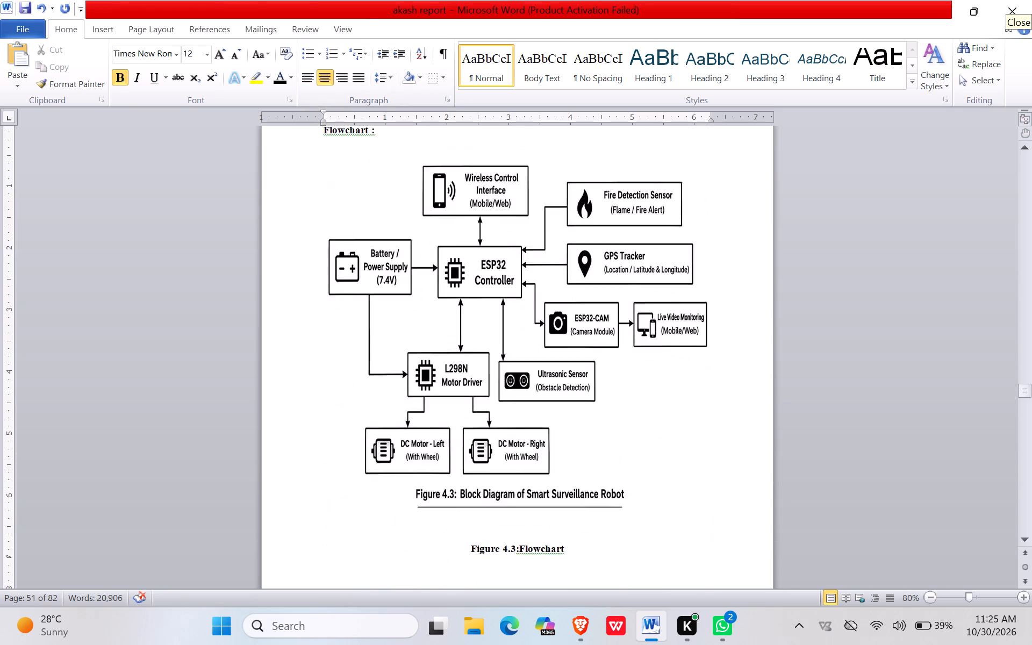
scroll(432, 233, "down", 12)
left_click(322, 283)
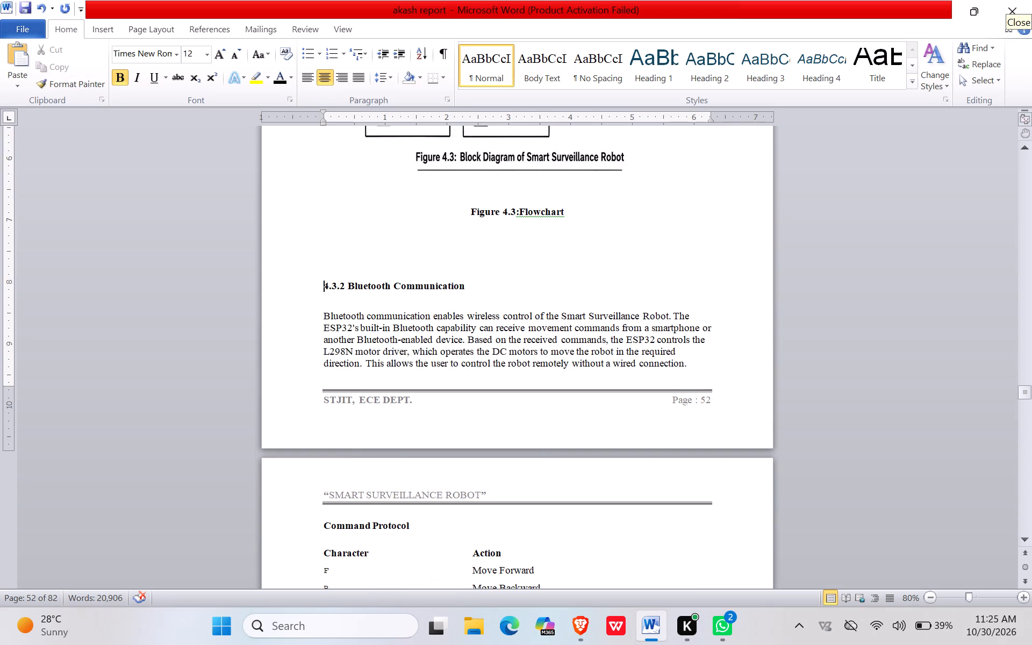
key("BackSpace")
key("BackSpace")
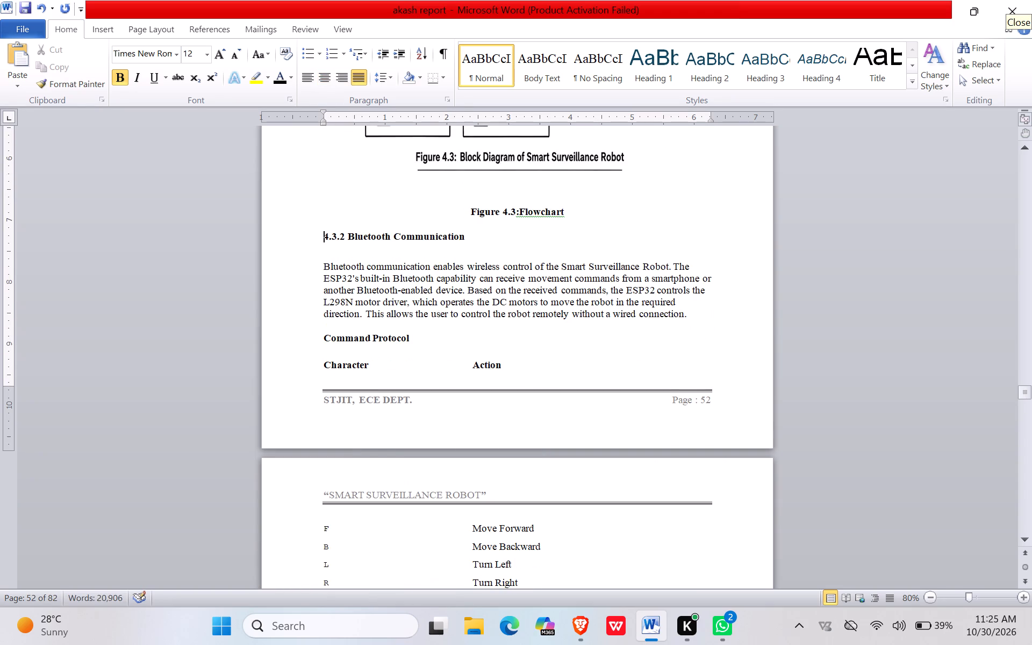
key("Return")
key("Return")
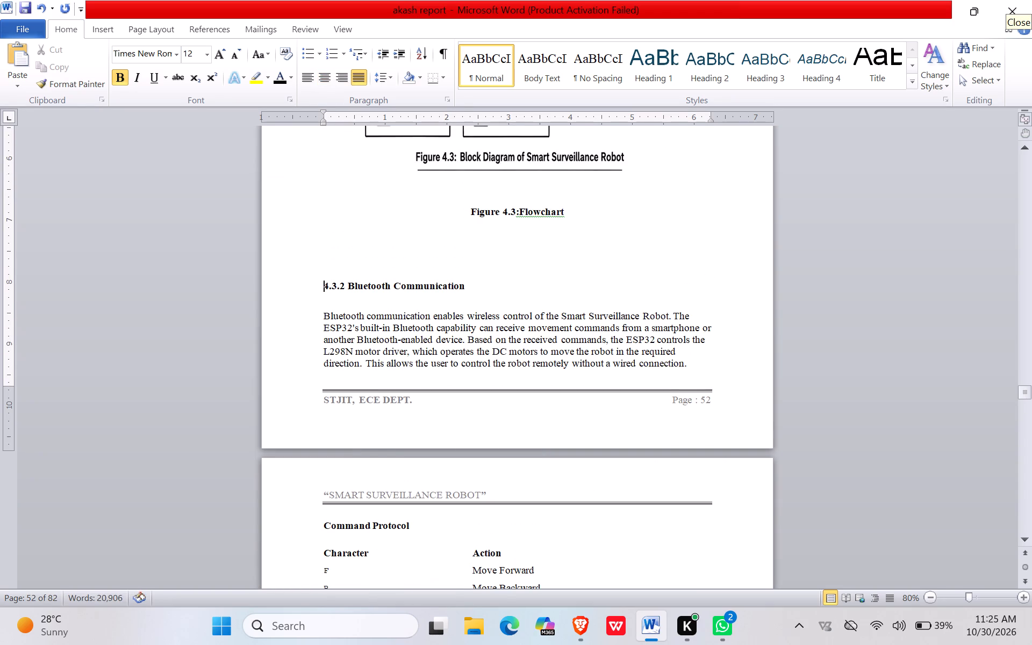
Justify the "4.3.2 Bluetooth Communication" heading and its paragraph and set their line spacing to 1.5.
left_click_drag(322, 282, 560, 335)
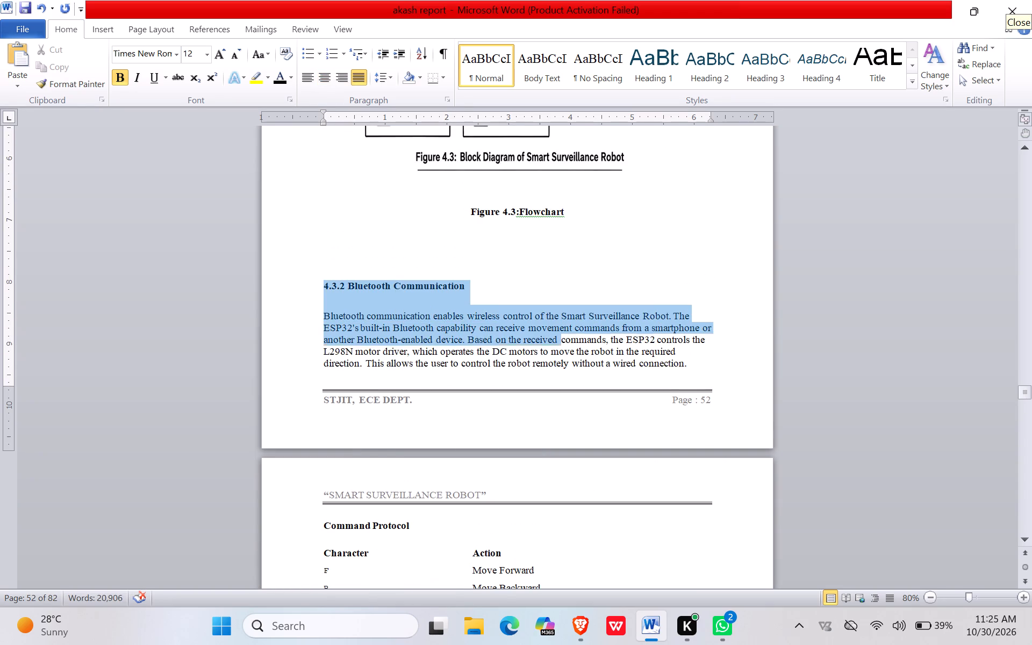
left_click_drag(560, 335, 689, 360)
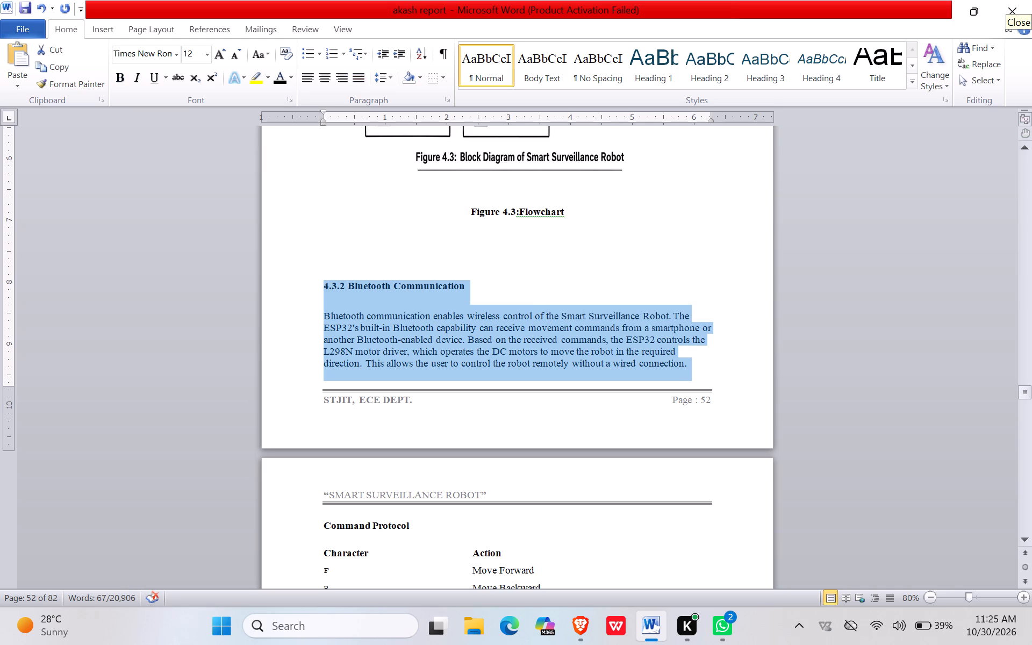
left_click(358, 82)
left_click(378, 82)
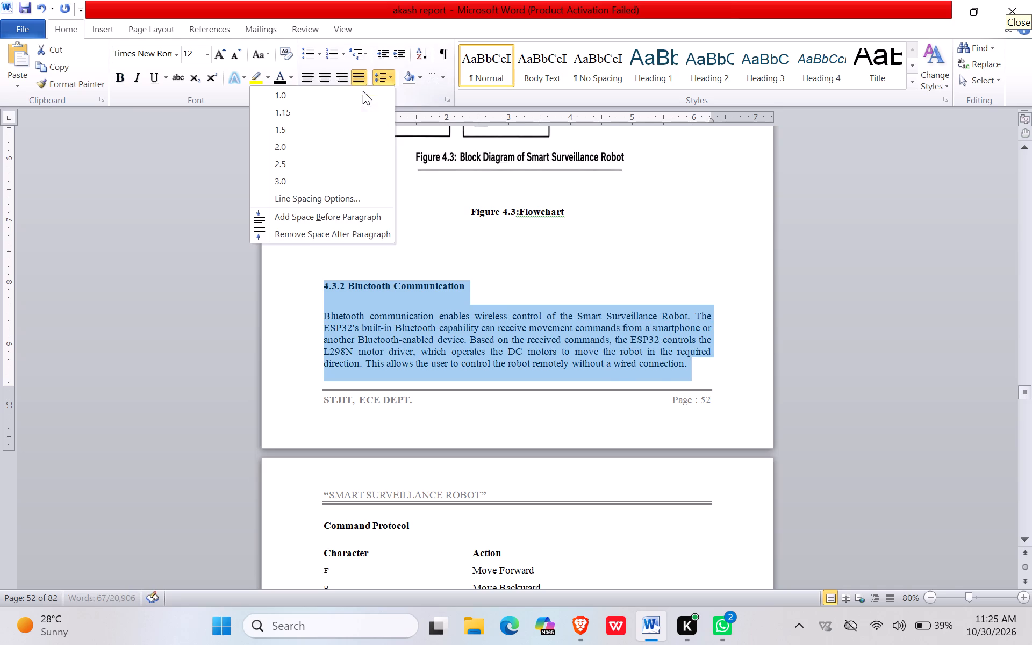
left_click(330, 130)
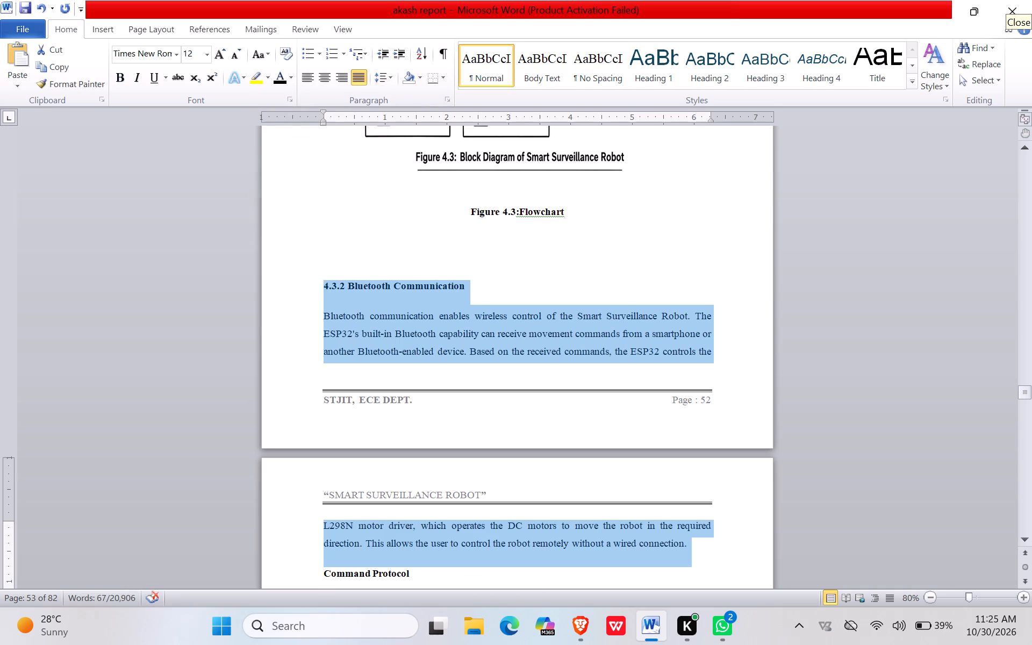
Insert blank lines above the "4.3.2 Bluetooth Communication" heading to move the section to the start of page 53.
left_click(314, 281)
key("Return")
key("Return")
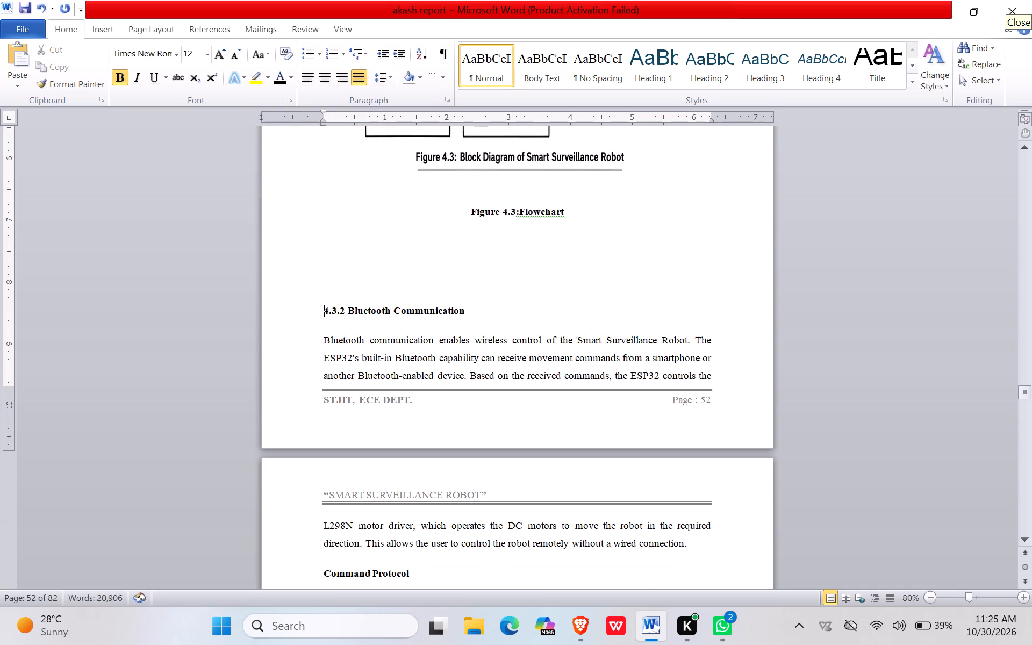
key("Return")
key("Return")
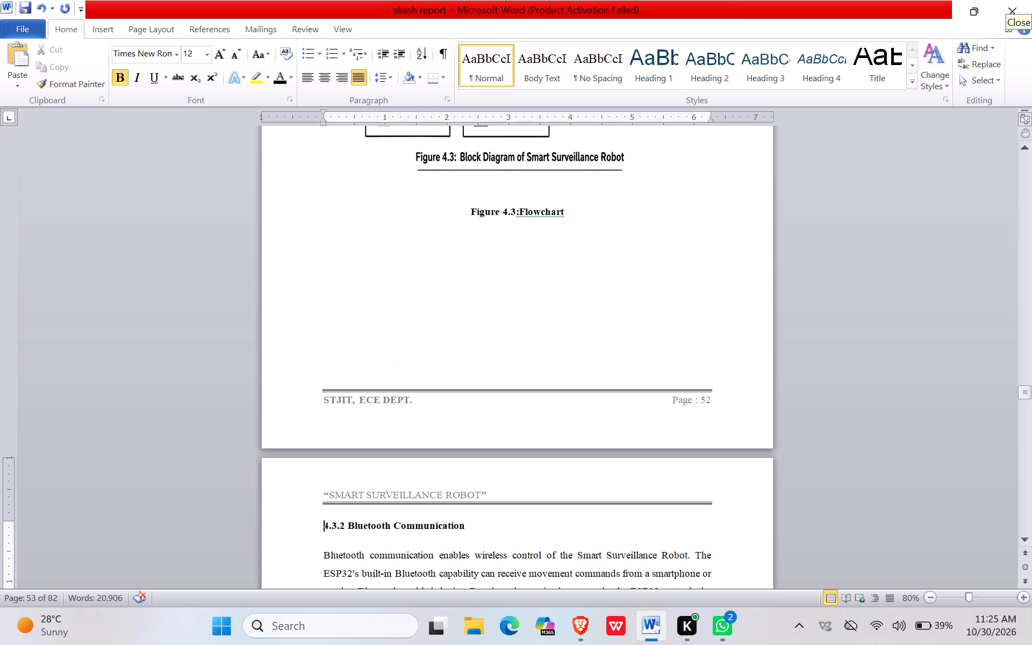
Insert a blank line above the "Figure 4.3:Flowchart" caption.
left_click(470, 213)
key("Return")
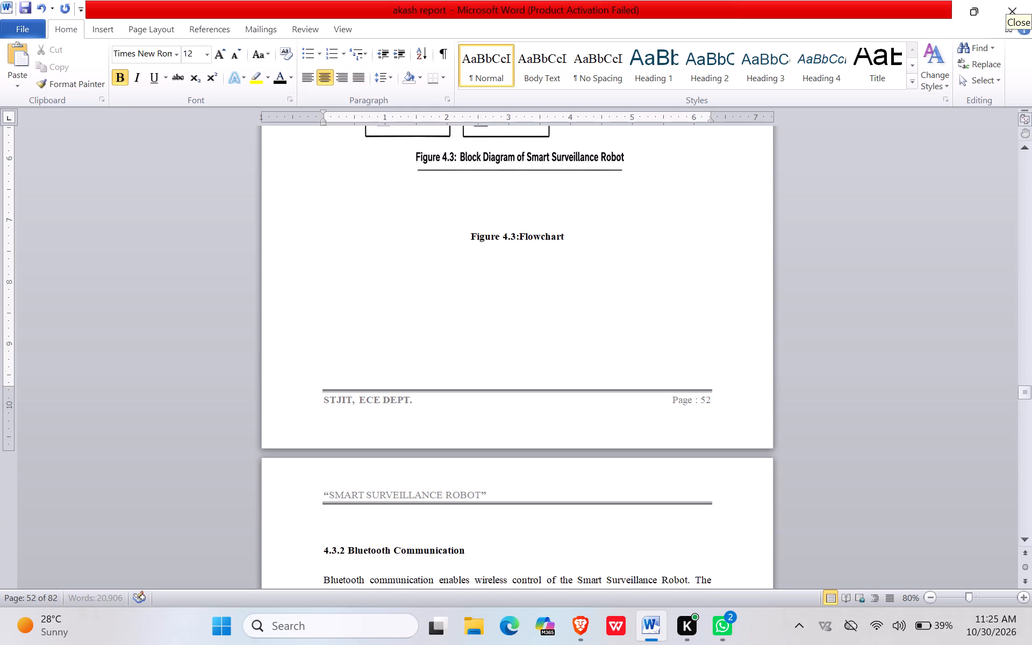
Insert another blank line above the "Figure 4.3:Flowchart" caption.
key("Return")
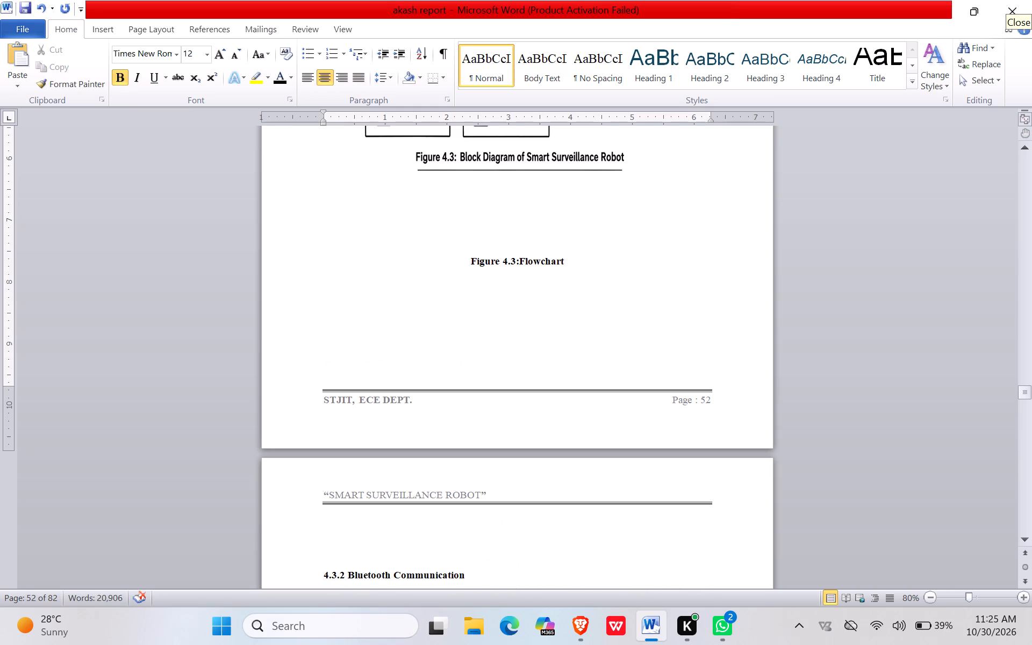
Remove the blank lines above the "4.3.2 Bluetooth Communication" heading so it sits at the very start of page 53.
left_click(324, 581)
key("Return")
key("Return")
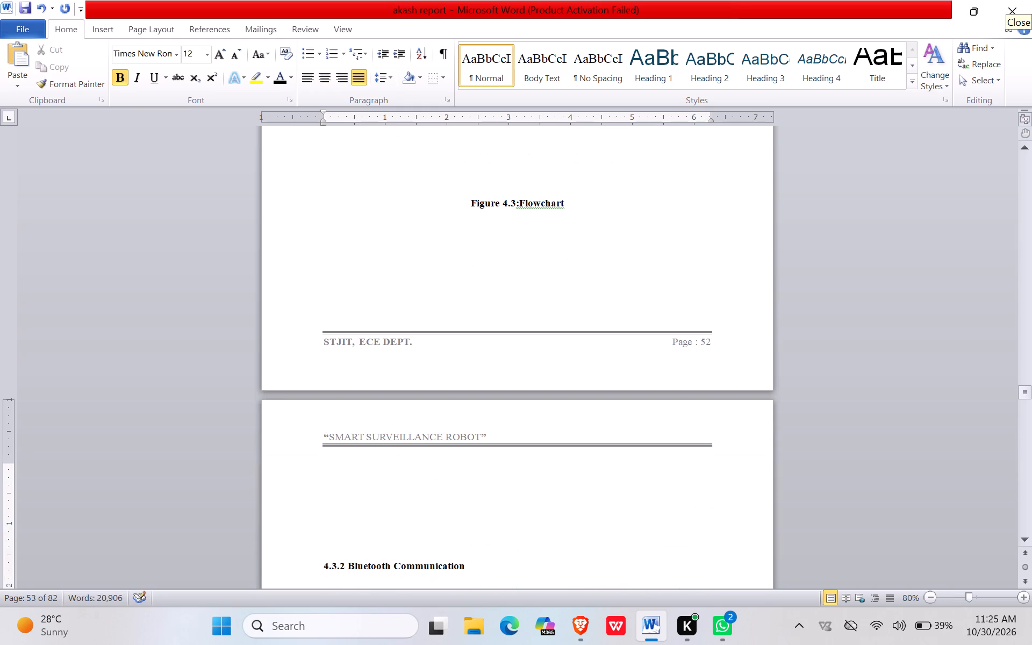
key("BackSpace")
key("BackSpace")
key("BackSpace")
key("BackSpace")
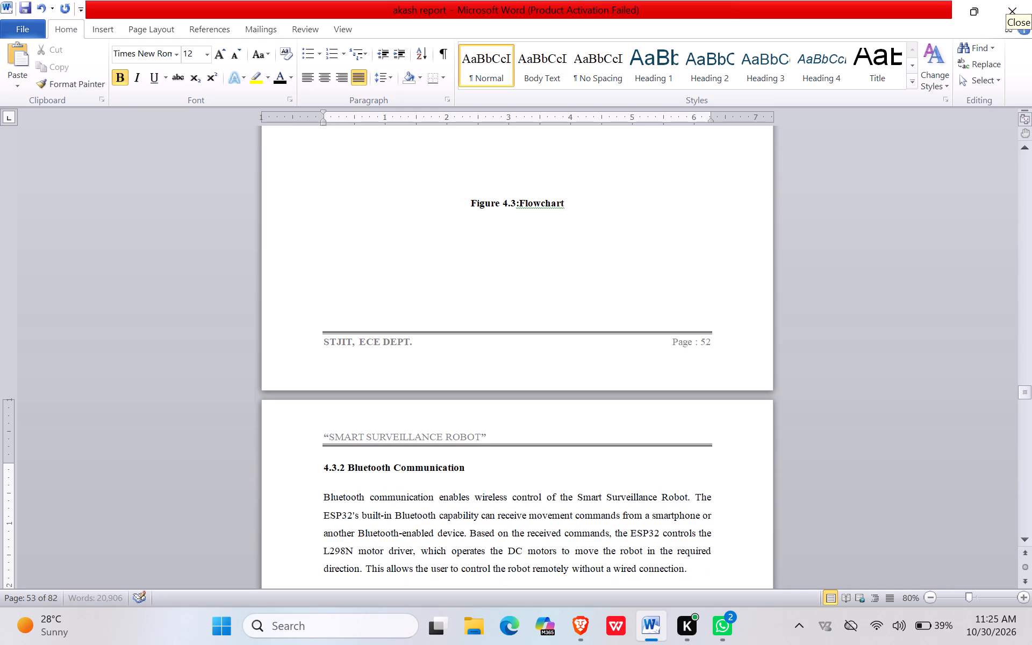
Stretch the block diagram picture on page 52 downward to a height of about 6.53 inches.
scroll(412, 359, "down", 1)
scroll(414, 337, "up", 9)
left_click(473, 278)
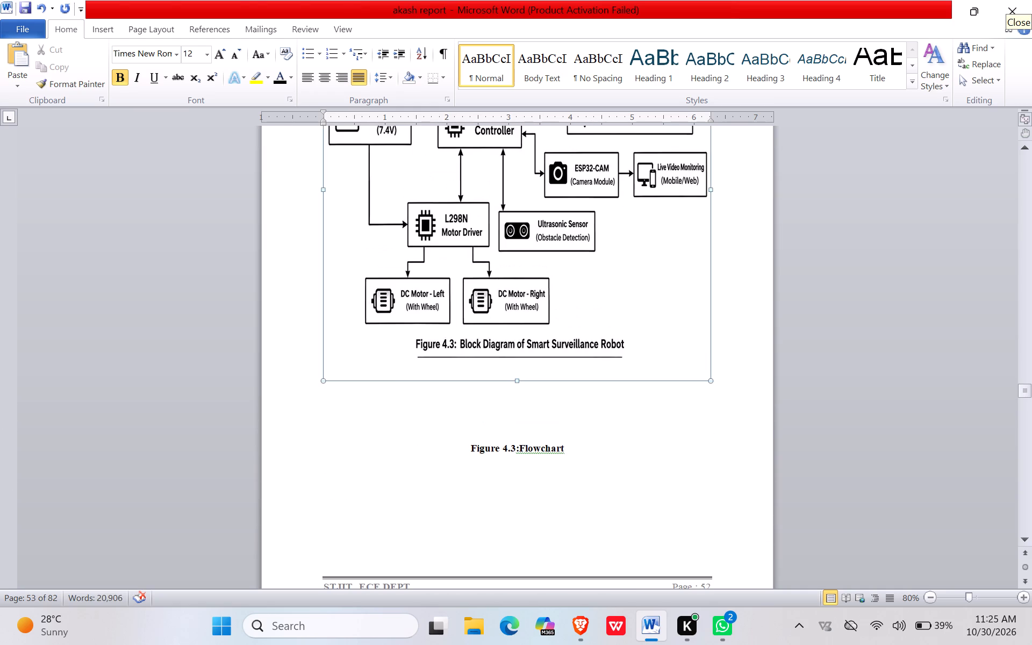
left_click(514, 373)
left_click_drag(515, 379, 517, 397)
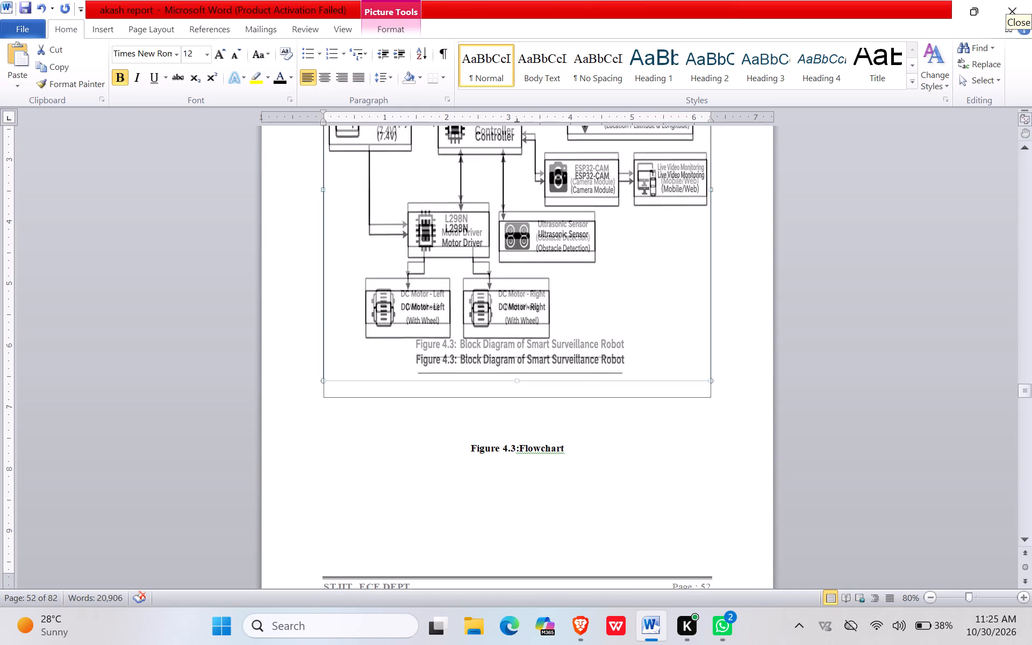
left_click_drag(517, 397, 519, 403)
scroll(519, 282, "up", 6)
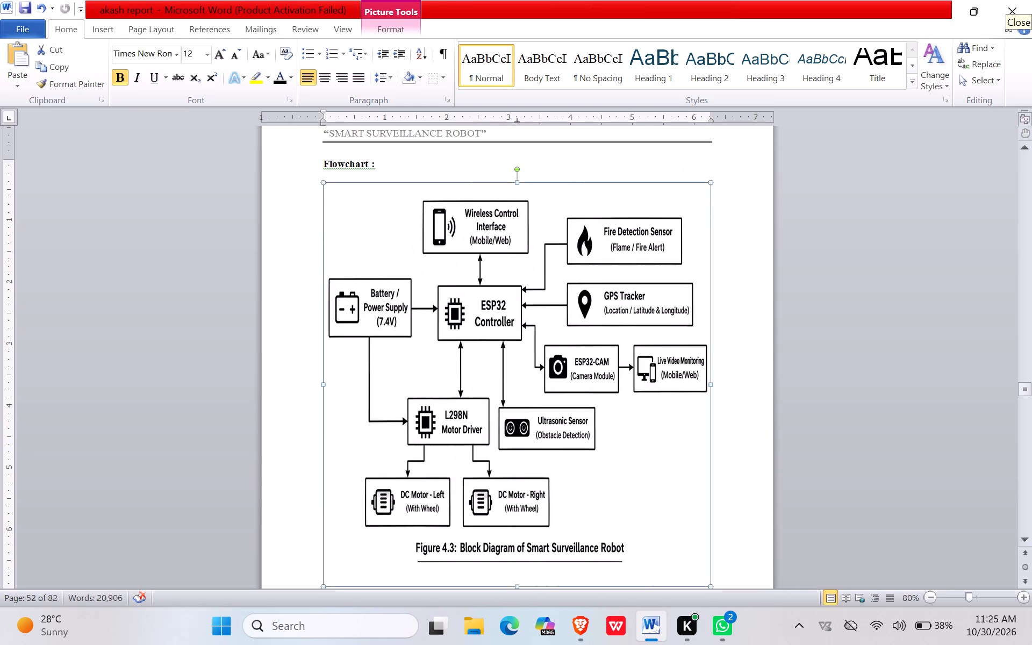
Cut the block diagram picture from under the "Flowchart :" heading.
right_click(415, 249)
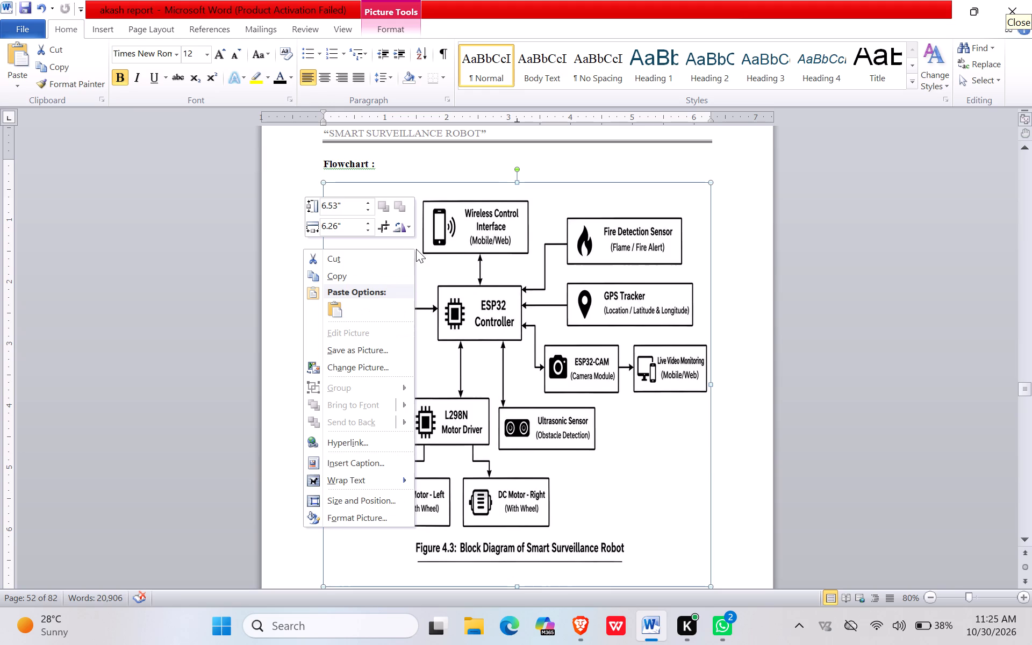
left_click(380, 247)
right_click(383, 256)
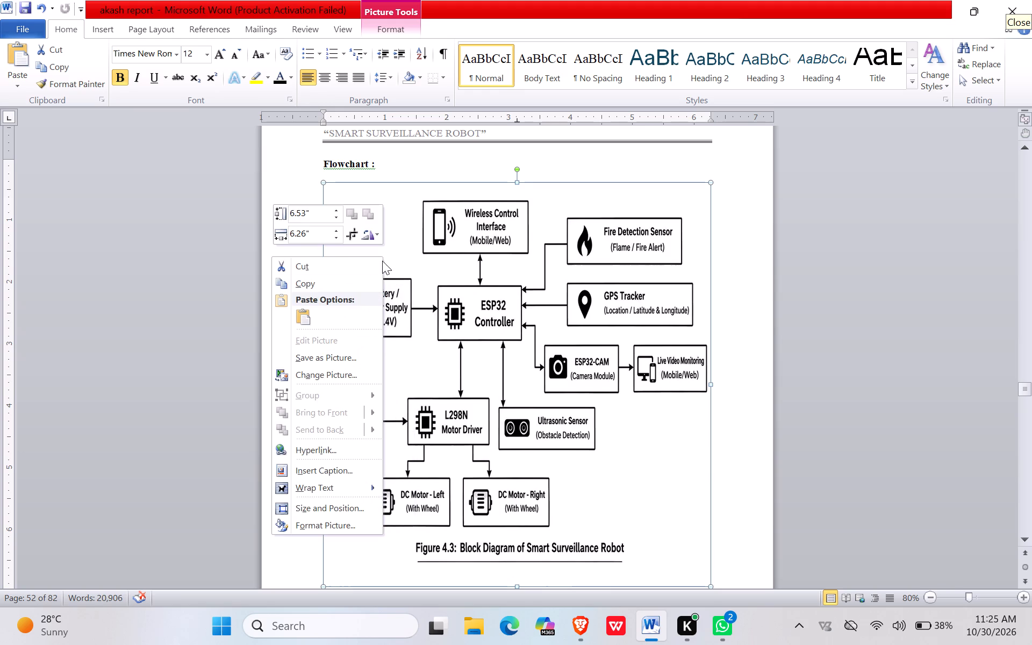
left_click(358, 267)
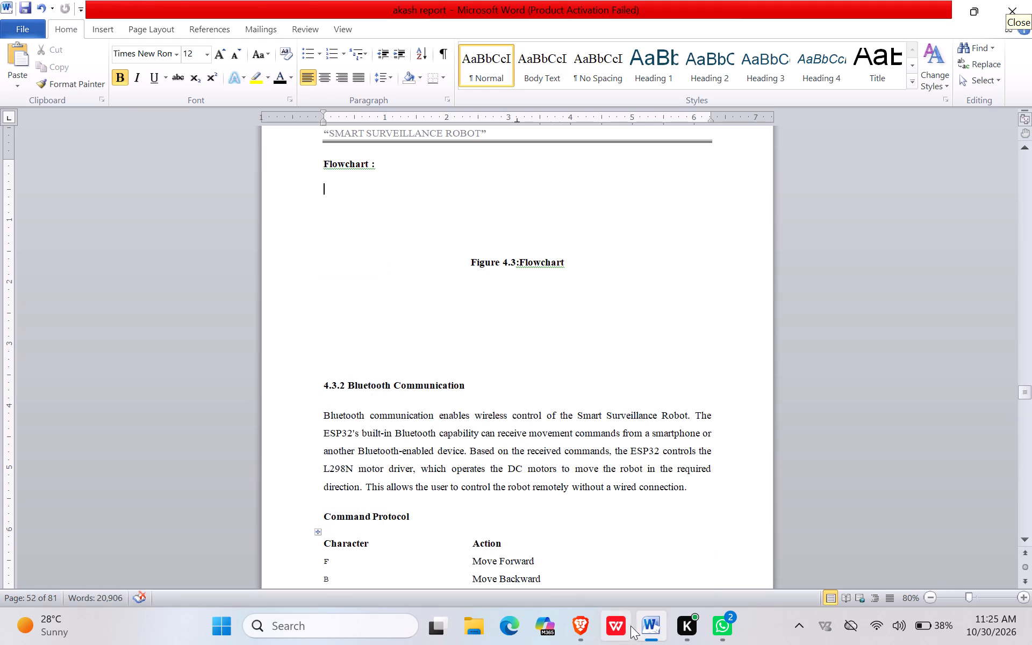